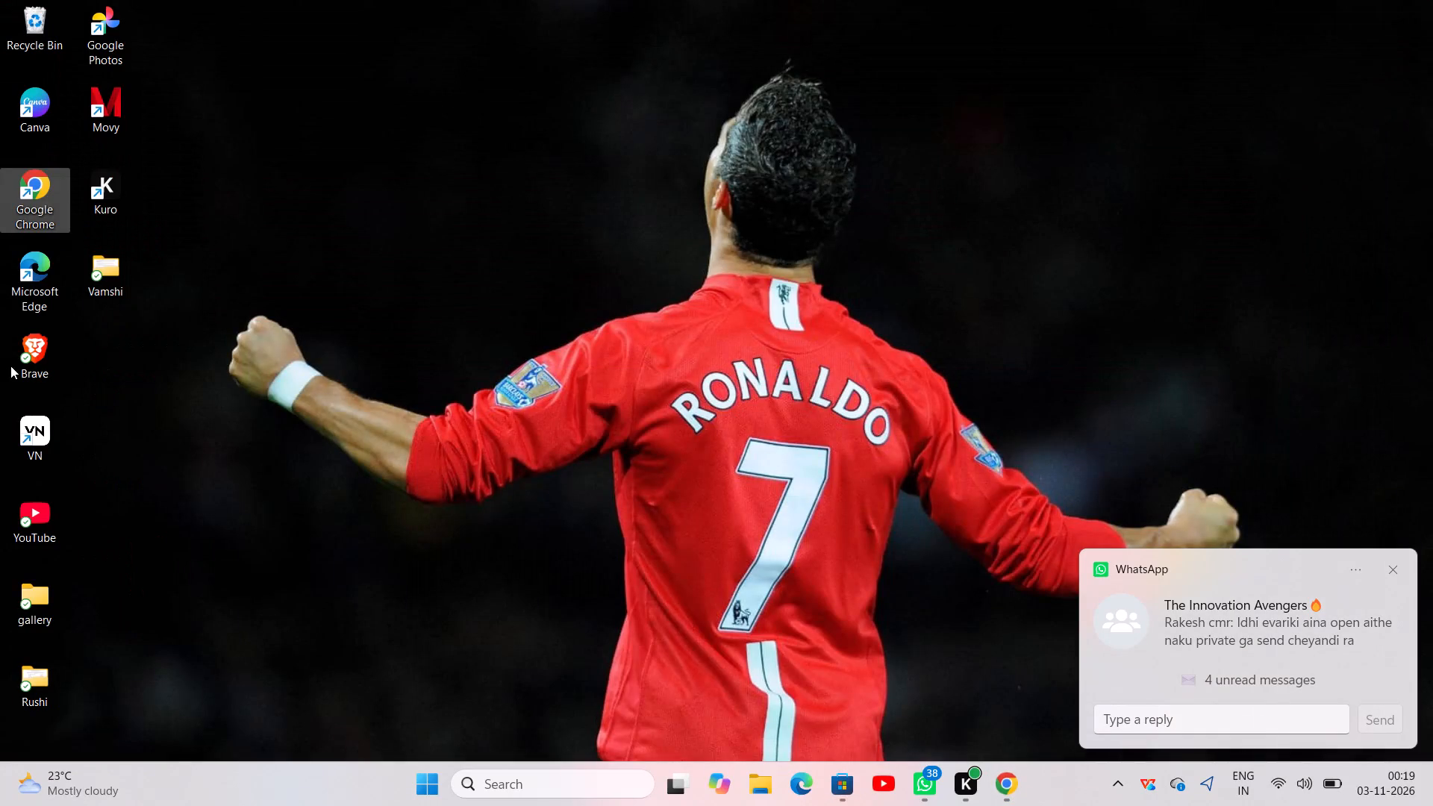
Launch the Canva desktop app to work on the Brown Aesthetic Vision Board Photo Collage design.
{"action": "double_click", "coordinate": [42, 97]}
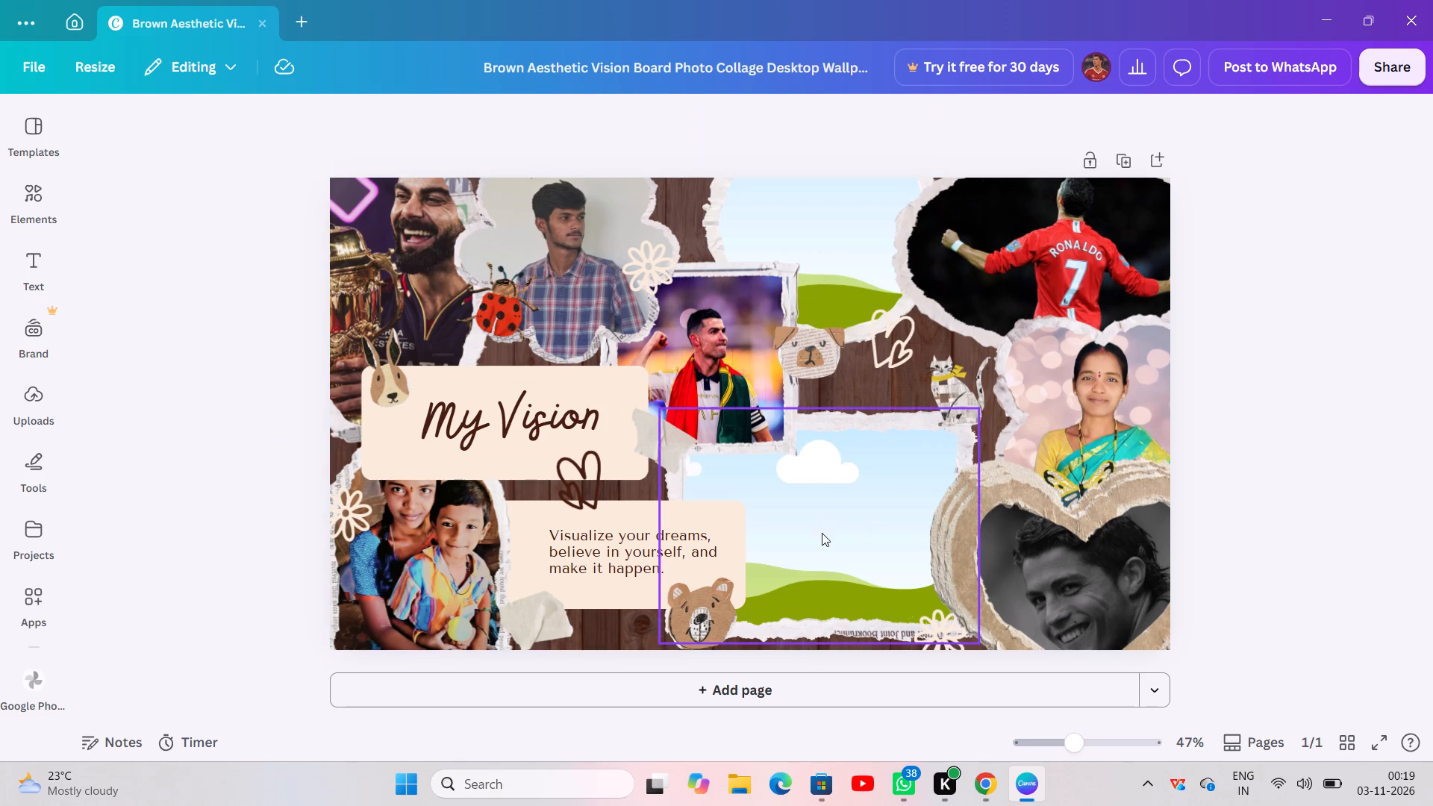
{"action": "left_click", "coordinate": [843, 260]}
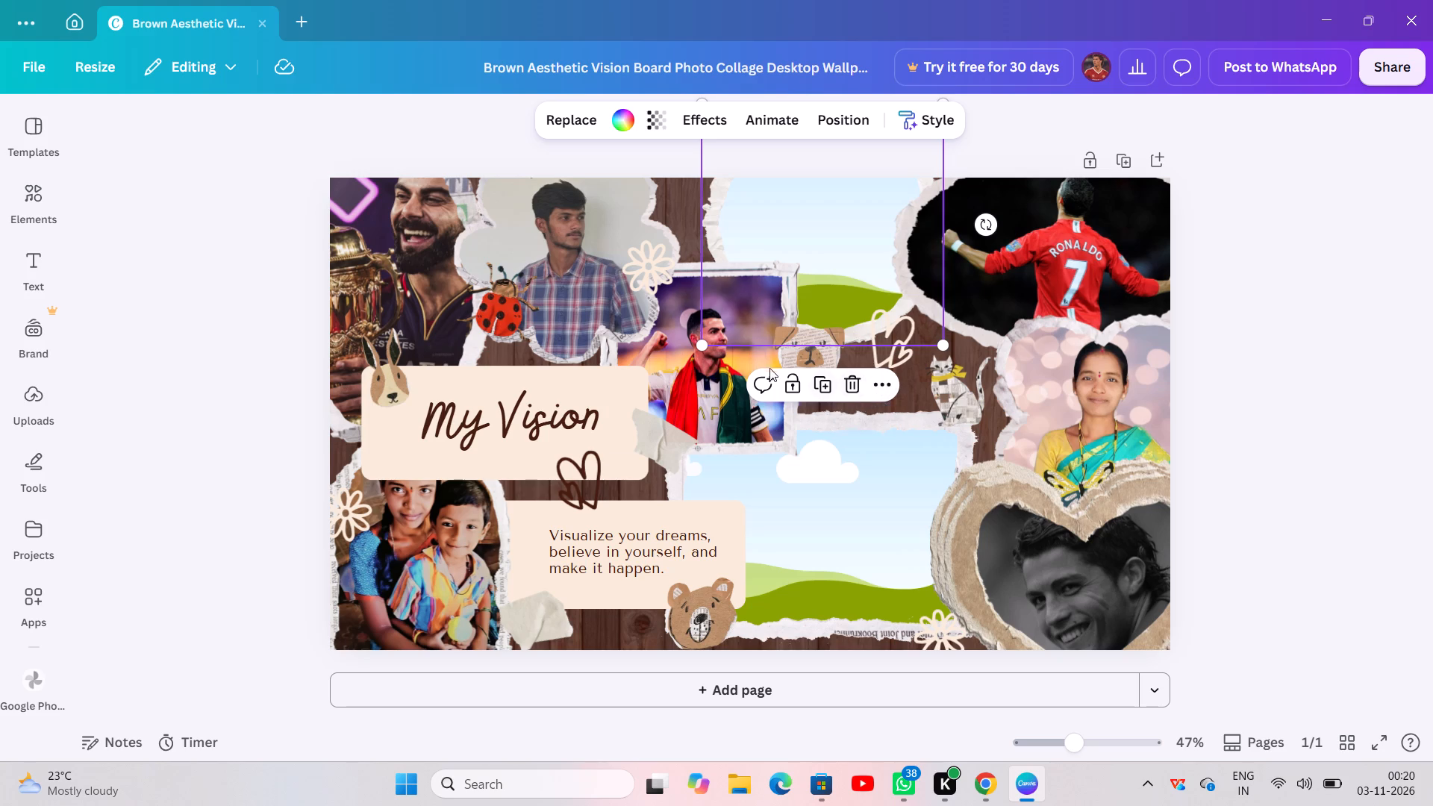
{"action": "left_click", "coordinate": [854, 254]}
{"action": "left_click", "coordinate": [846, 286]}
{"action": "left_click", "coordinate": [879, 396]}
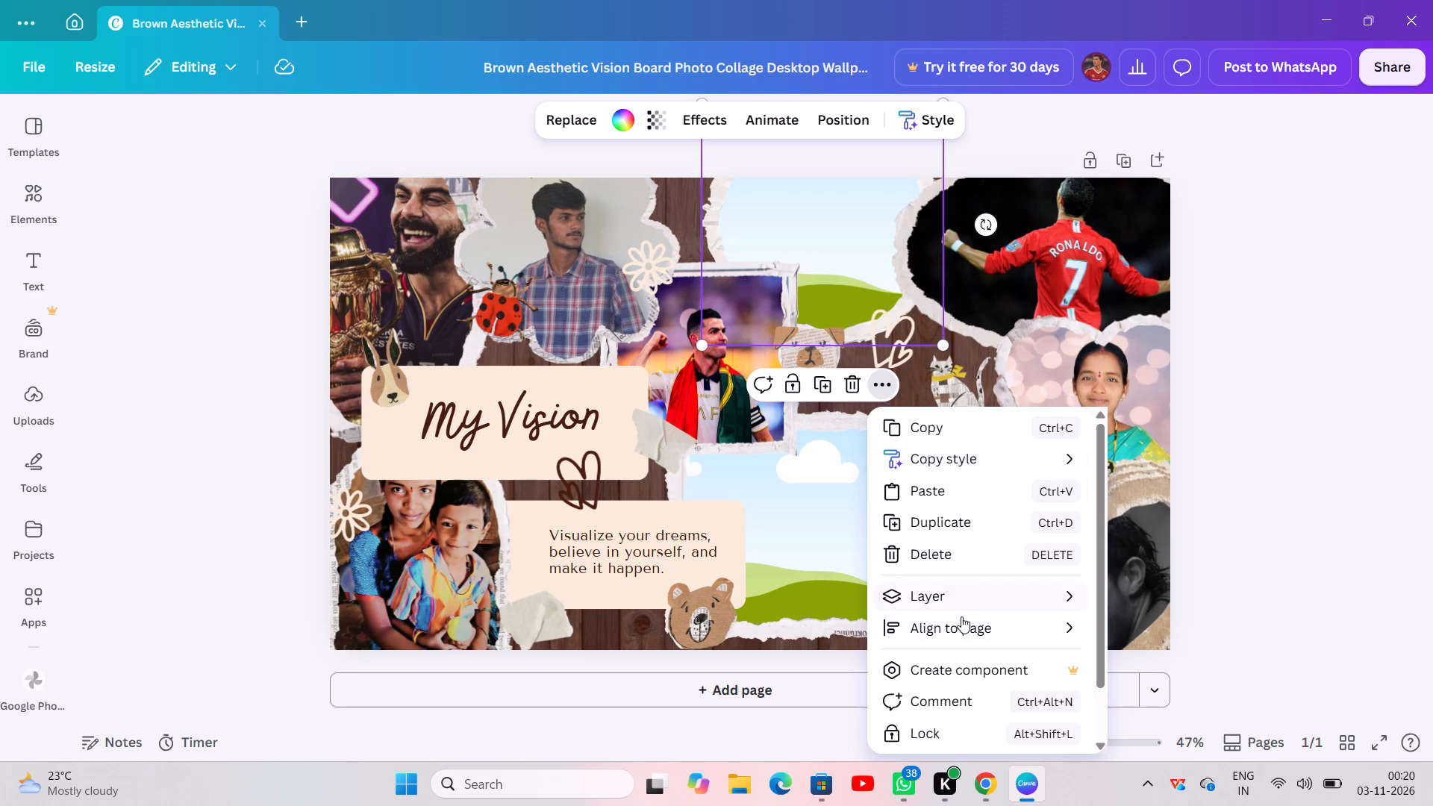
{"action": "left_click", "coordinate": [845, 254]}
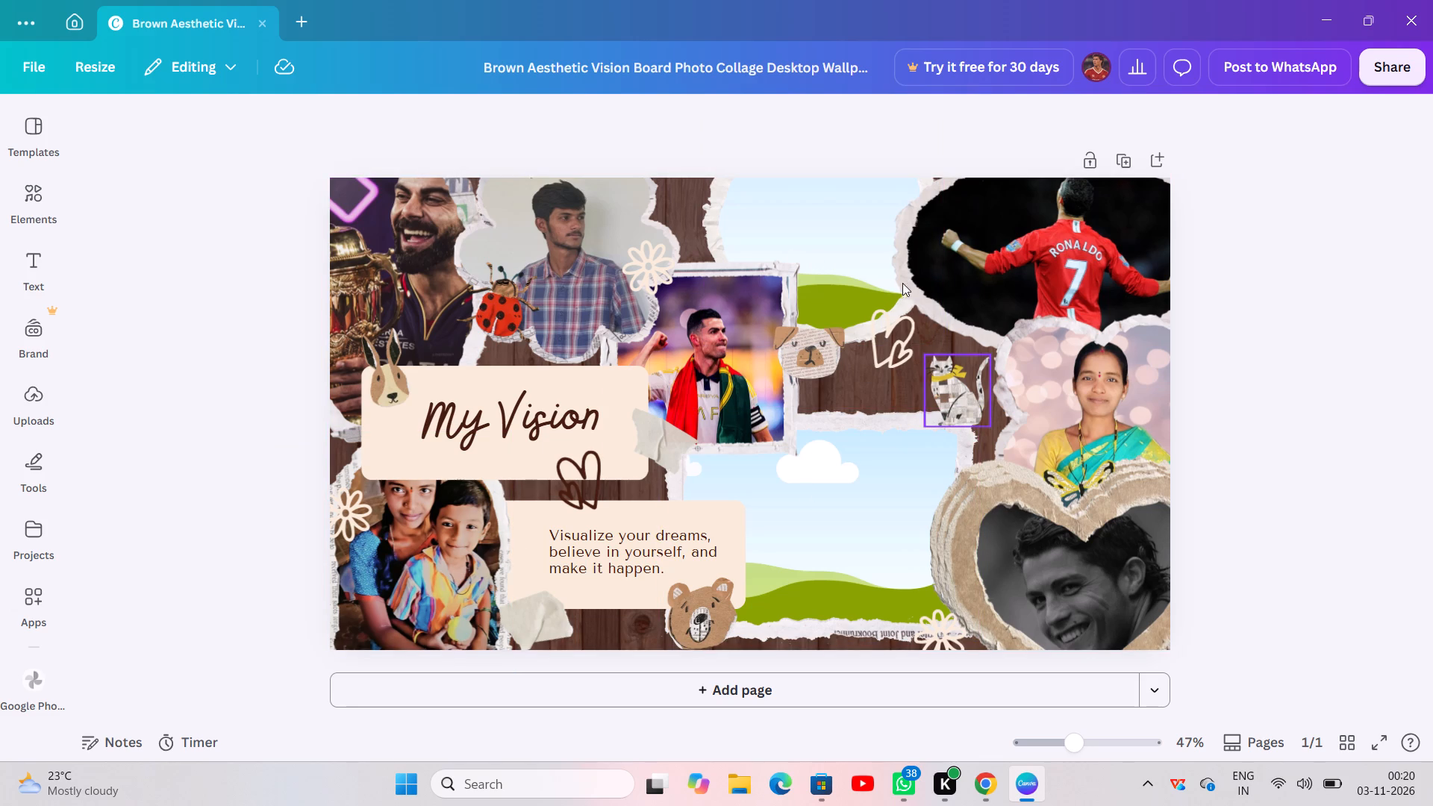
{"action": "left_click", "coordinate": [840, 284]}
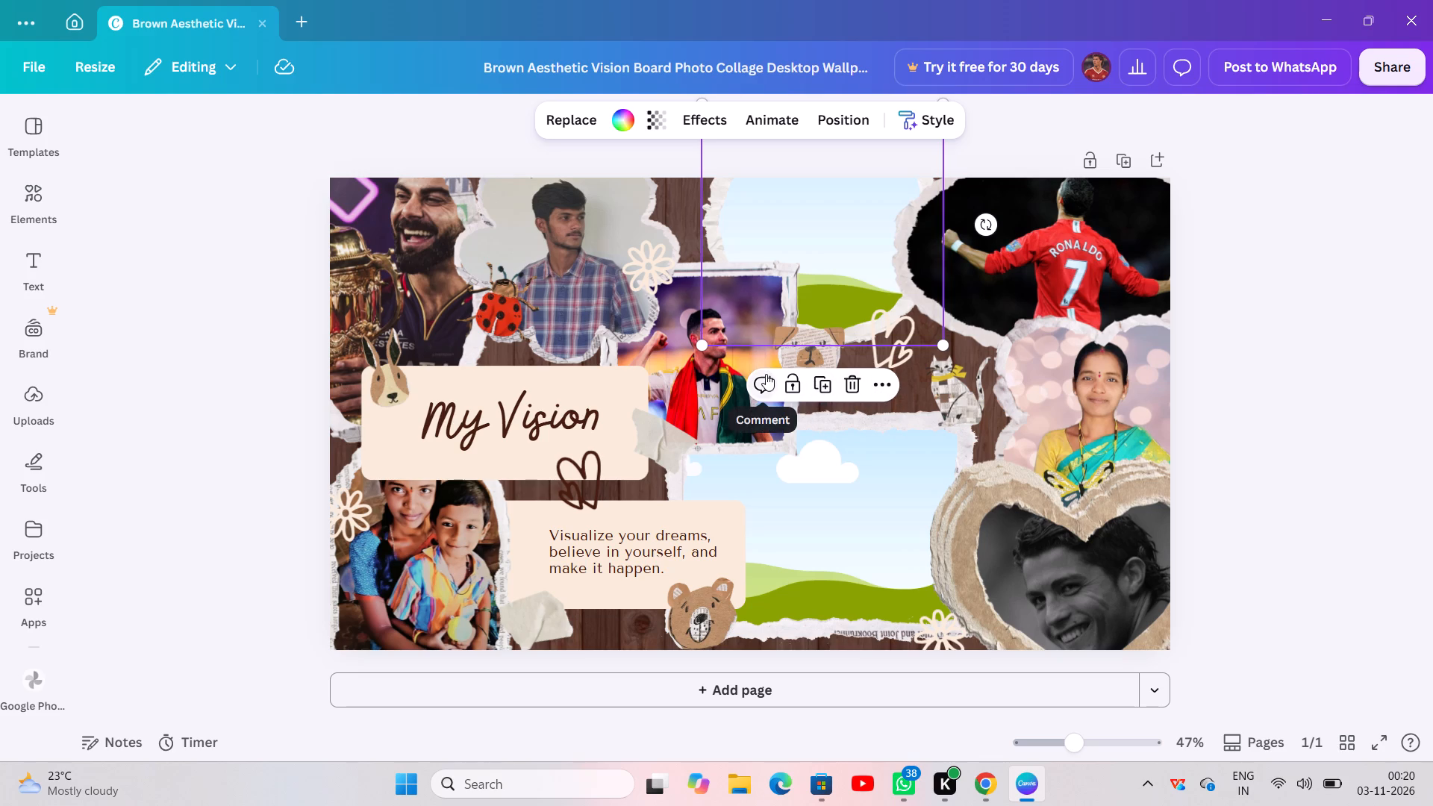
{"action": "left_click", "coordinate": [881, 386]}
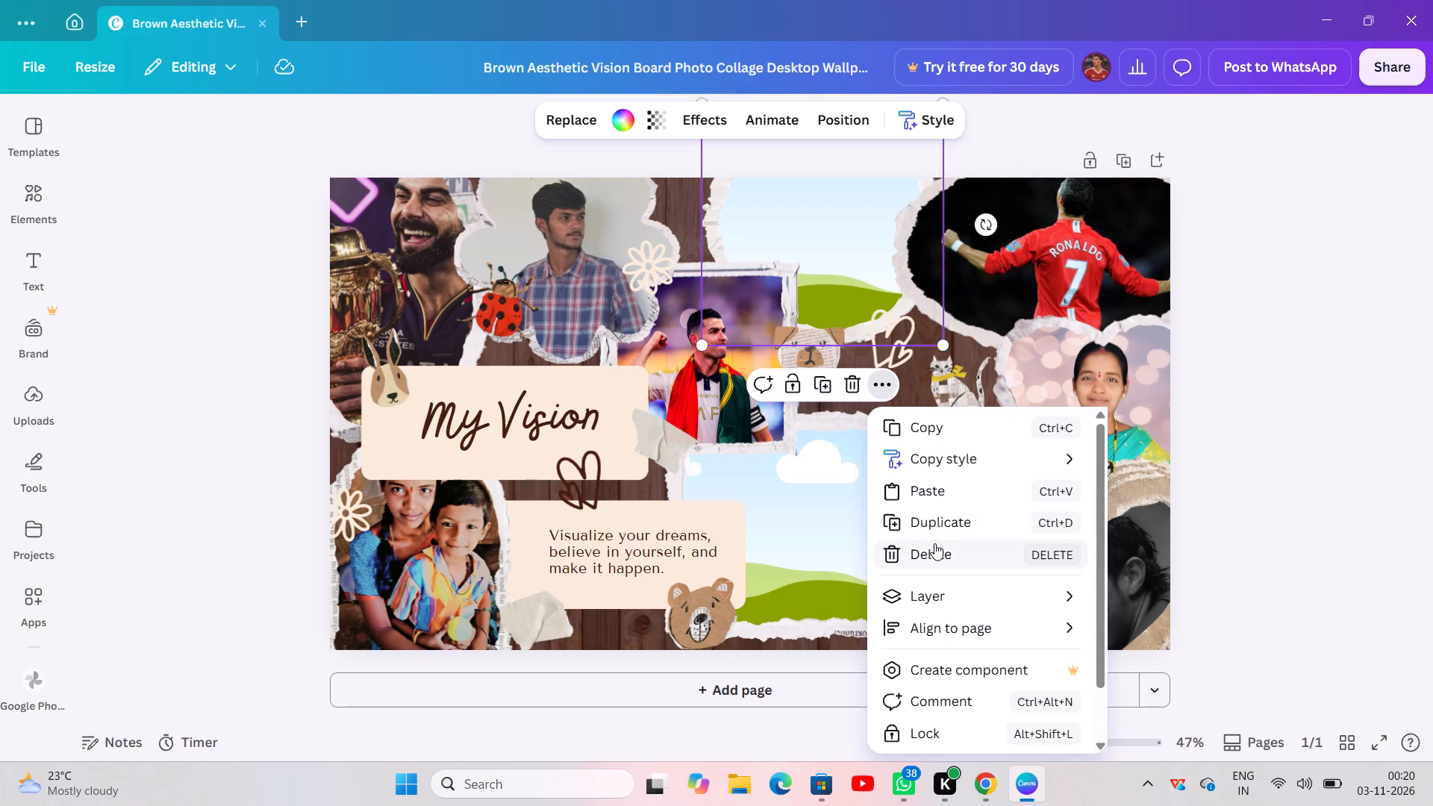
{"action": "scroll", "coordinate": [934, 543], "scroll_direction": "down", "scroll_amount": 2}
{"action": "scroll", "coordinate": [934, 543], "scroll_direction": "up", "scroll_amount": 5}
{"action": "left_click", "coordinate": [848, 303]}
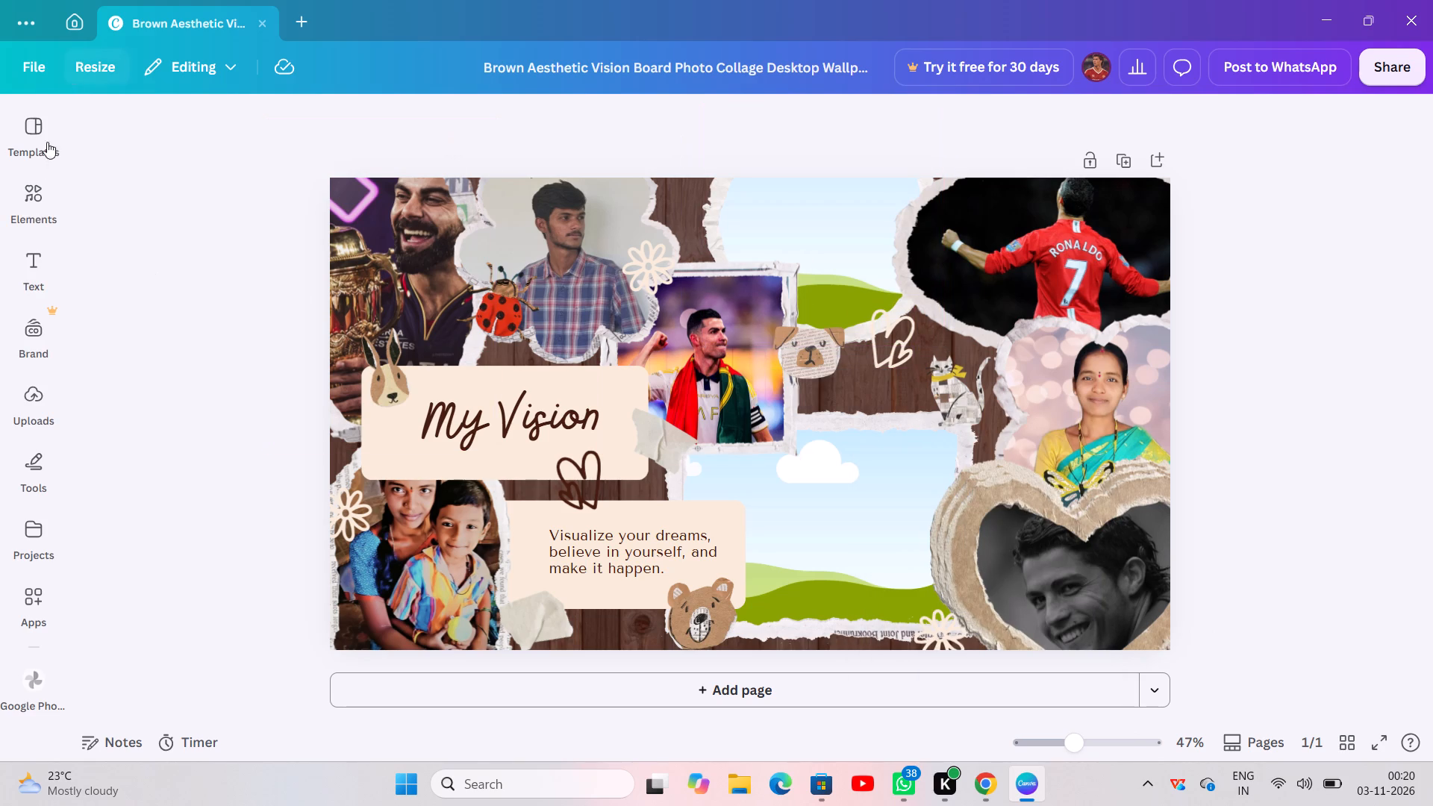
{"action": "scroll", "coordinate": [60, 219], "scroll_direction": "down", "scroll_amount": 2}
{"action": "left_click", "coordinate": [40, 673]}
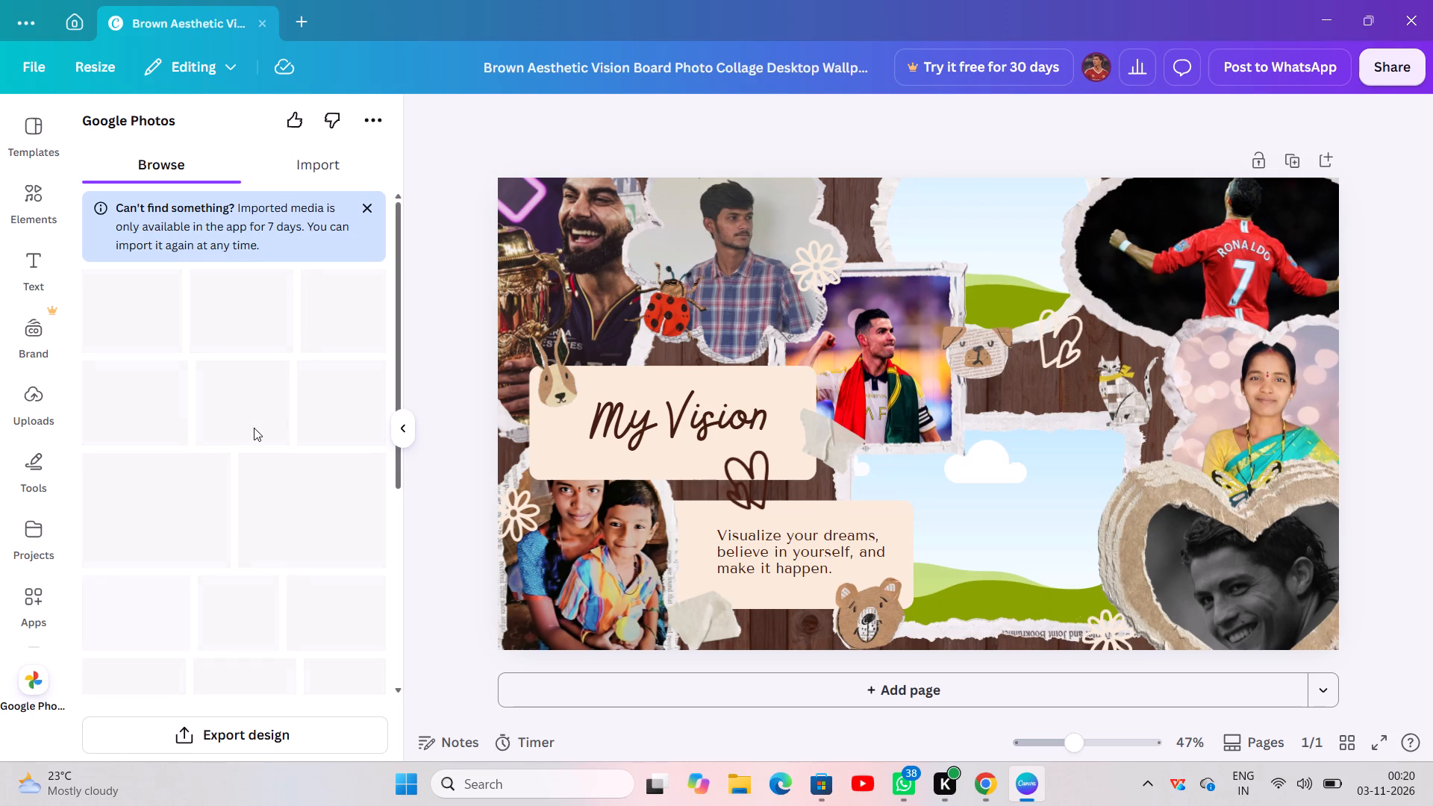
{"action": "left_click", "coordinate": [325, 168]}
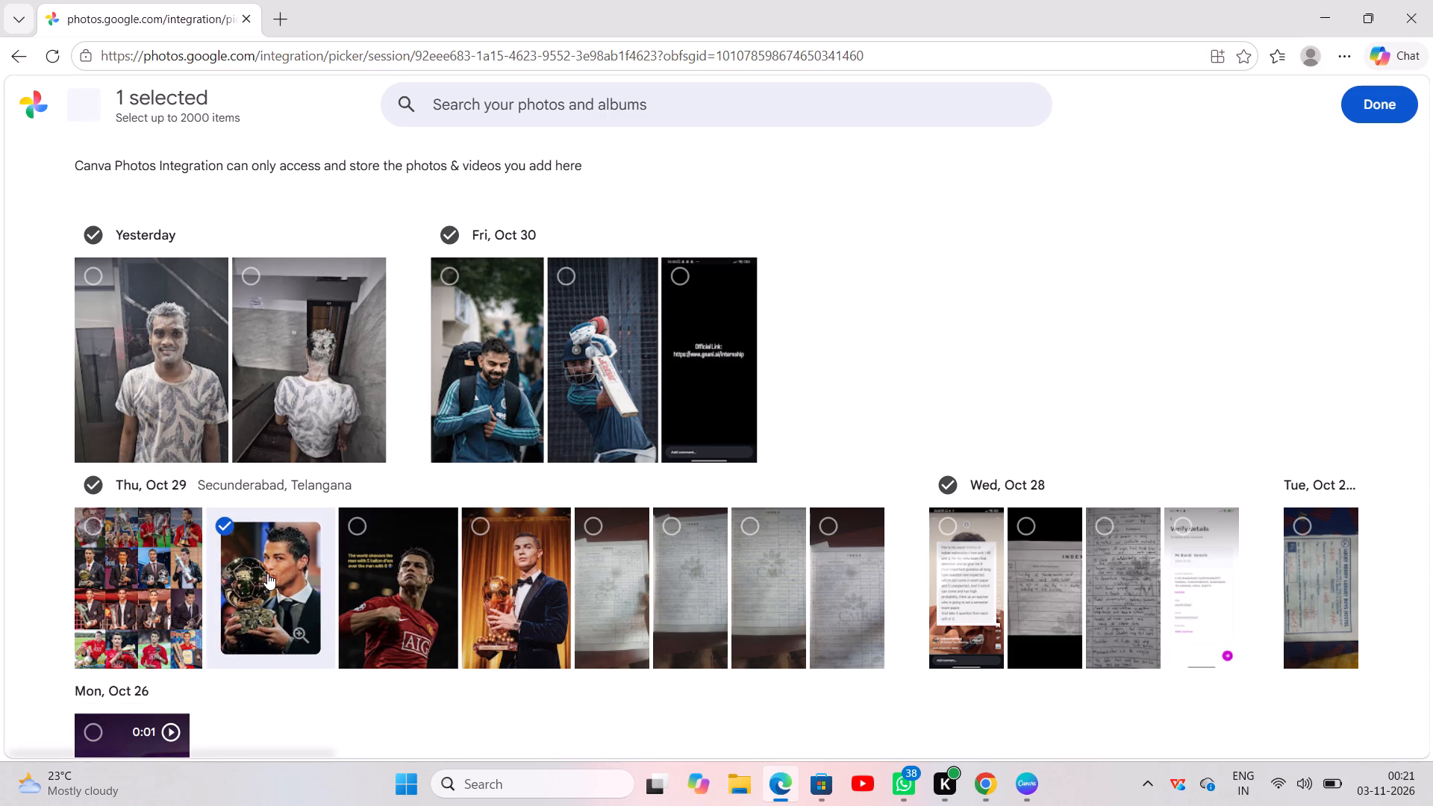
{"action": "left_click", "coordinate": [471, 363]}
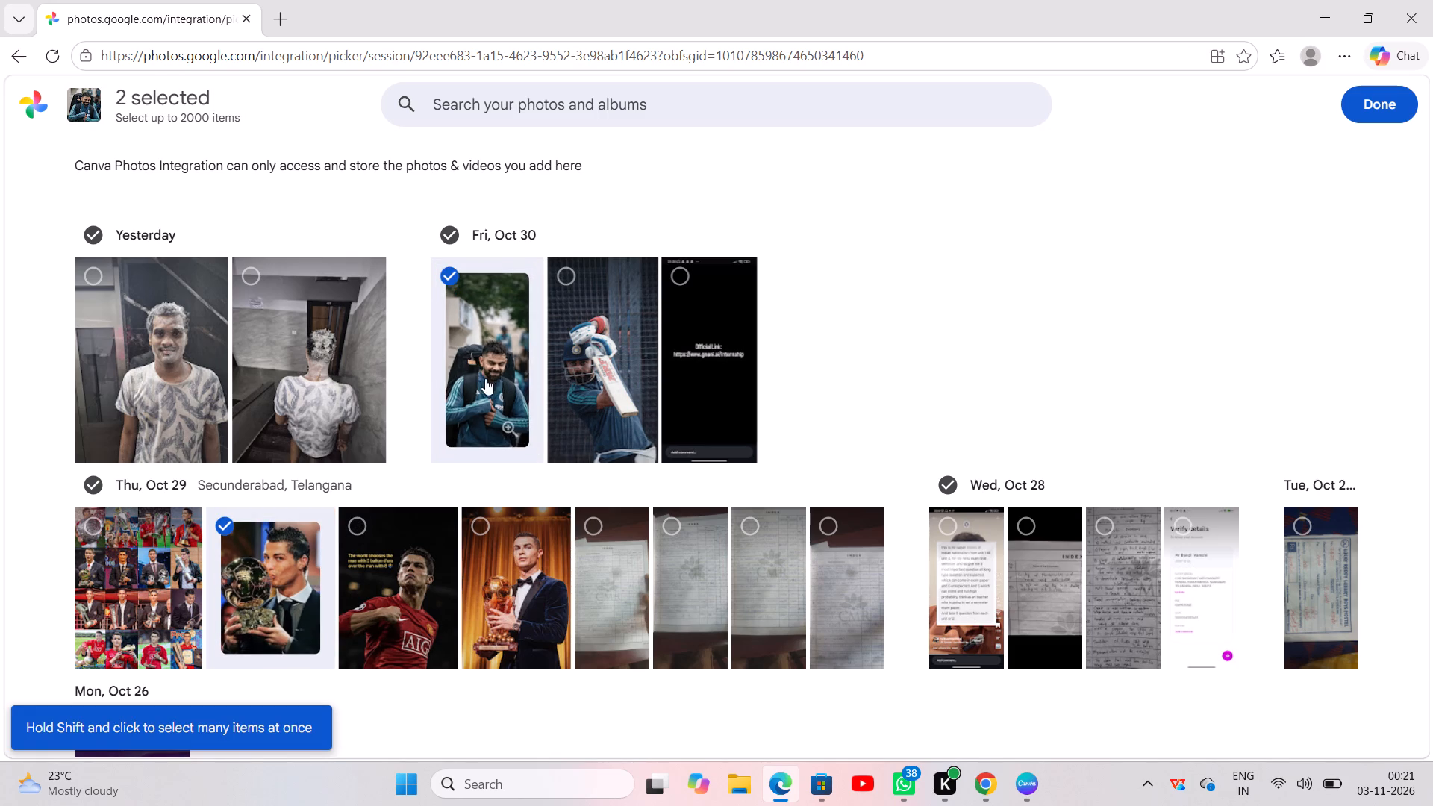
Add the October 23 Real Madrid flag photo and the black-and-white Real Madrid scarf crowd photo to the selection.
{"action": "scroll", "coordinate": [577, 510], "scroll_direction": "down", "scroll_amount": 2}
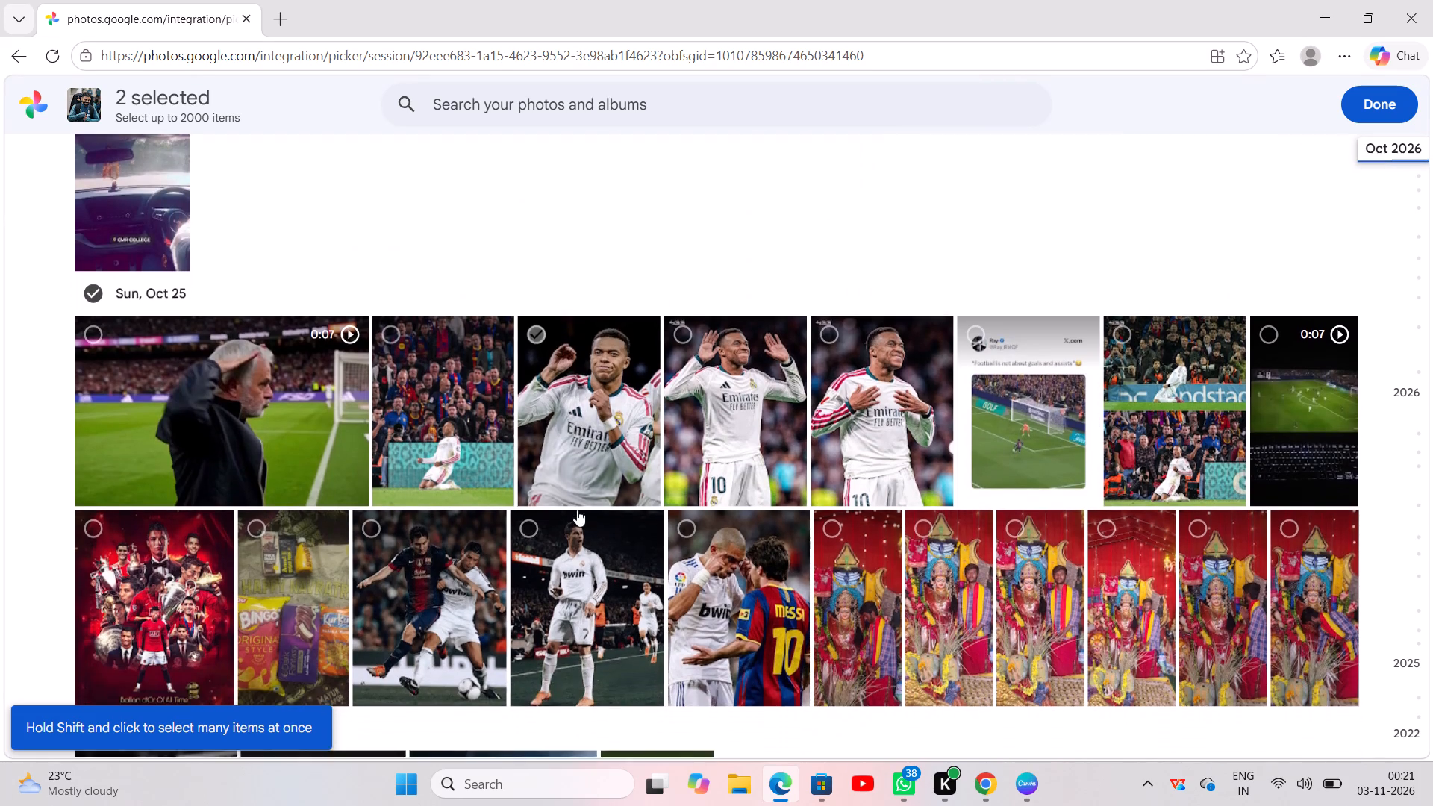
{"action": "scroll", "coordinate": [577, 510], "scroll_direction": "down", "scroll_amount": 2}
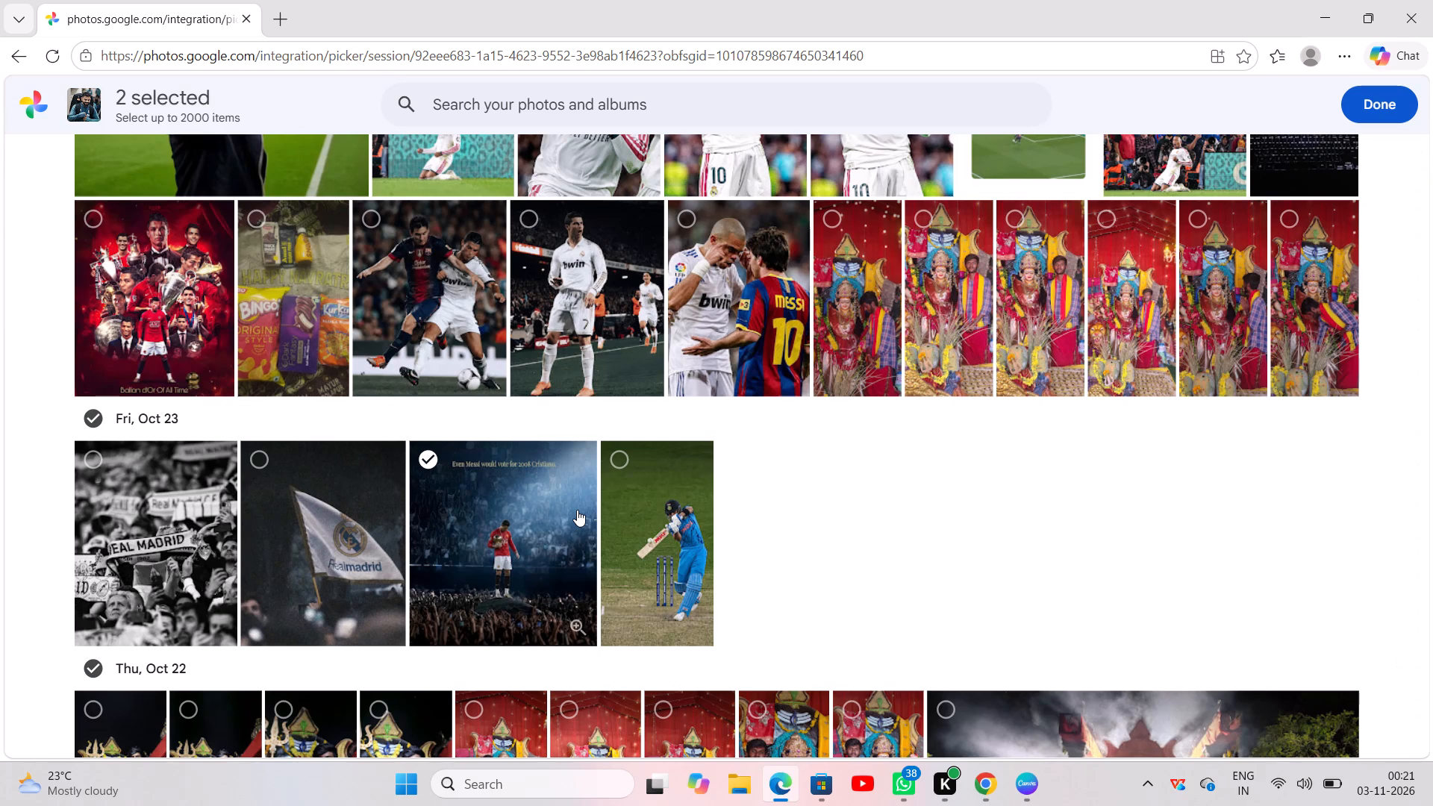
{"action": "scroll", "coordinate": [577, 510], "scroll_direction": "up", "scroll_amount": 2}
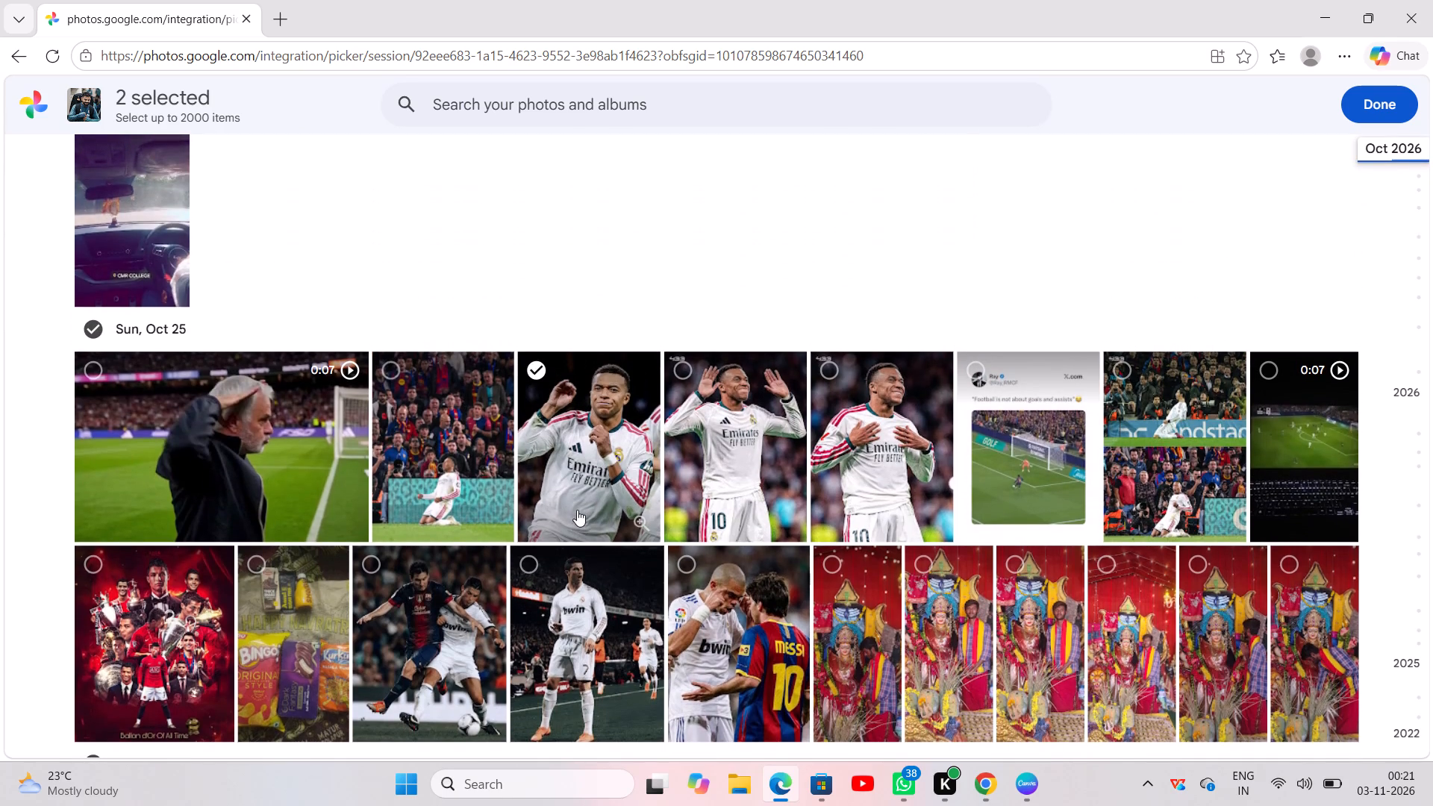
{"action": "scroll", "coordinate": [577, 510], "scroll_direction": "down", "scroll_amount": 2}
{"action": "scroll", "coordinate": [577, 510], "scroll_direction": "up", "scroll_amount": 1}
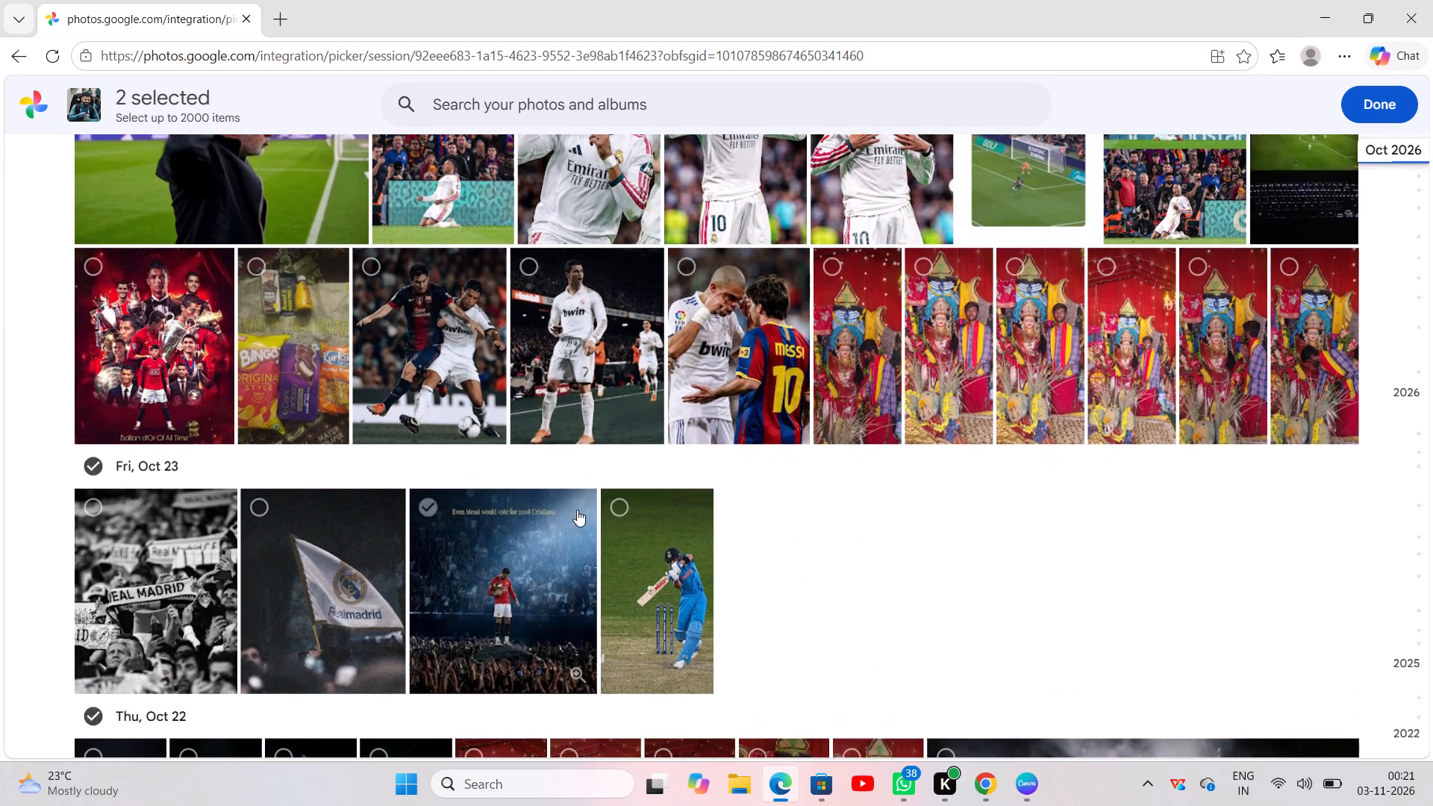
{"action": "scroll", "coordinate": [577, 510], "scroll_direction": "up", "scroll_amount": 1}
{"action": "scroll", "coordinate": [577, 510], "scroll_direction": "down", "scroll_amount": 2}
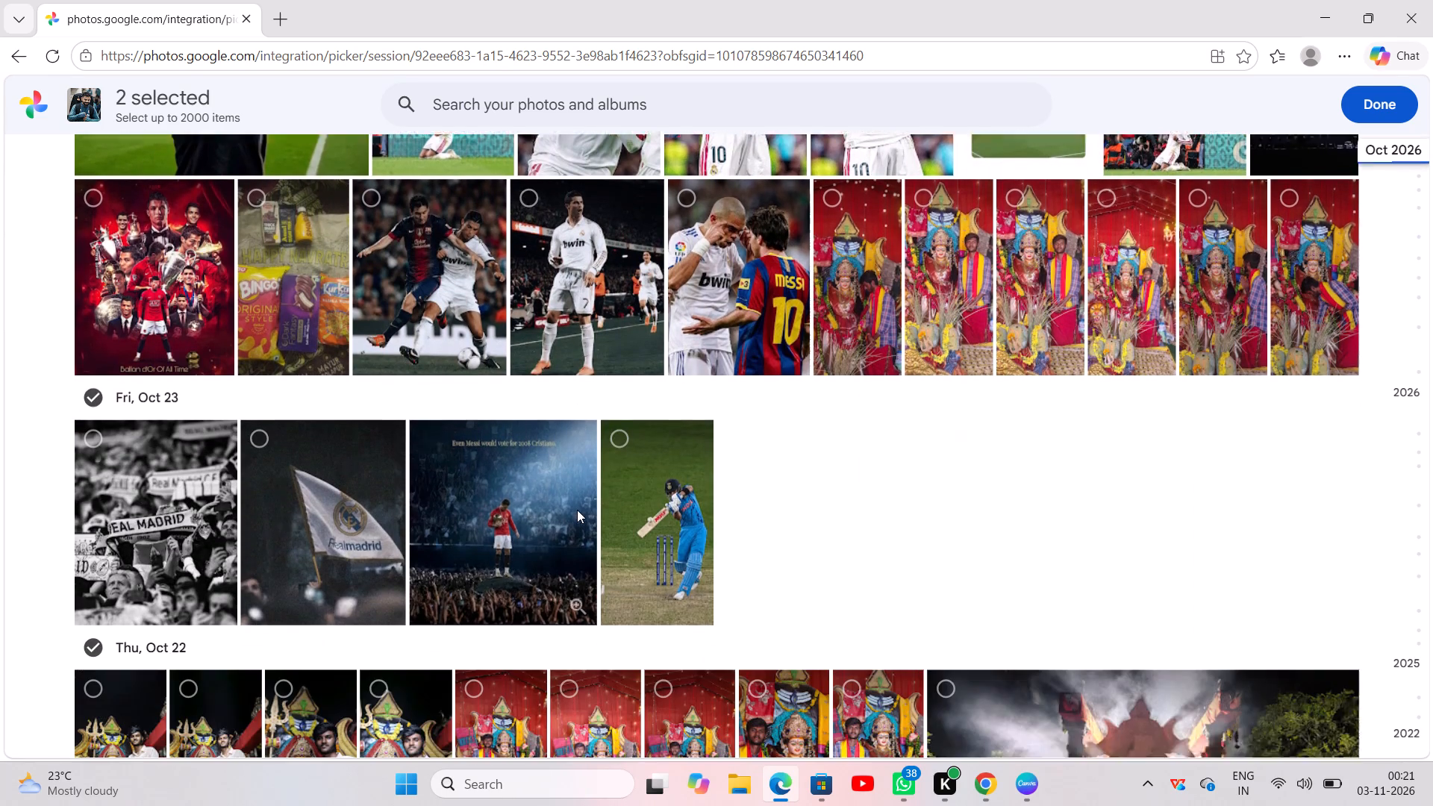
{"action": "scroll", "coordinate": [577, 510], "scroll_direction": "down", "scroll_amount": 1}
{"action": "left_click", "coordinate": [356, 439]}
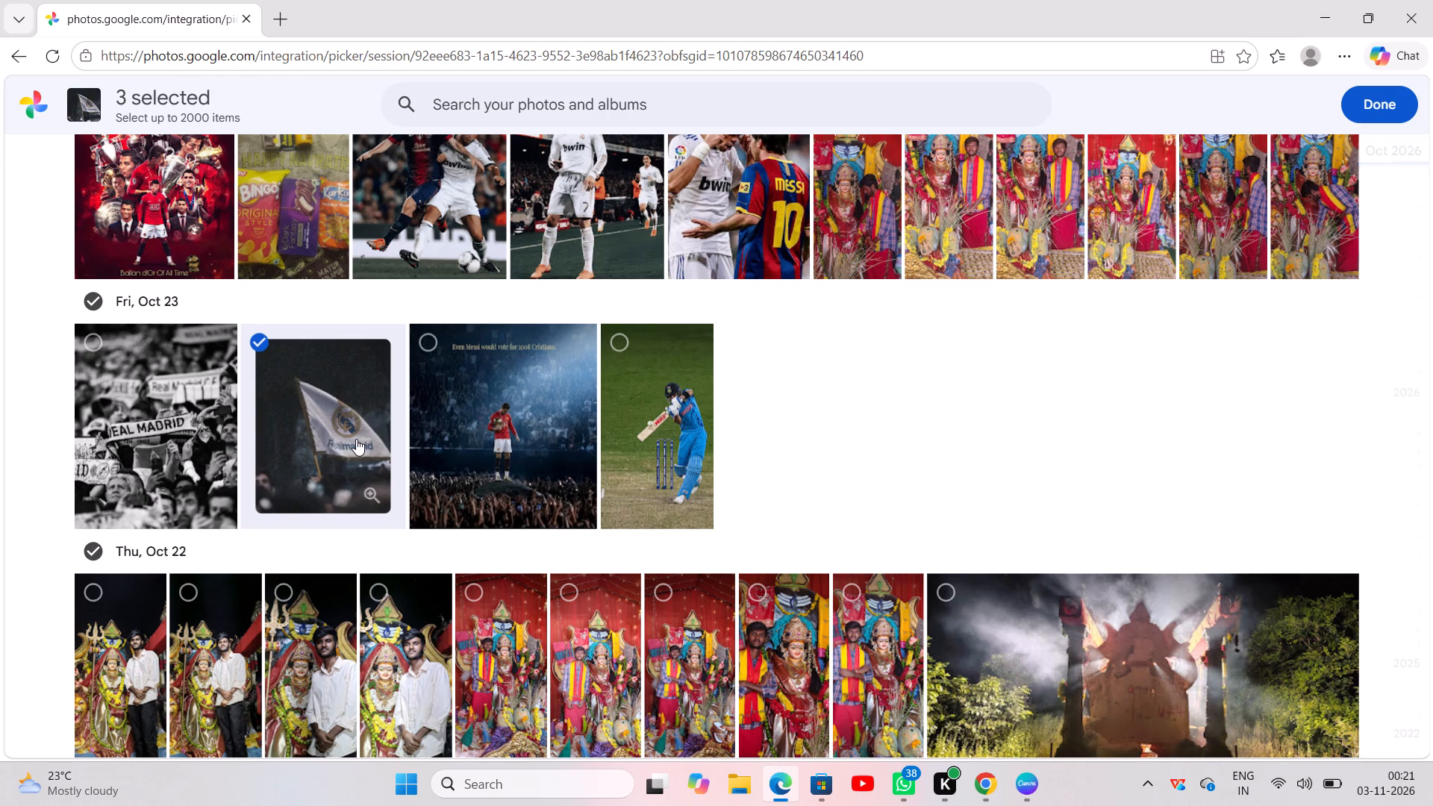
{"action": "left_click", "coordinate": [146, 438]}
Add two October 19 shrine photos from the first row: the one with the yellow-and-red scarf and the wide landscape one.
{"action": "scroll", "coordinate": [371, 577], "scroll_direction": "down", "scroll_amount": 2}
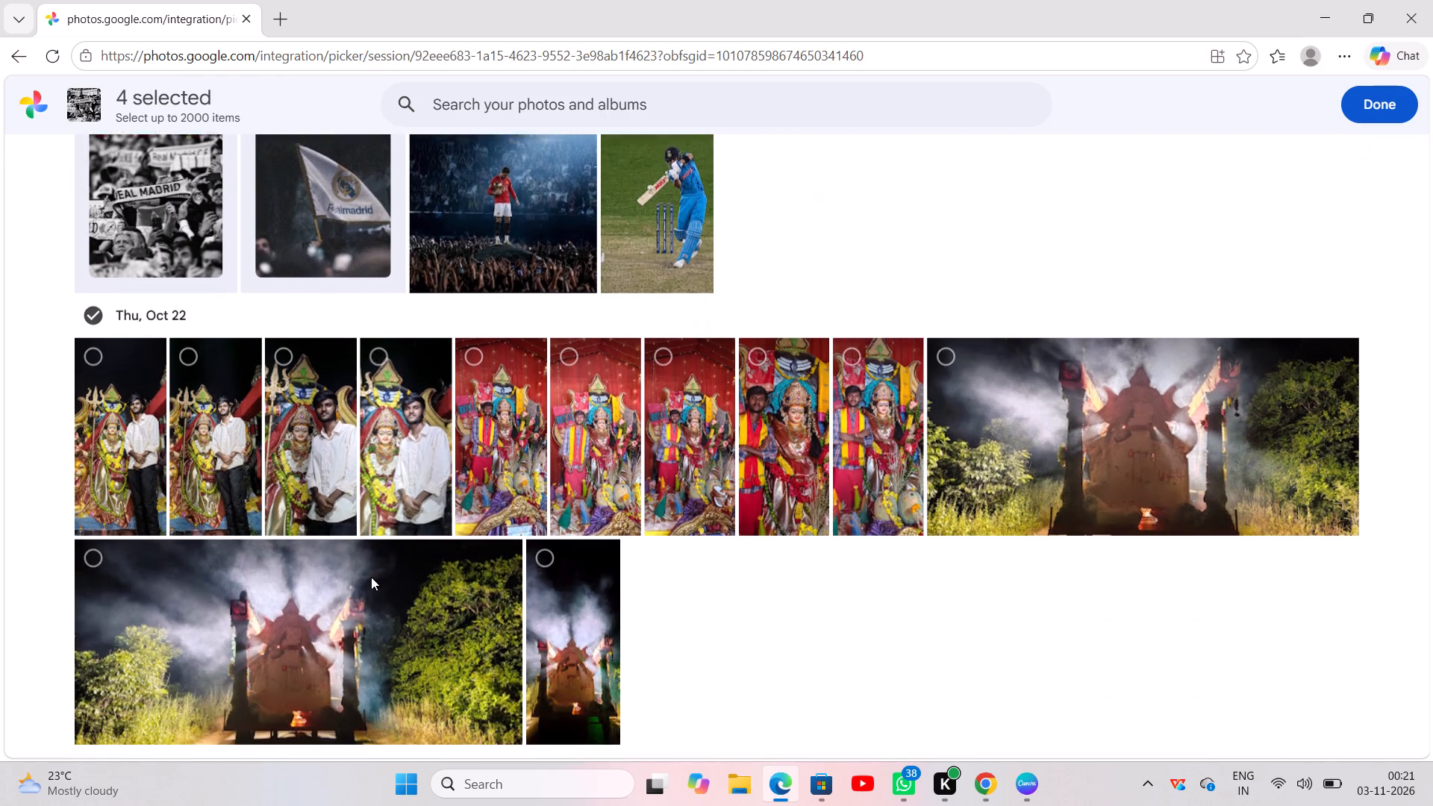
{"action": "scroll", "coordinate": [371, 577], "scroll_direction": "down", "scroll_amount": 3}
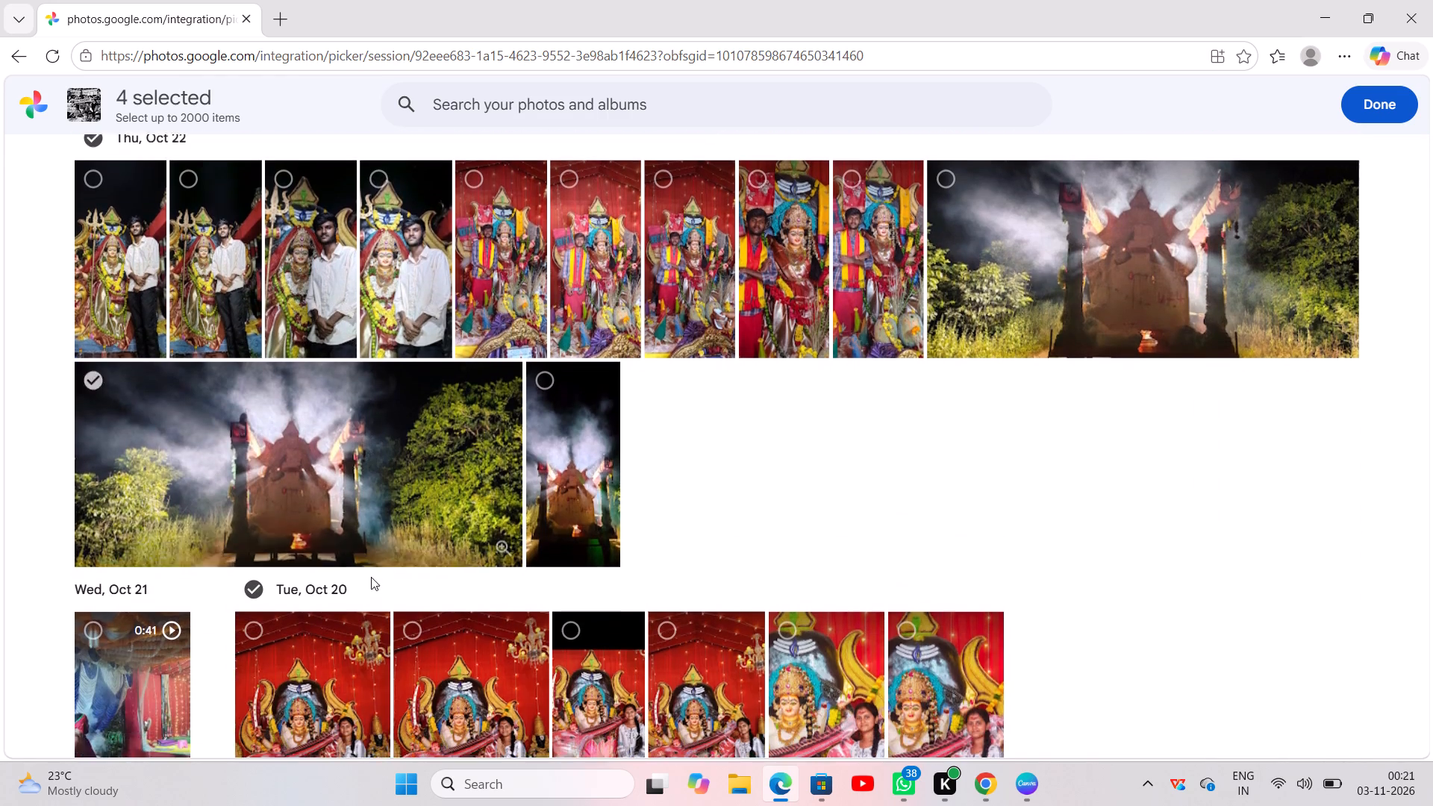
{"action": "scroll", "coordinate": [371, 577], "scroll_direction": "down", "scroll_amount": 4}
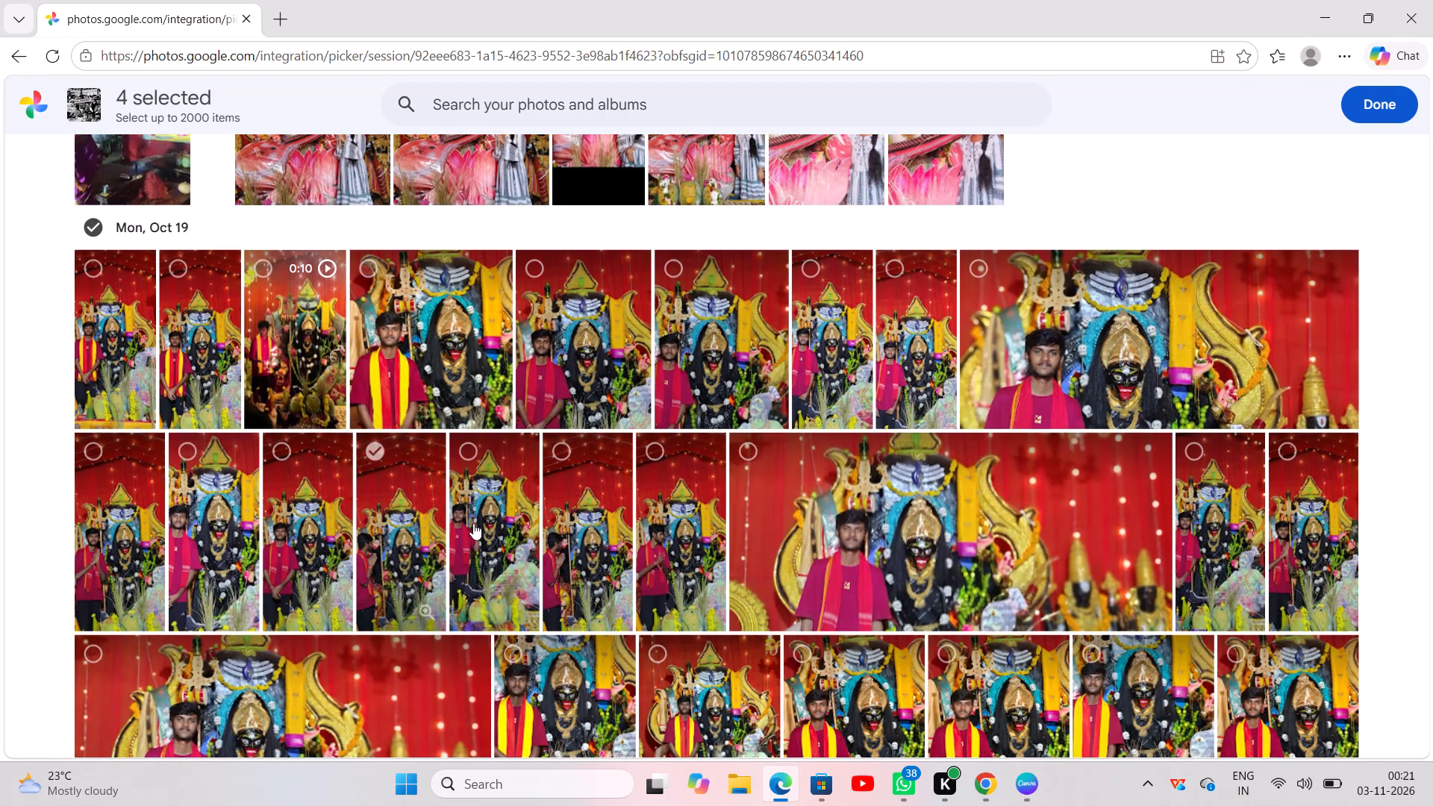
{"action": "left_click", "coordinate": [411, 365]}
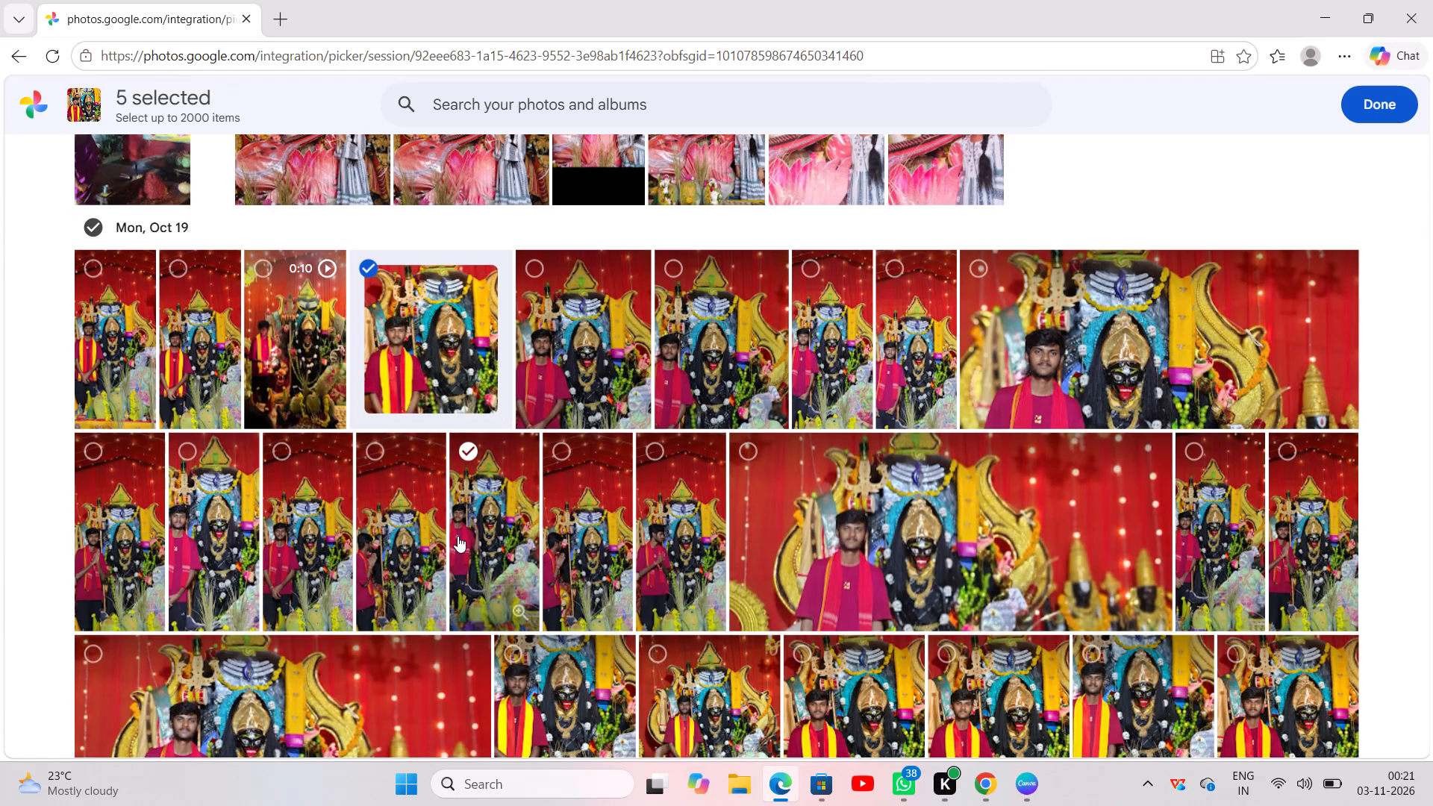
{"action": "left_click", "coordinate": [1031, 325]}
Look through the older photos from mid-October back to September for further pictures to import.
{"action": "scroll", "coordinate": [809, 399], "scroll_direction": "down", "scroll_amount": 3}
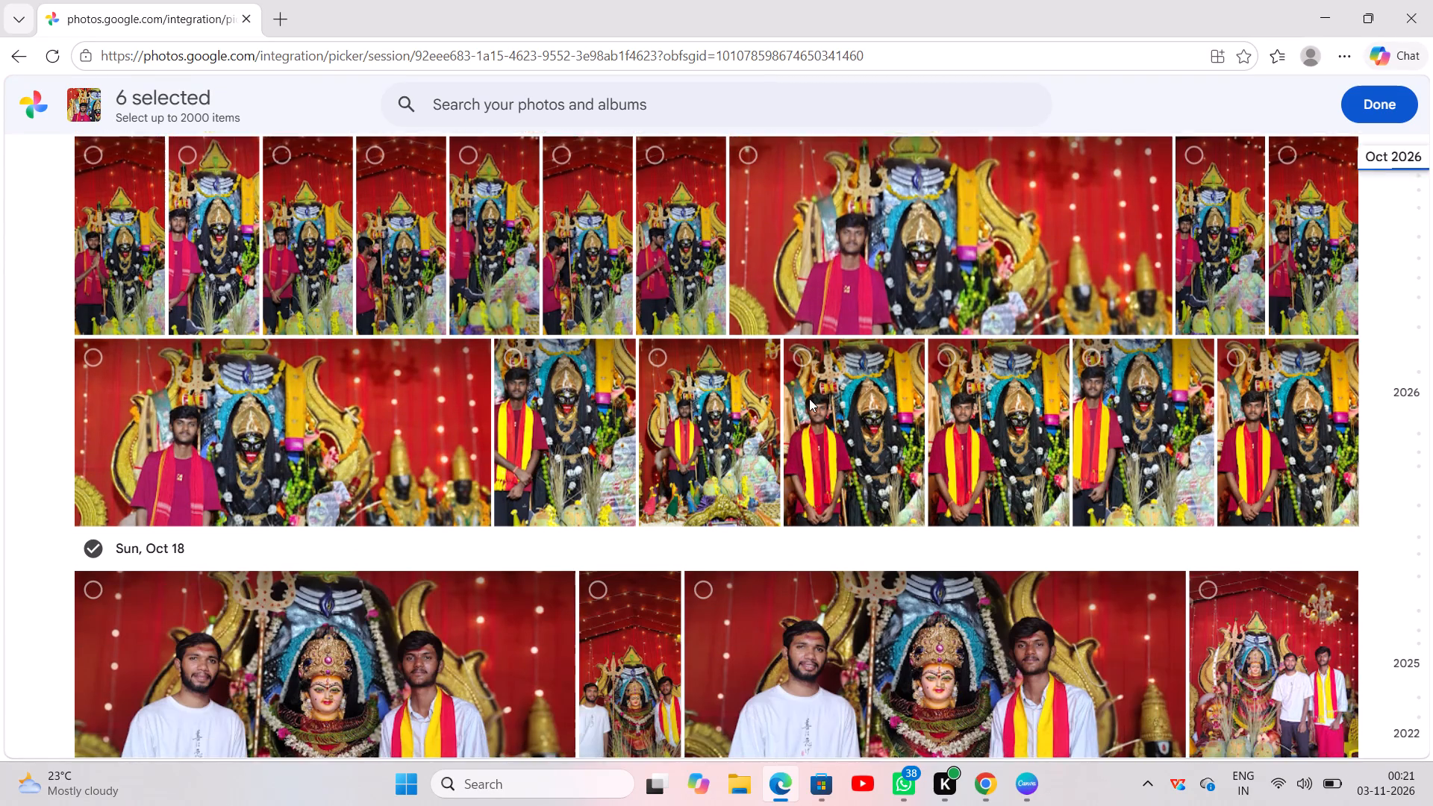
{"action": "scroll", "coordinate": [809, 399], "scroll_direction": "down", "scroll_amount": 4}
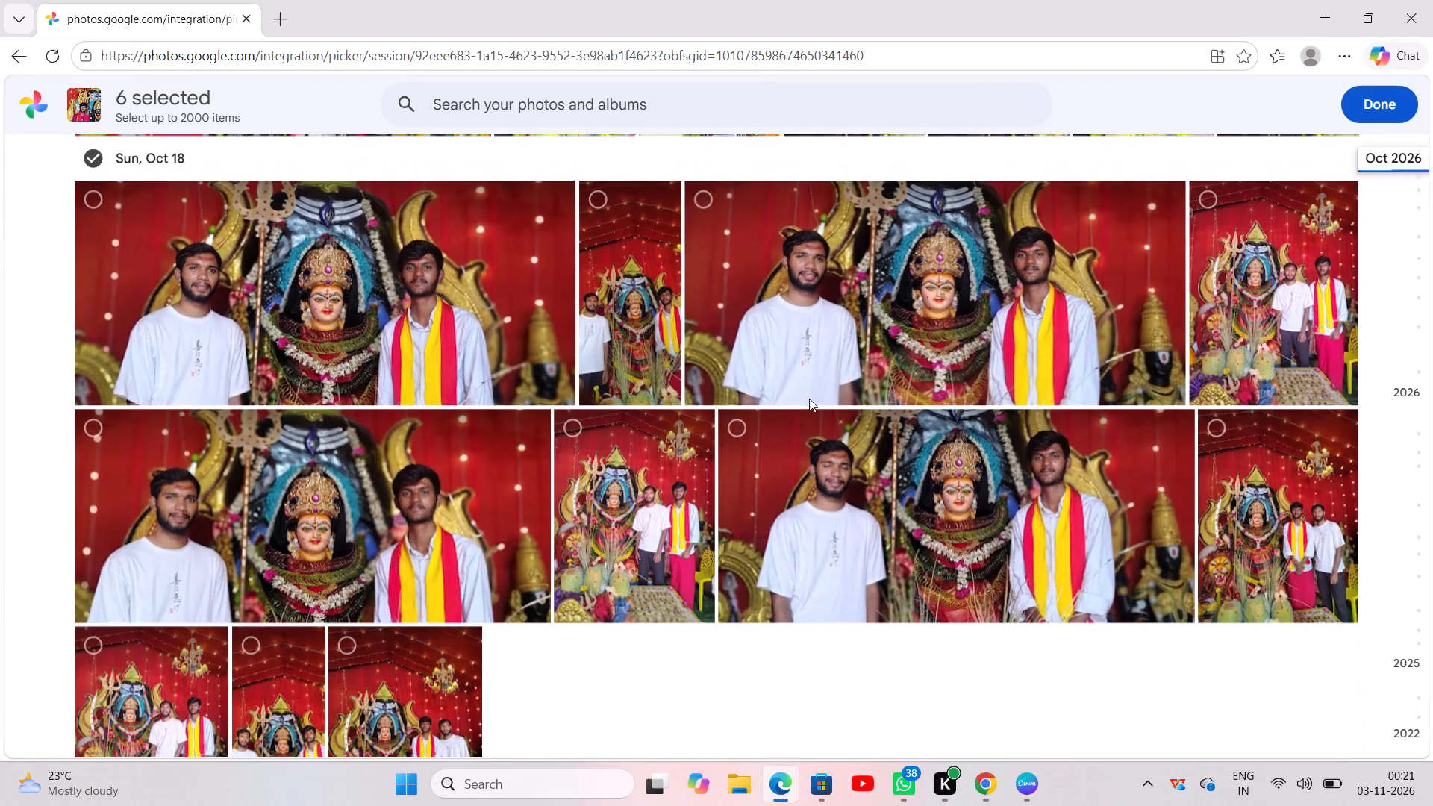
{"action": "scroll", "coordinate": [809, 399], "scroll_direction": "down", "scroll_amount": 3}
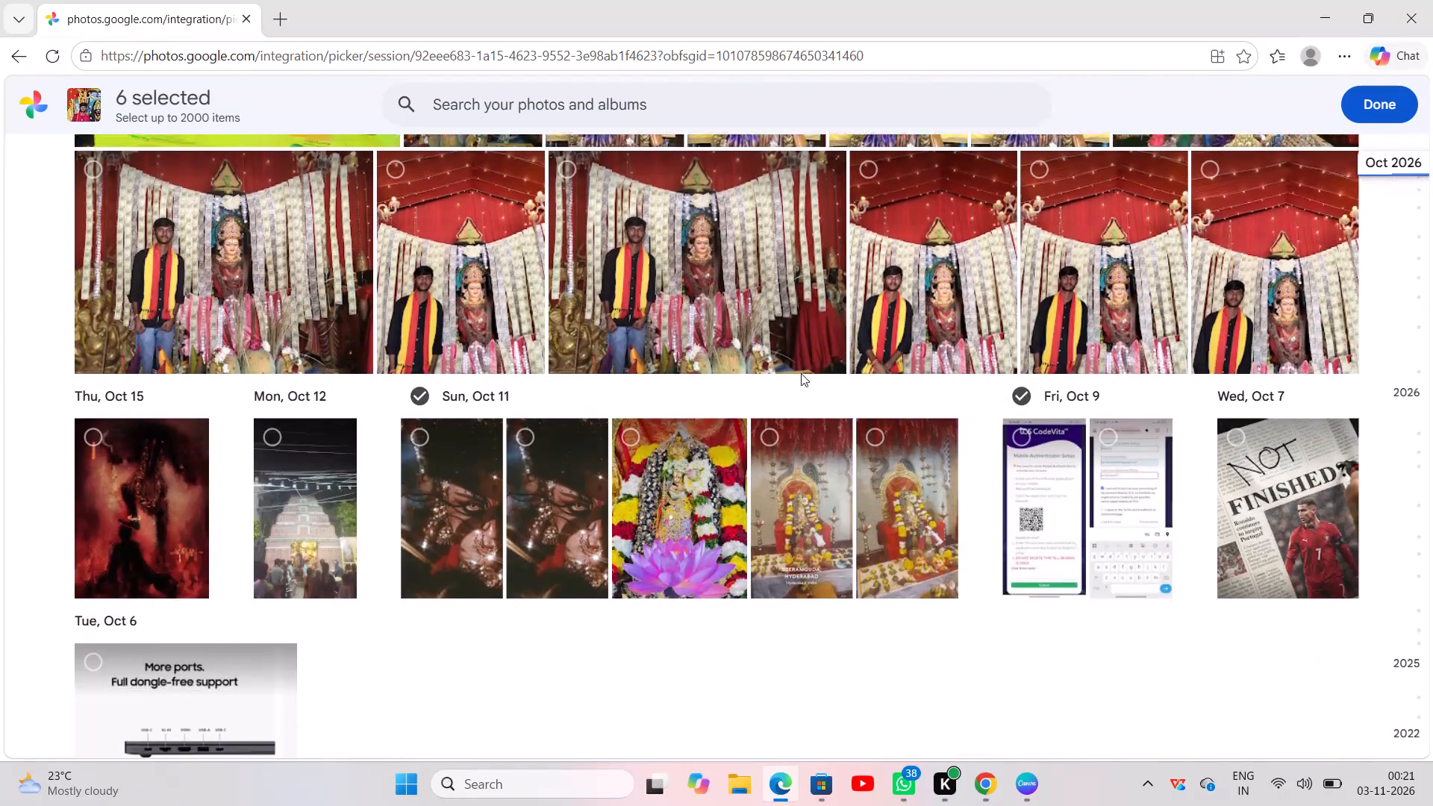
{"action": "scroll", "coordinate": [801, 373], "scroll_direction": "down", "scroll_amount": 8}
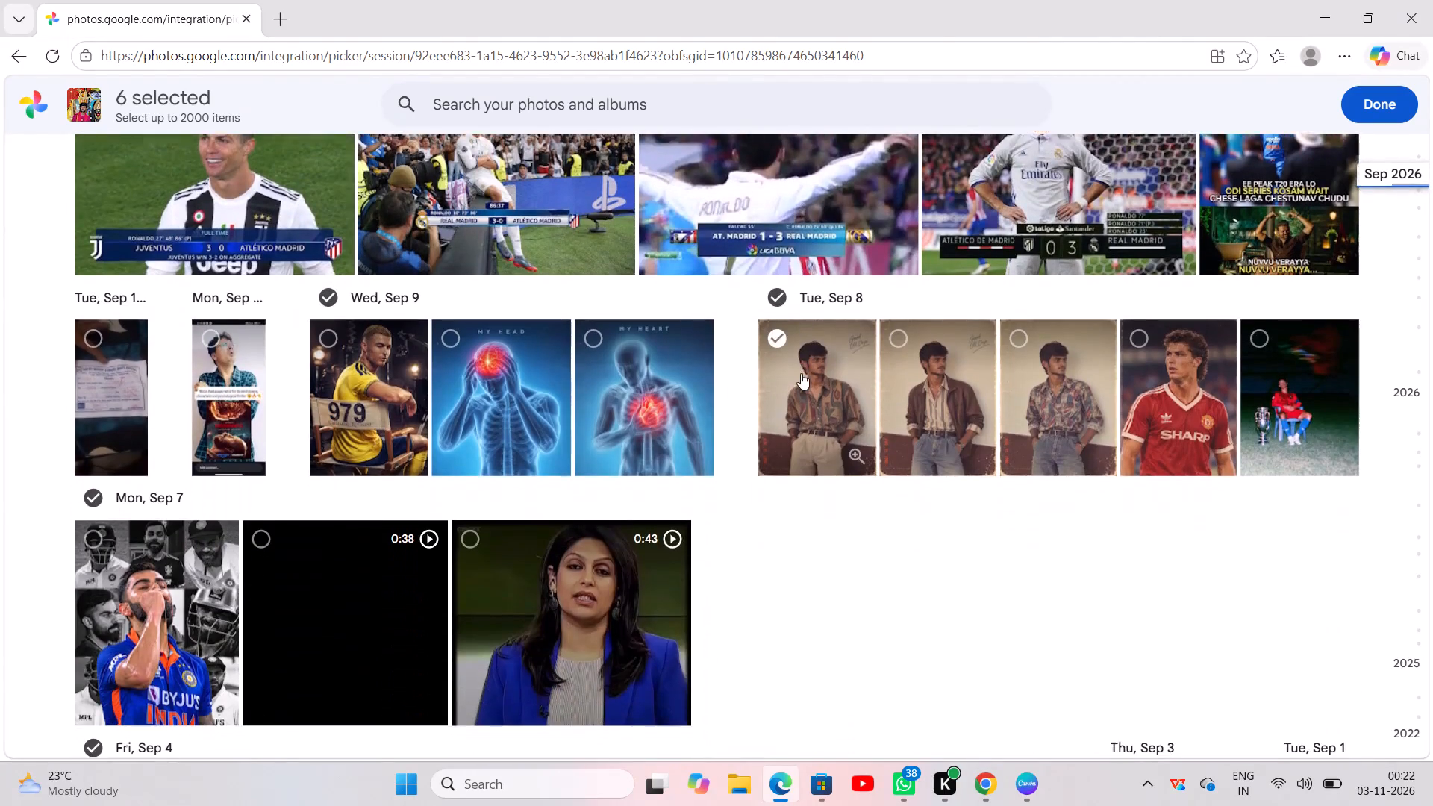
{"action": "scroll", "coordinate": [801, 373], "scroll_direction": "down", "scroll_amount": 3}
{"action": "scroll", "coordinate": [801, 373], "scroll_direction": "up", "scroll_amount": 3}
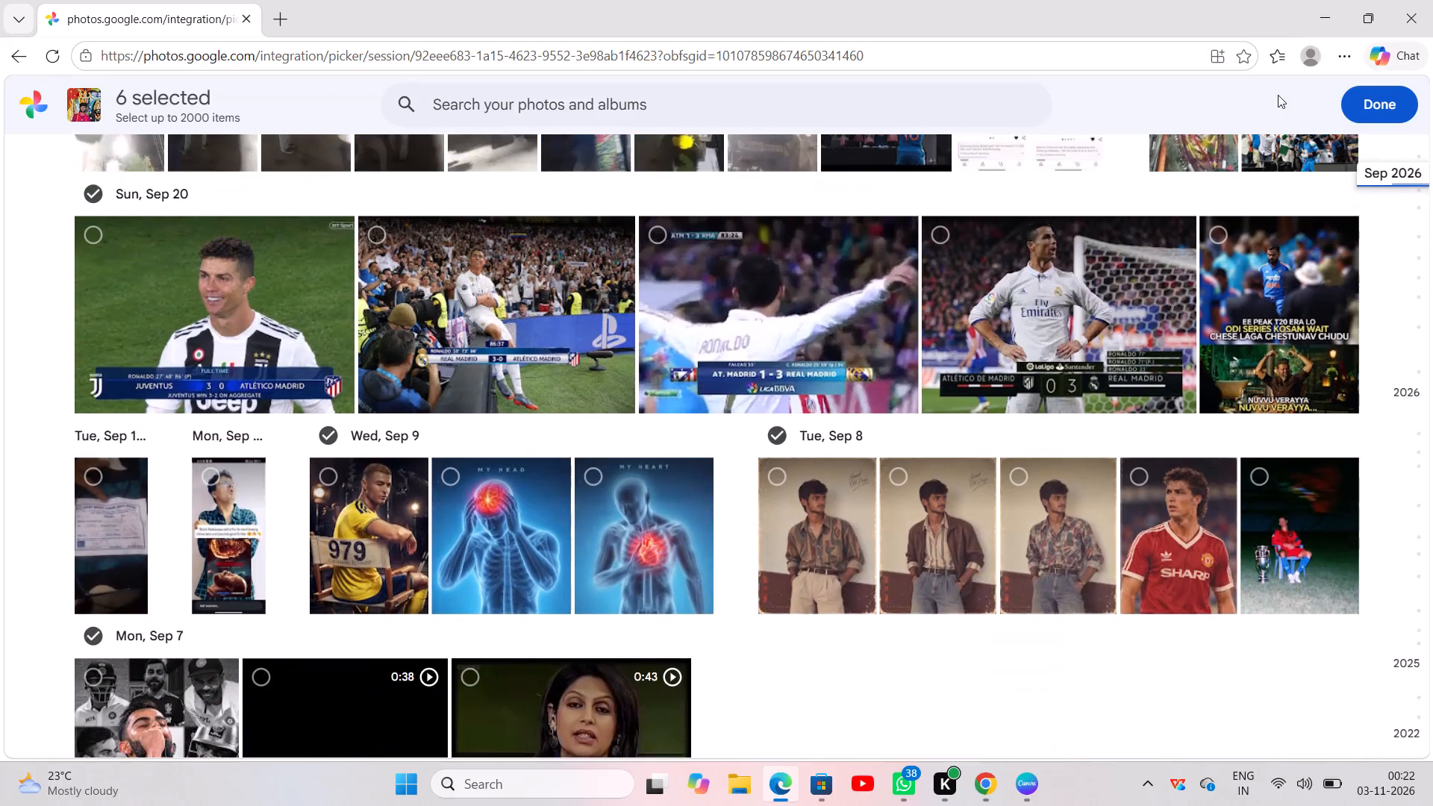
Finish the photo selection so the chosen pictures are imported into Canva.
{"action": "left_click", "coordinate": [1382, 104]}
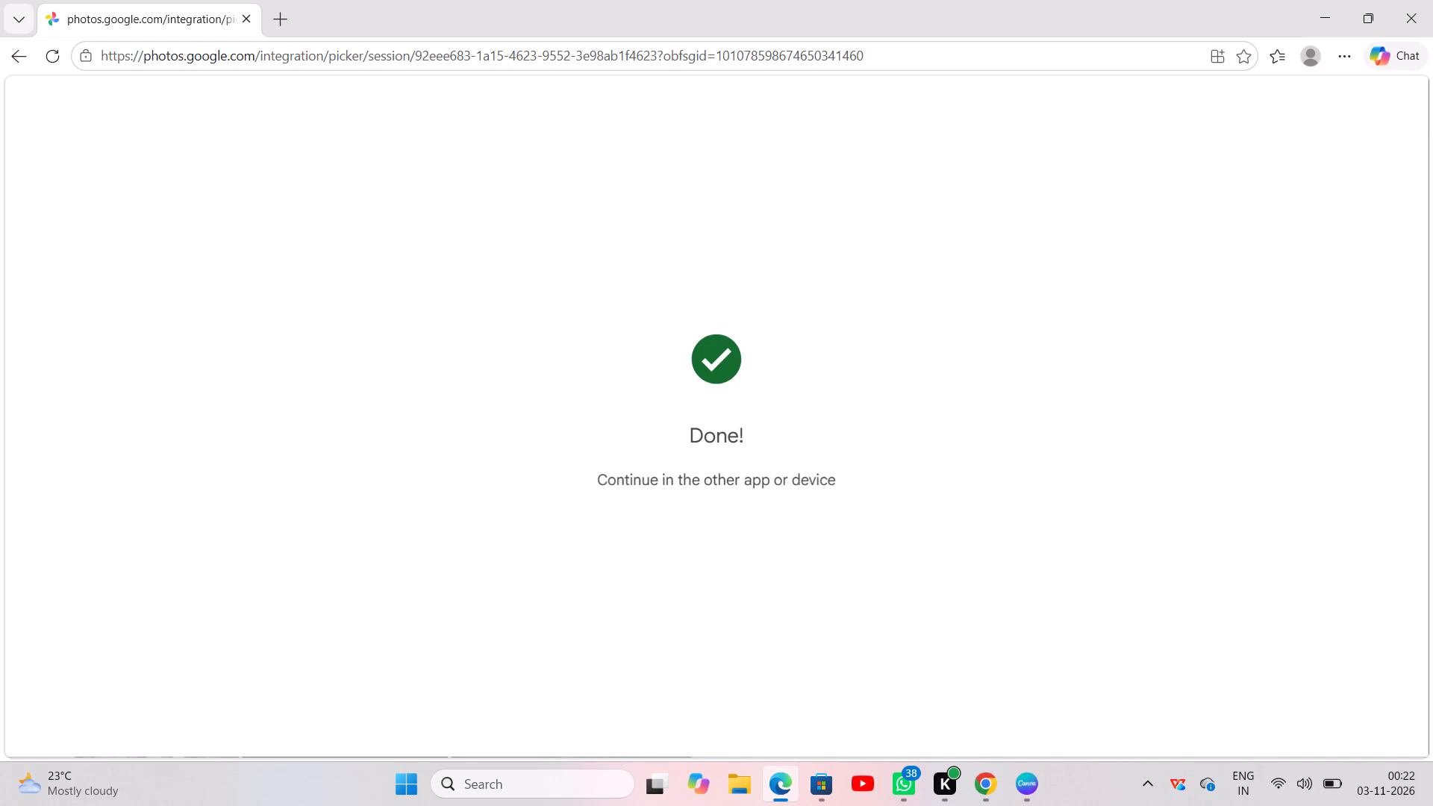
{"action": "left_click", "coordinate": [669, 491]}
Leave the Google Photos picker without selecting anything more and return to the collage in Canva.
{"action": "left_click", "coordinate": [16, 57]}
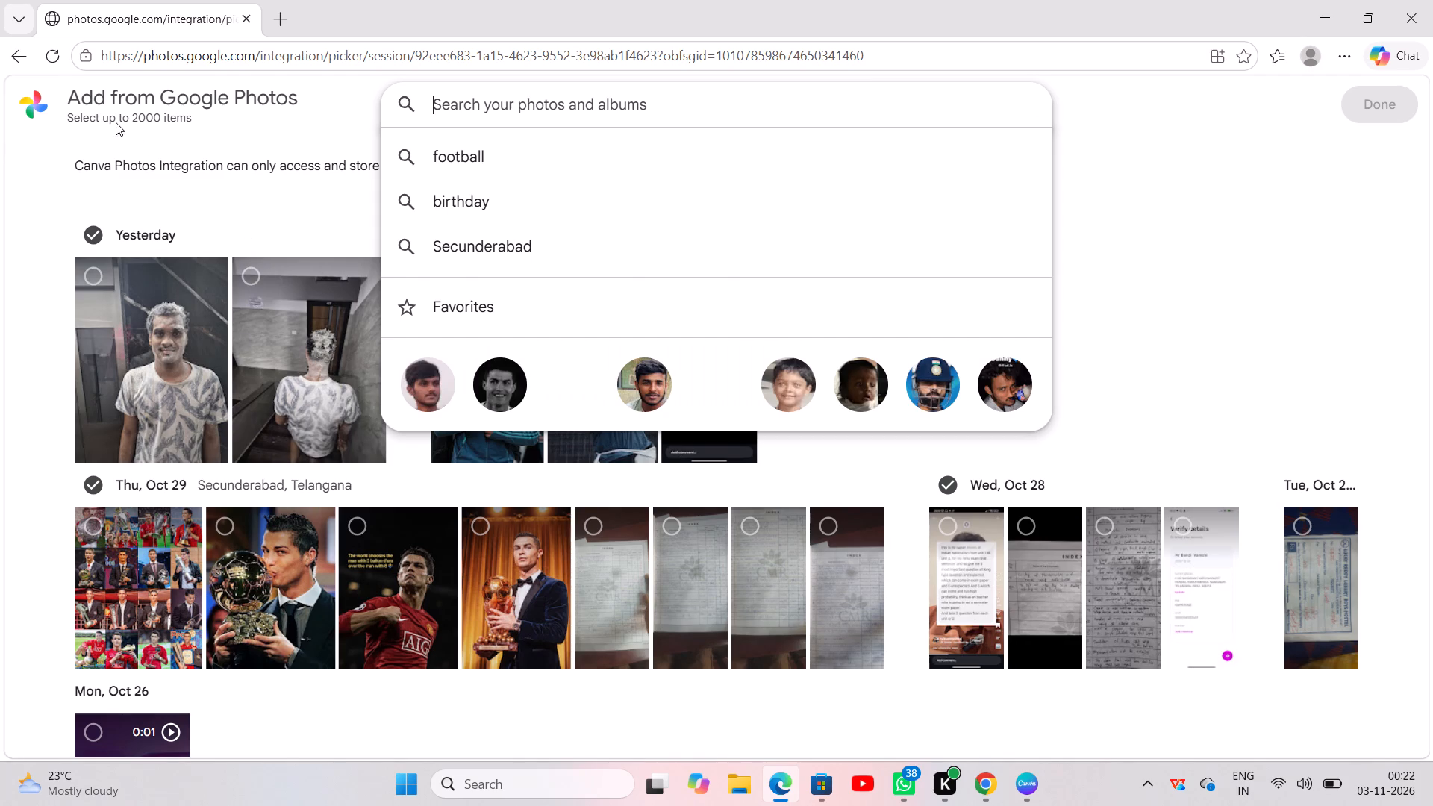
{"action": "left_click", "coordinate": [18, 50]}
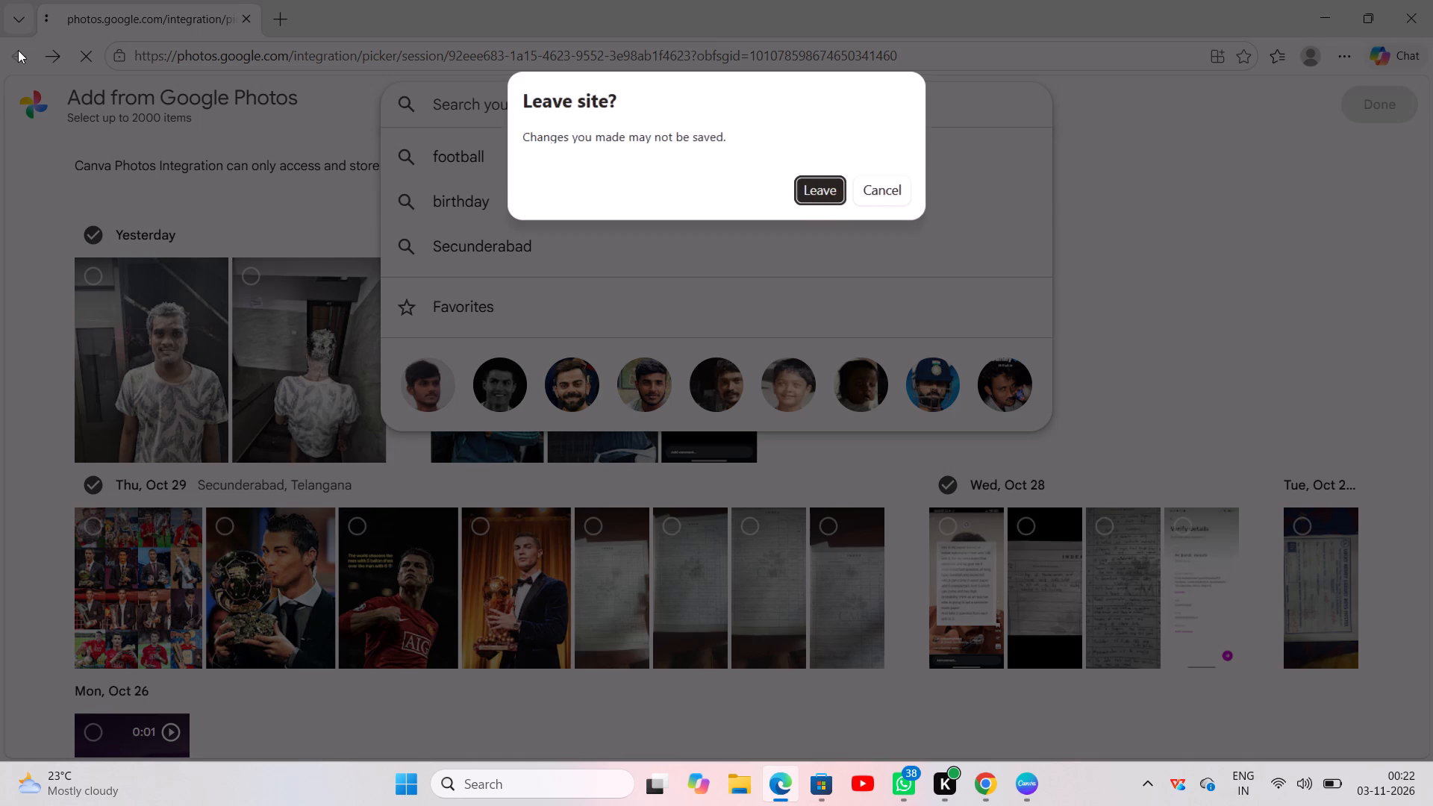
{"action": "left_click", "coordinate": [888, 188]}
{"action": "left_click", "coordinate": [265, 325]}
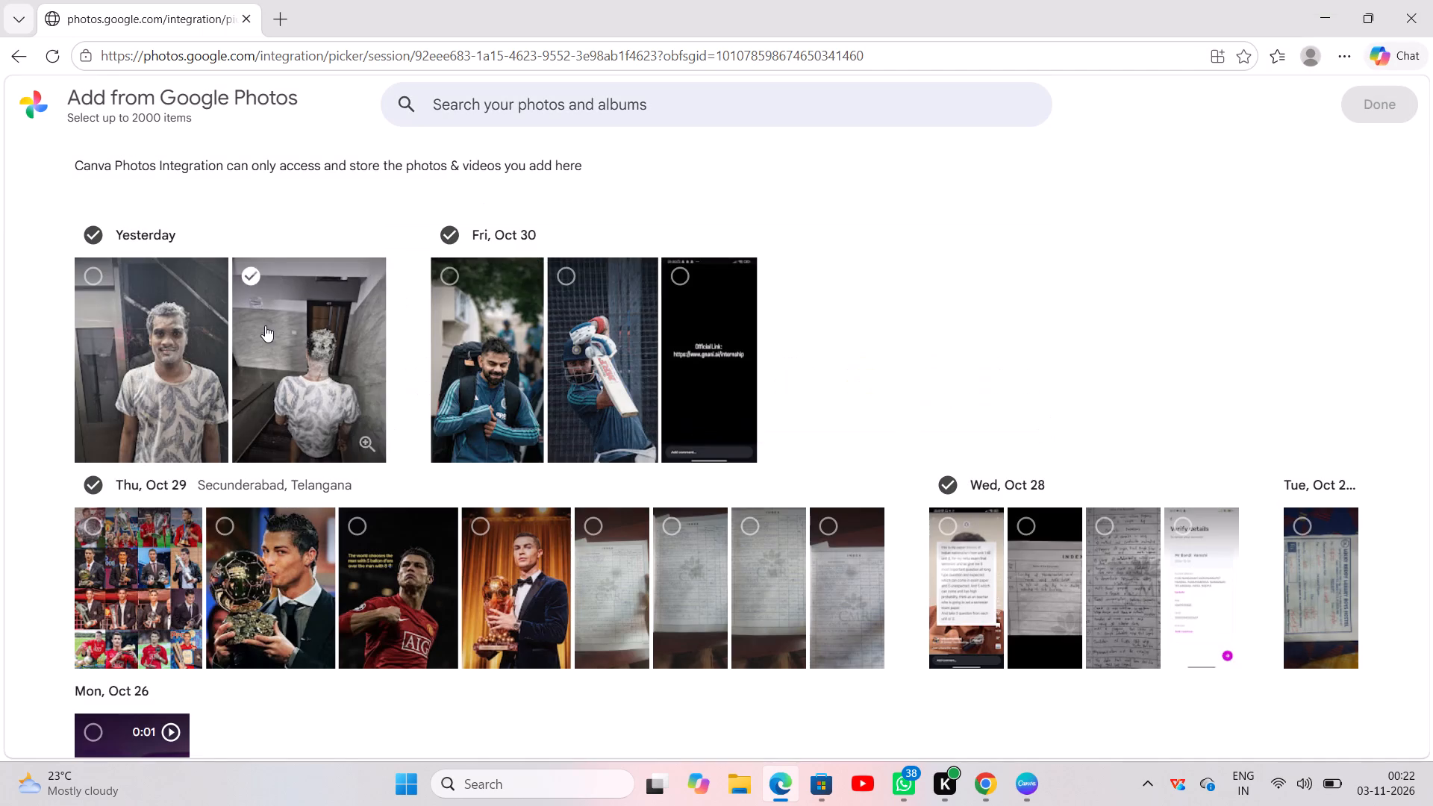
{"action": "left_click", "coordinate": [322, 378]}
{"action": "left_click", "coordinate": [11, 46]}
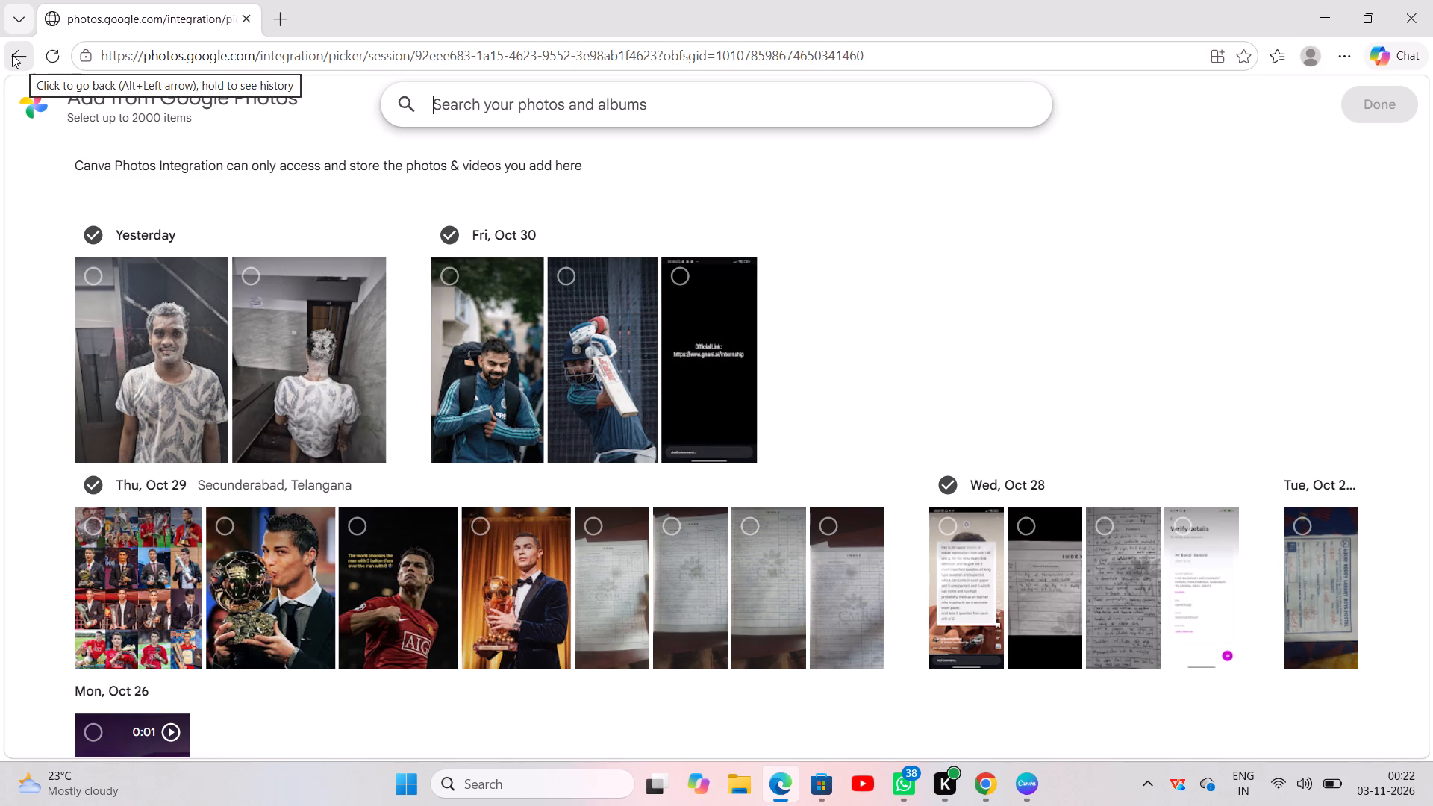
{"action": "left_click", "coordinate": [10, 51]}
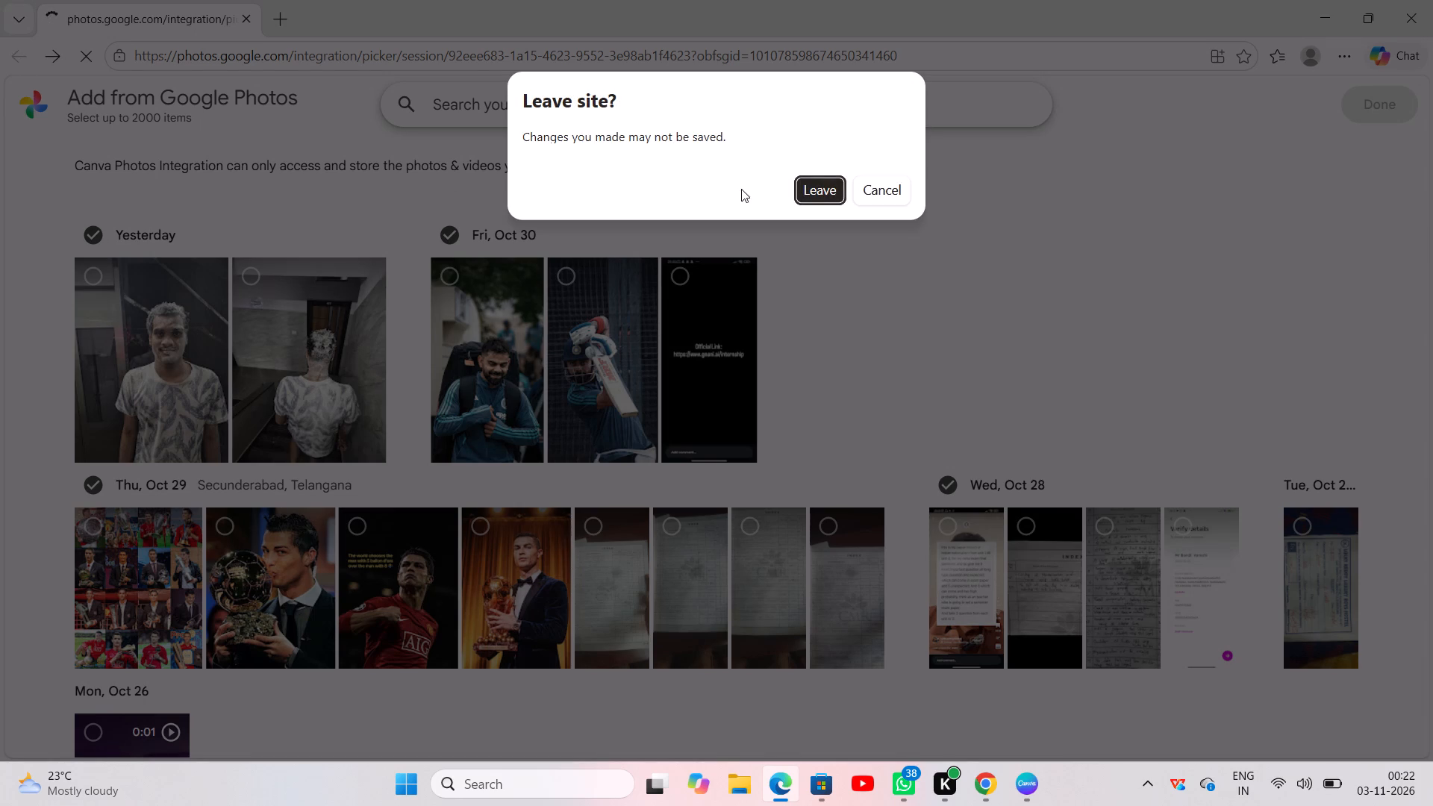
{"action": "left_click", "coordinate": [824, 191]}
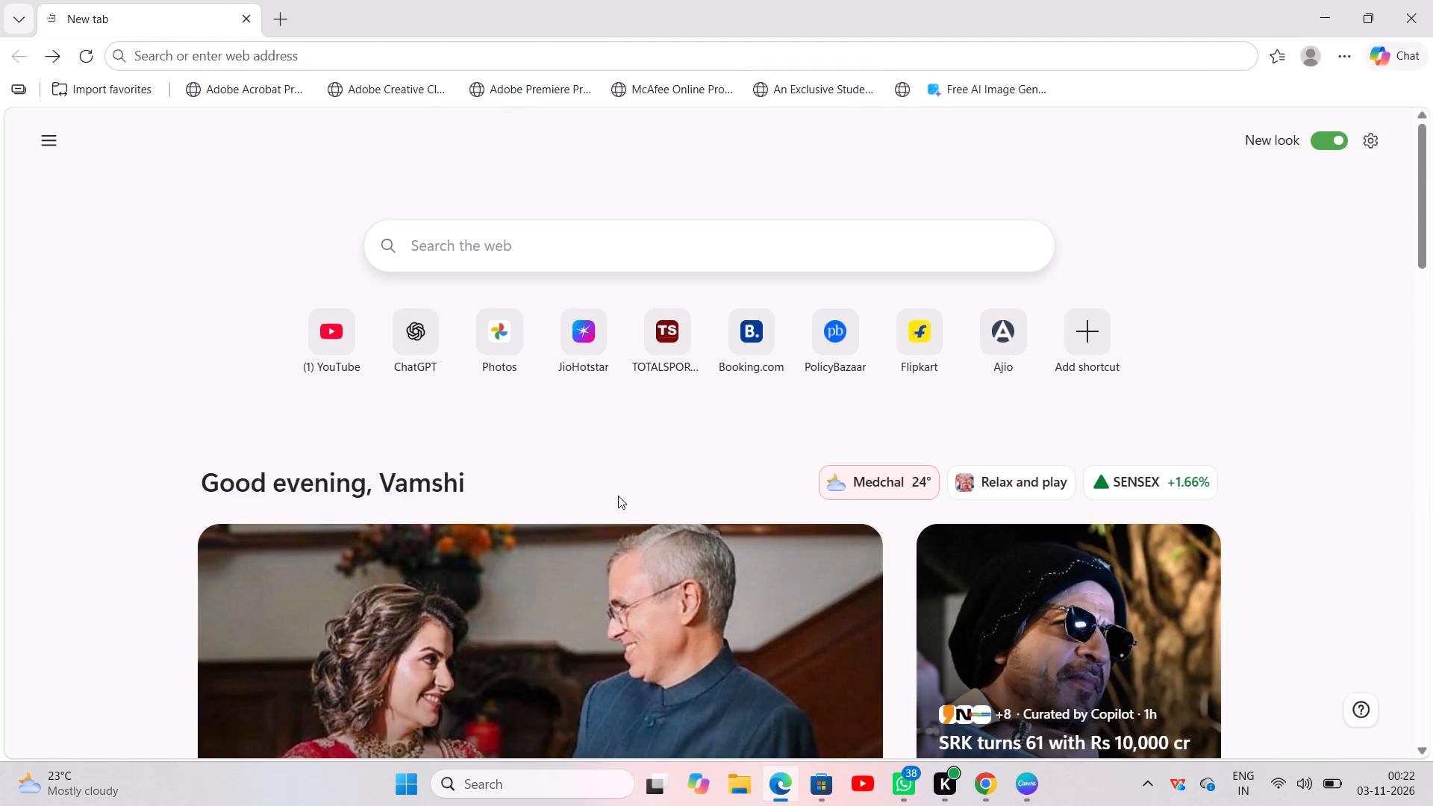
{"action": "left_click", "coordinate": [666, 162]}
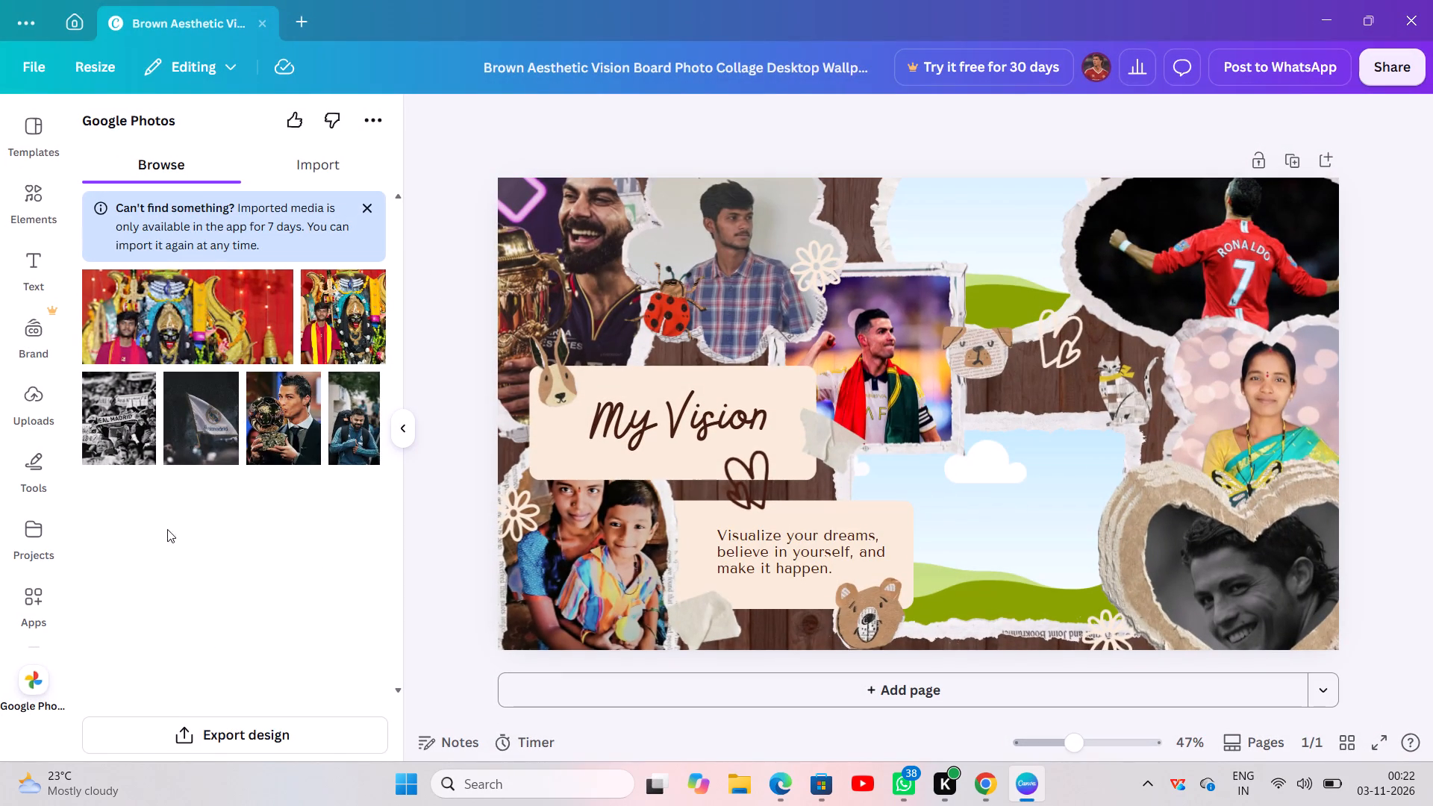
Add the narrower shrine photo with the yellow-and-red scarf to the page and delete one surplus copy.
{"action": "left_click", "coordinate": [343, 334]}
{"action": "double_click", "coordinate": [343, 334]}
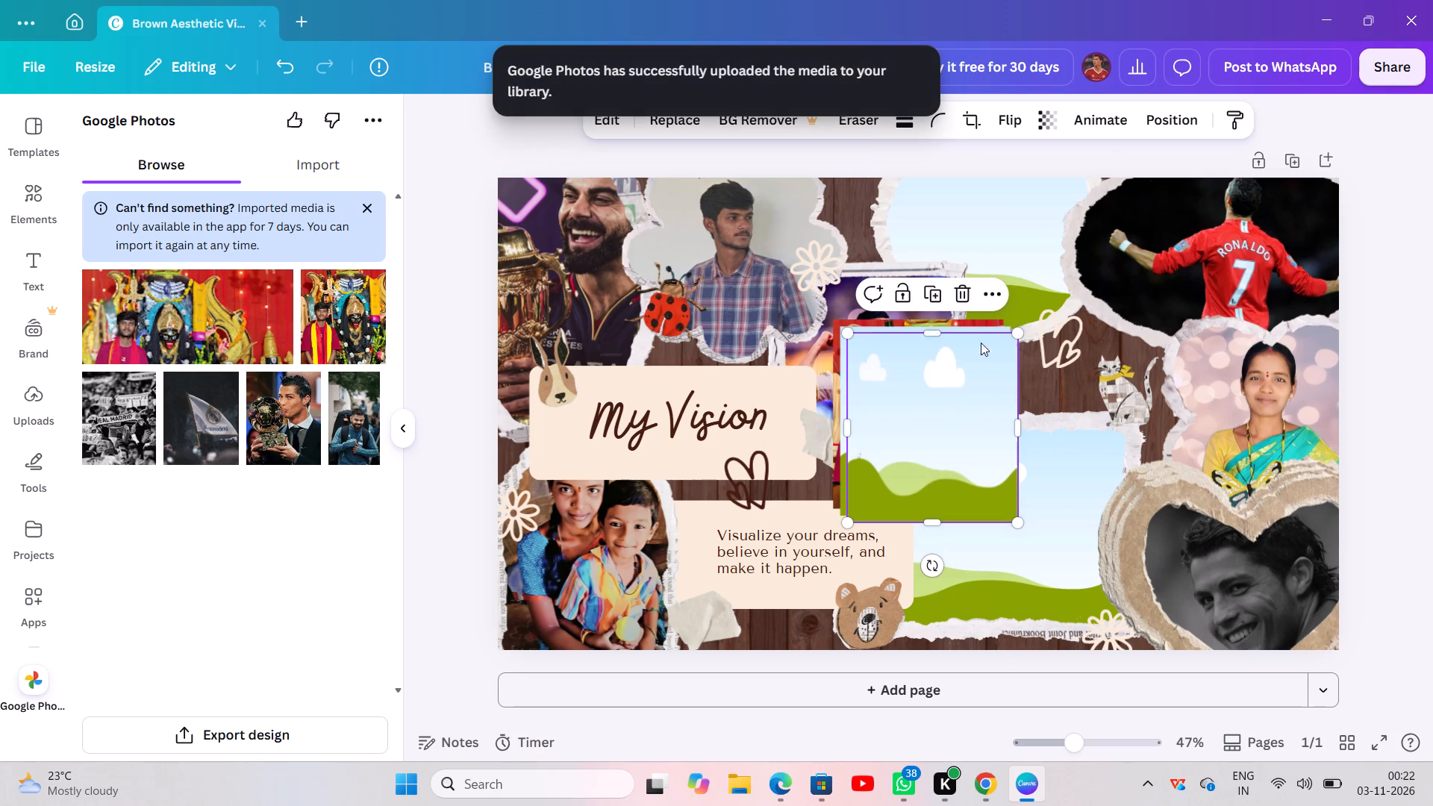
{"action": "left_click", "coordinate": [963, 290]}
Crop the upper part off the front copy of the shrine photo with a freeform crop.
{"action": "left_click", "coordinate": [972, 415]}
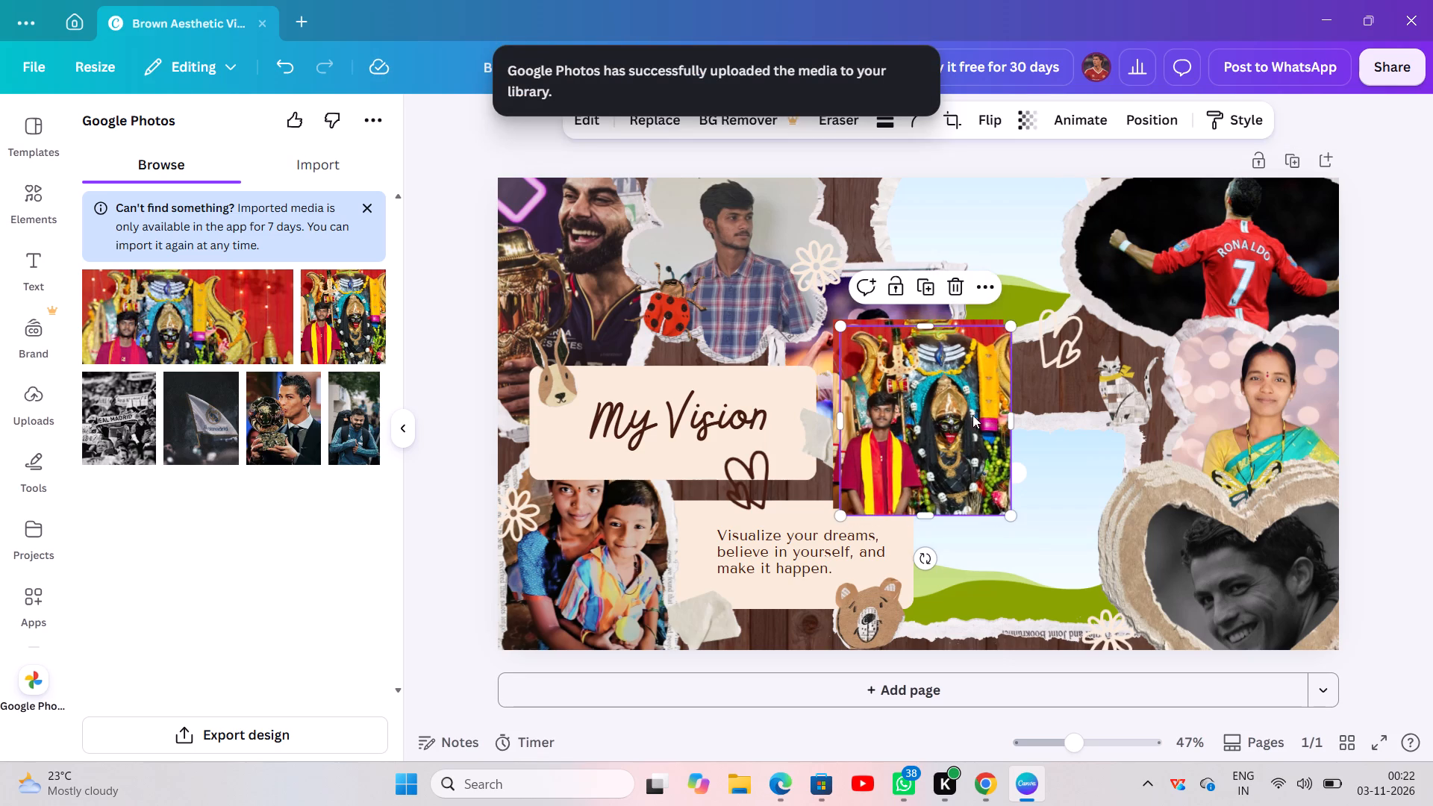
{"action": "left_click", "coordinate": [936, 435]}
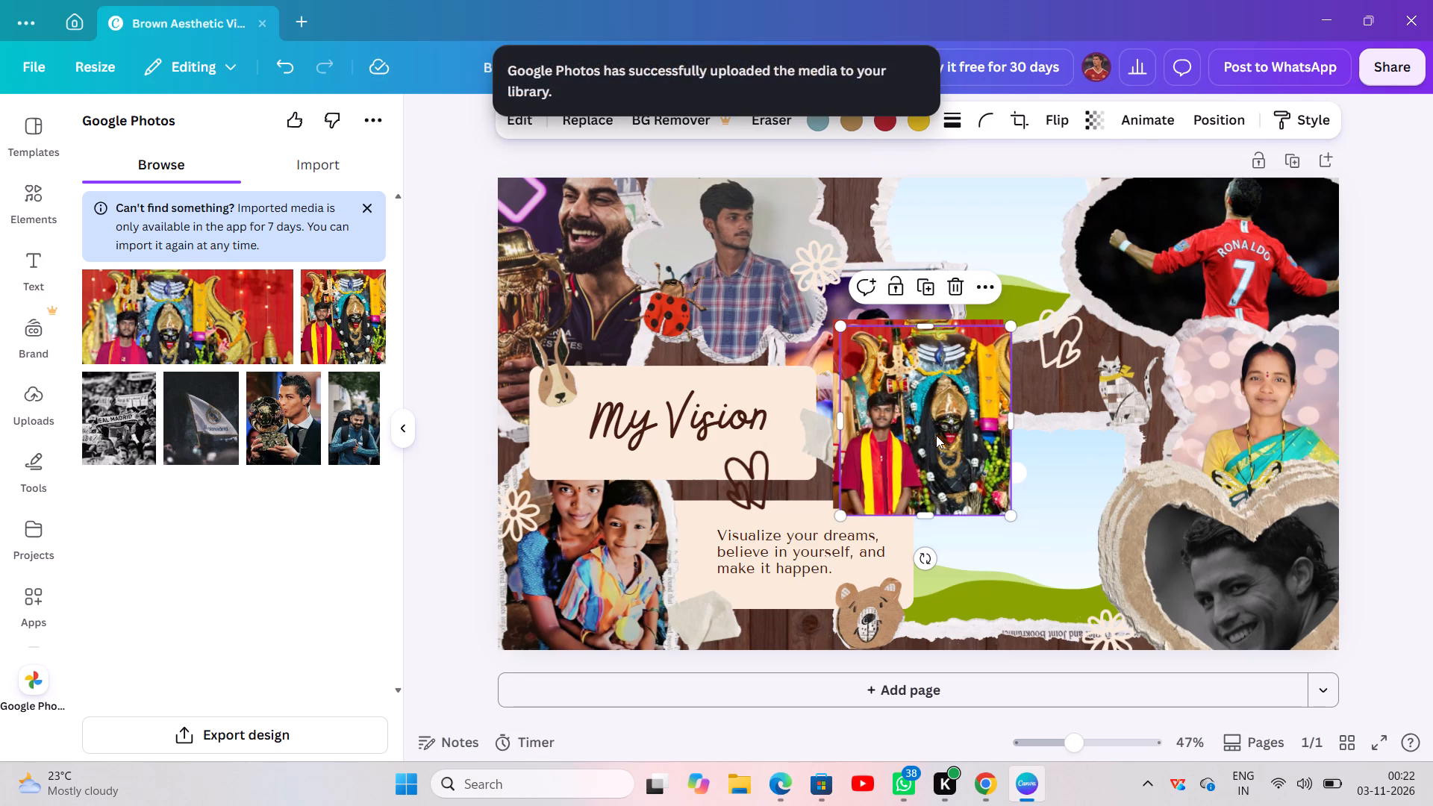
{"action": "left_click", "coordinate": [936, 435]}
{"action": "left_click_drag", "start_coordinate": [936, 435], "coordinate": [1017, 298]}
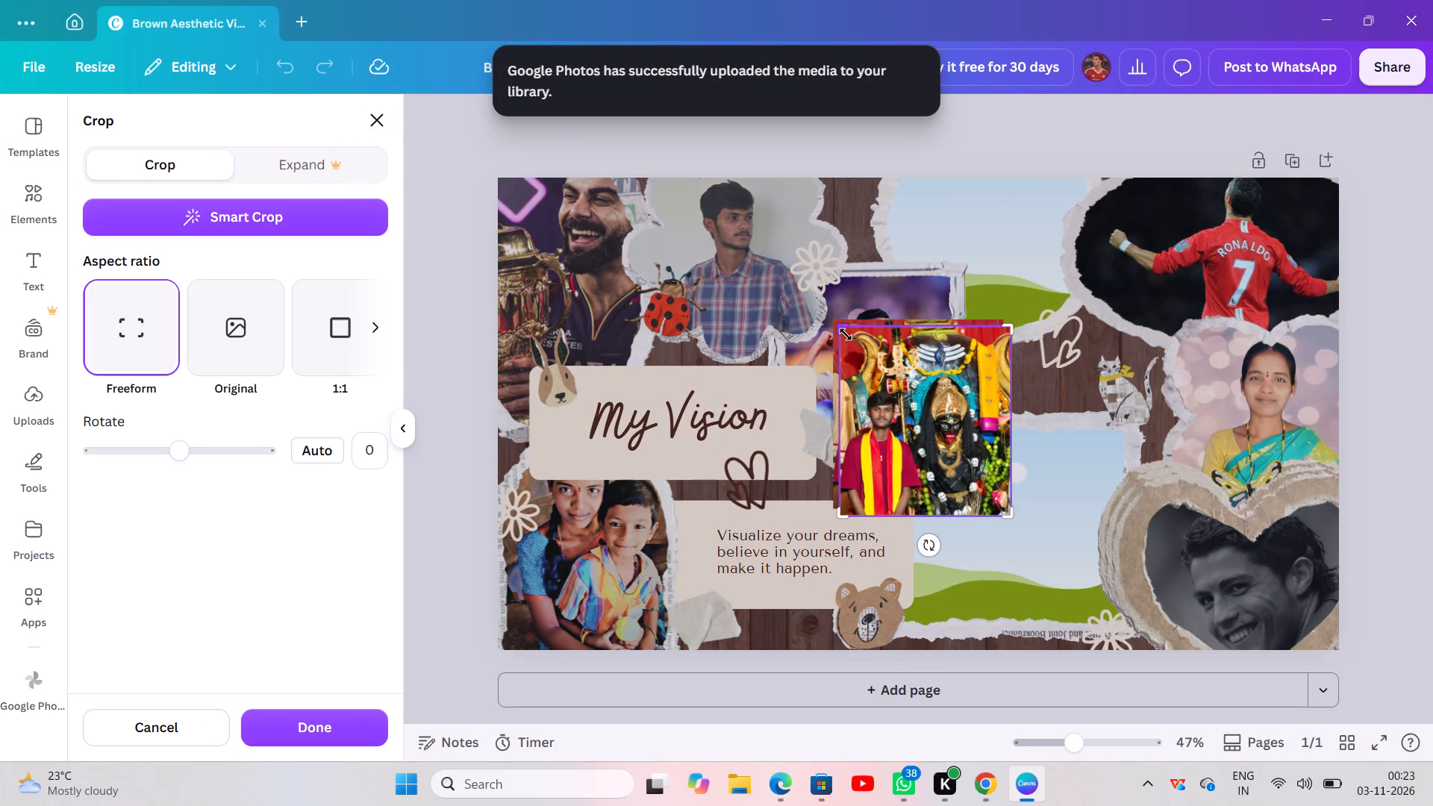
{"action": "left_click_drag", "start_coordinate": [843, 324], "coordinate": [843, 352]}
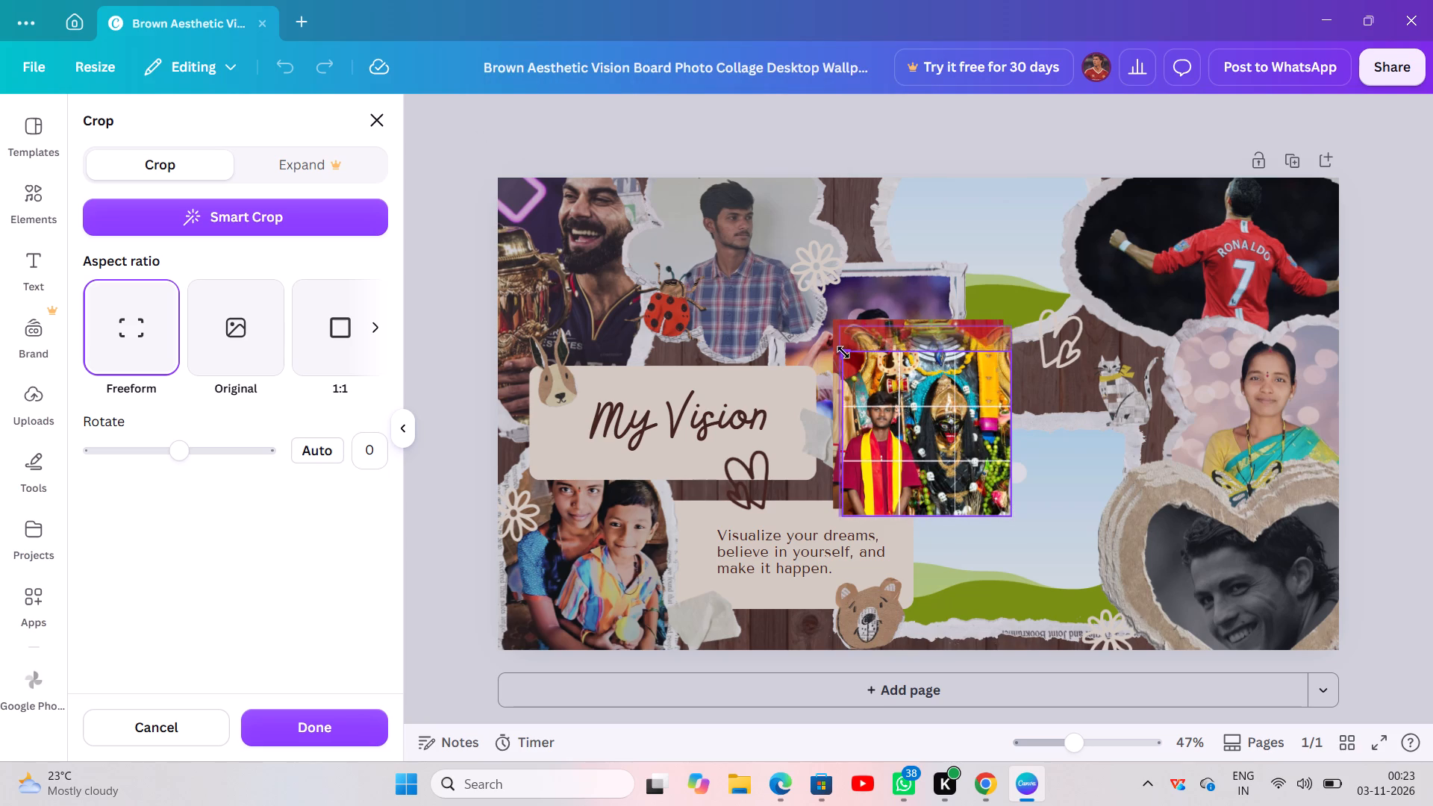
{"action": "left_click_drag", "start_coordinate": [843, 352], "coordinate": [840, 367]}
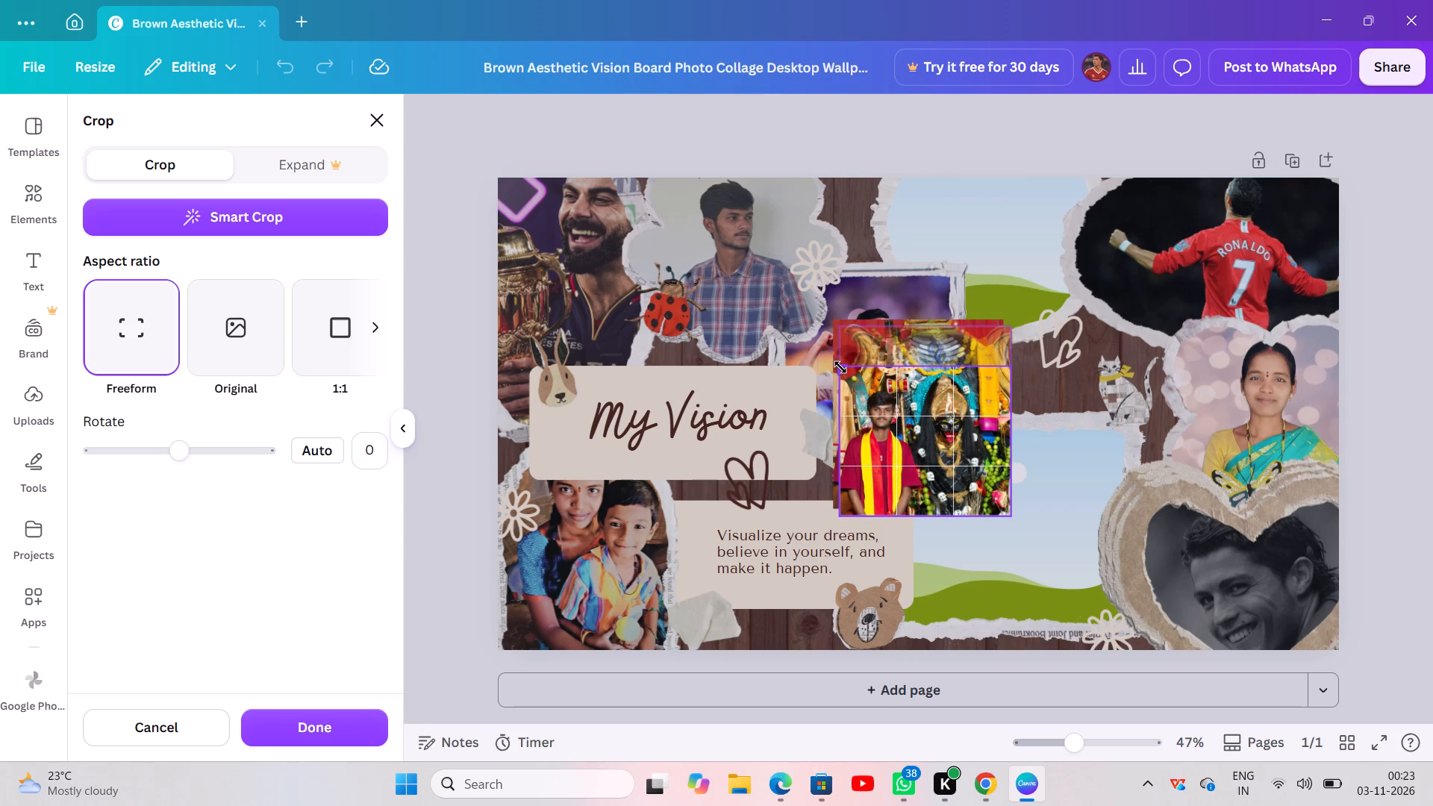
{"action": "left_click_drag", "start_coordinate": [840, 367], "coordinate": [840, 375]}
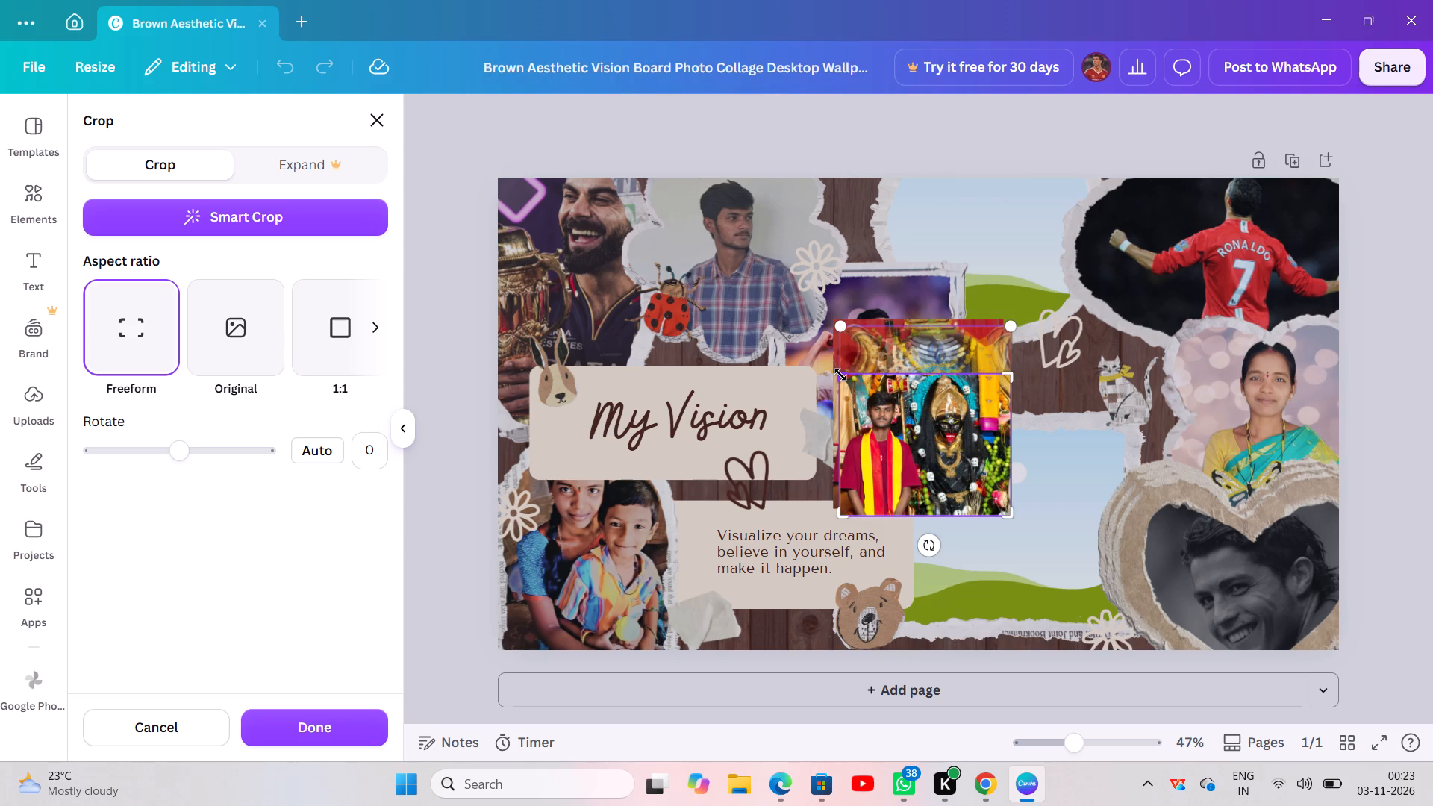
{"action": "left_click", "coordinate": [276, 725]}
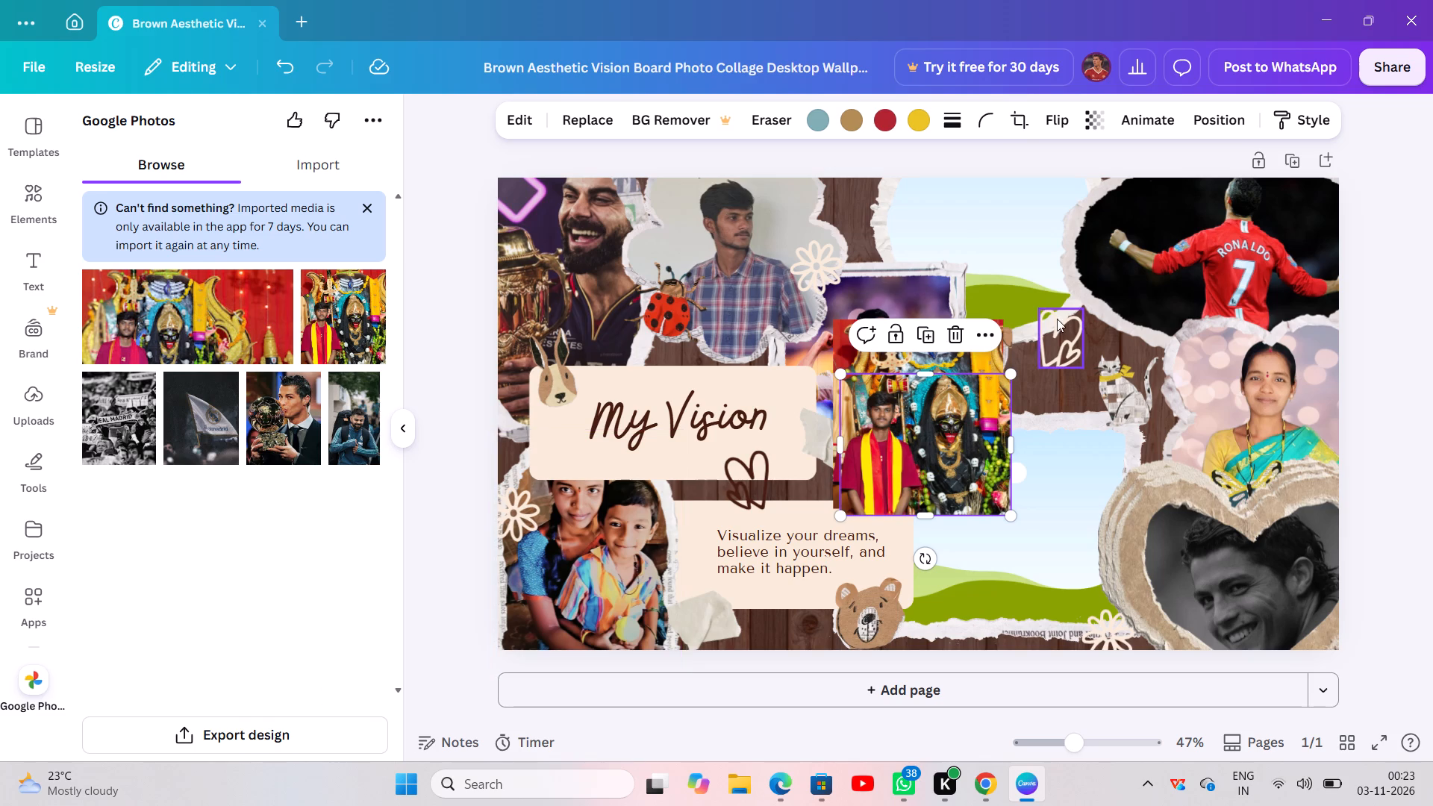
Place the cropped shrine photo in the heart-shaped frame, replacing the black-and-white portrait.
{"action": "left_click", "coordinate": [963, 407]}
{"action": "left_click_drag", "start_coordinate": [963, 407], "coordinate": [1038, 306]}
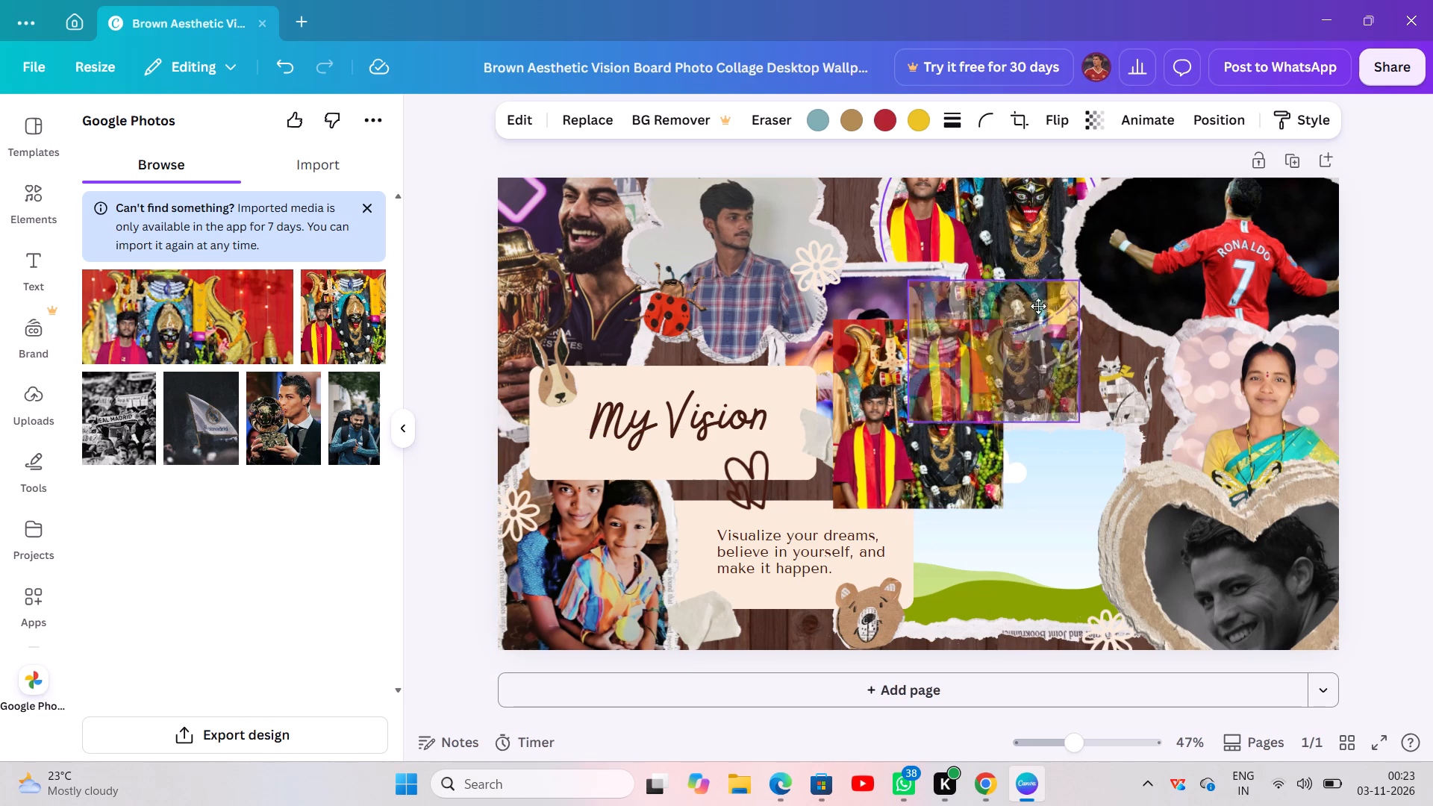
{"action": "left_click_drag", "start_coordinate": [1038, 306], "coordinate": [984, 447]}
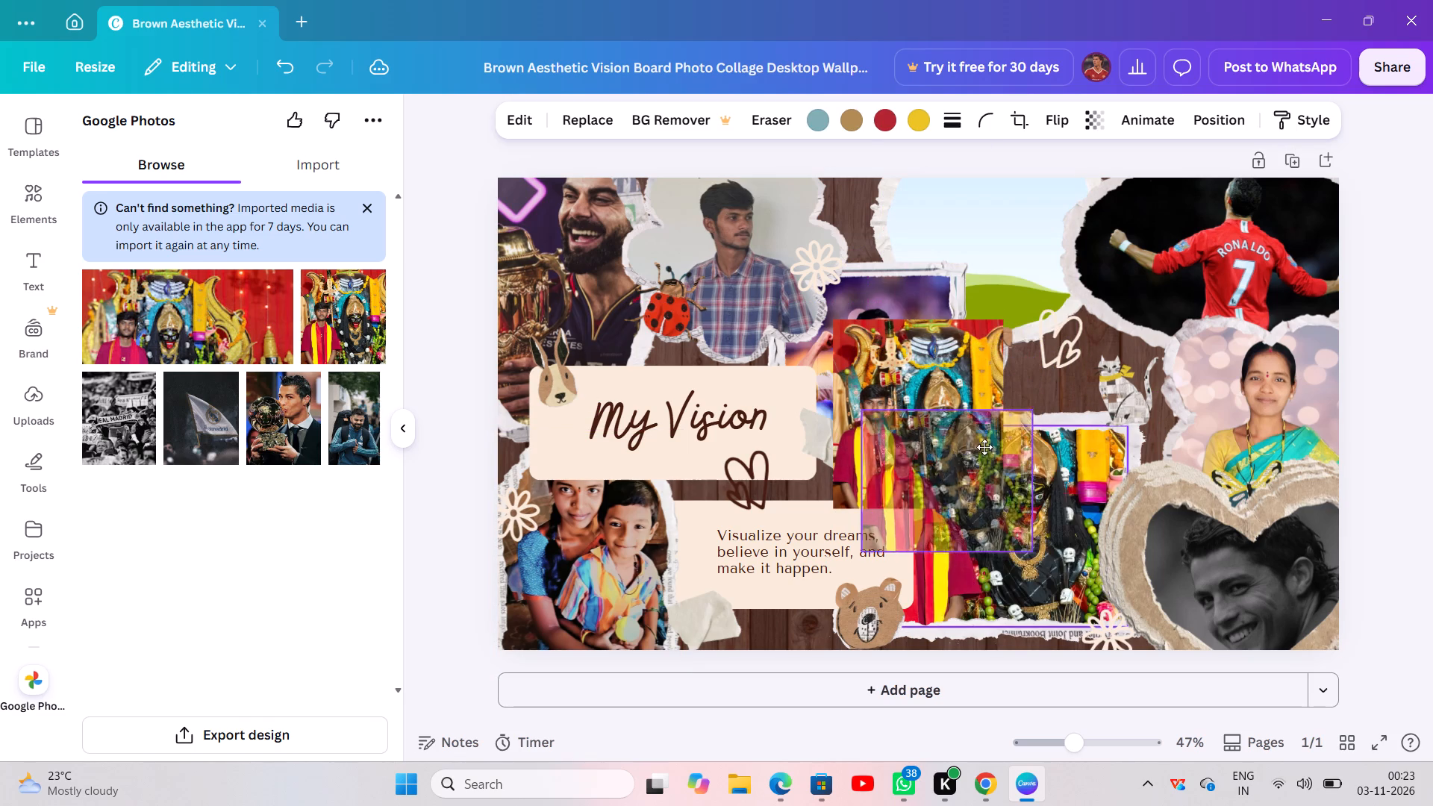
{"action": "left_click_drag", "start_coordinate": [984, 447], "coordinate": [1224, 560]}
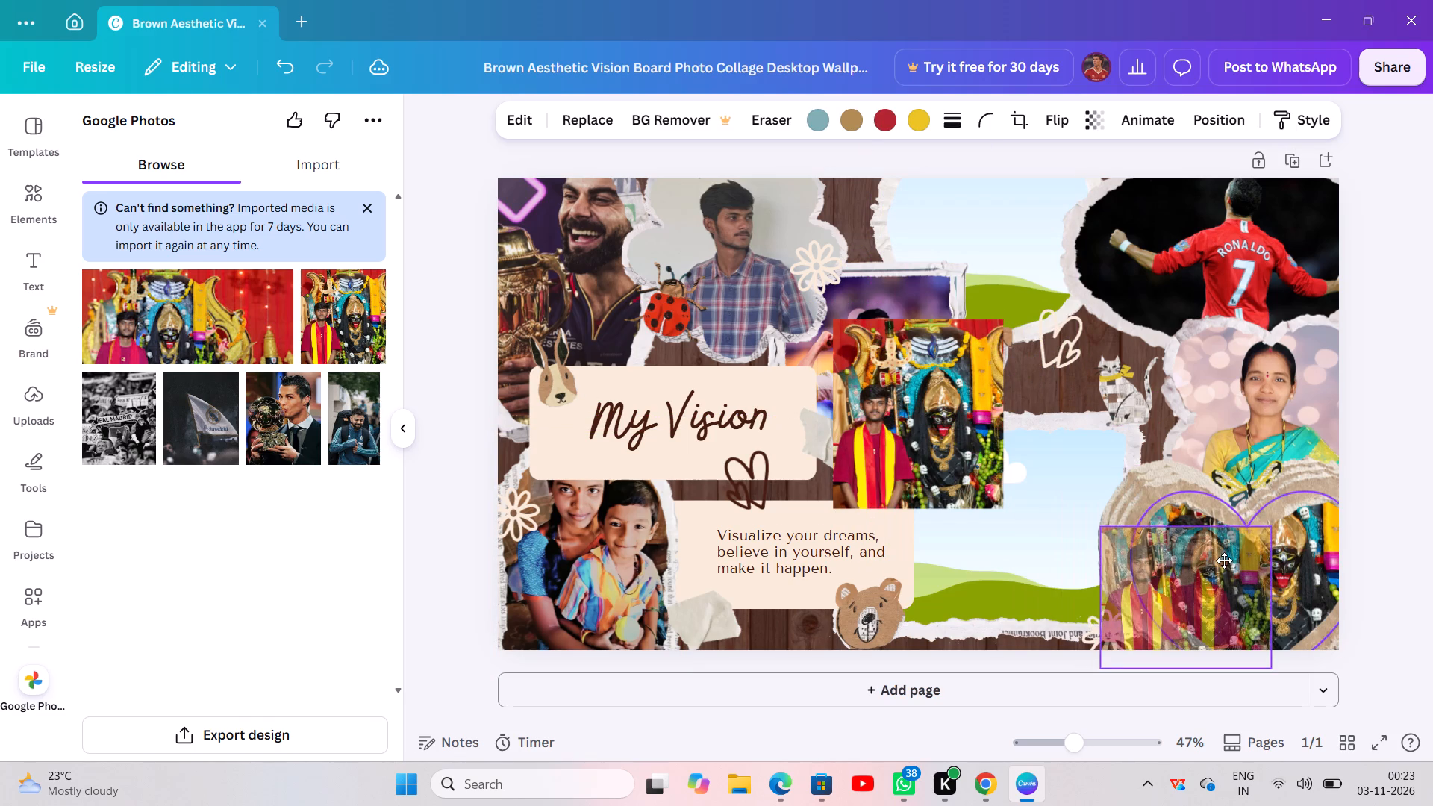
{"action": "left_click_drag", "start_coordinate": [1224, 560], "coordinate": [1229, 549]}
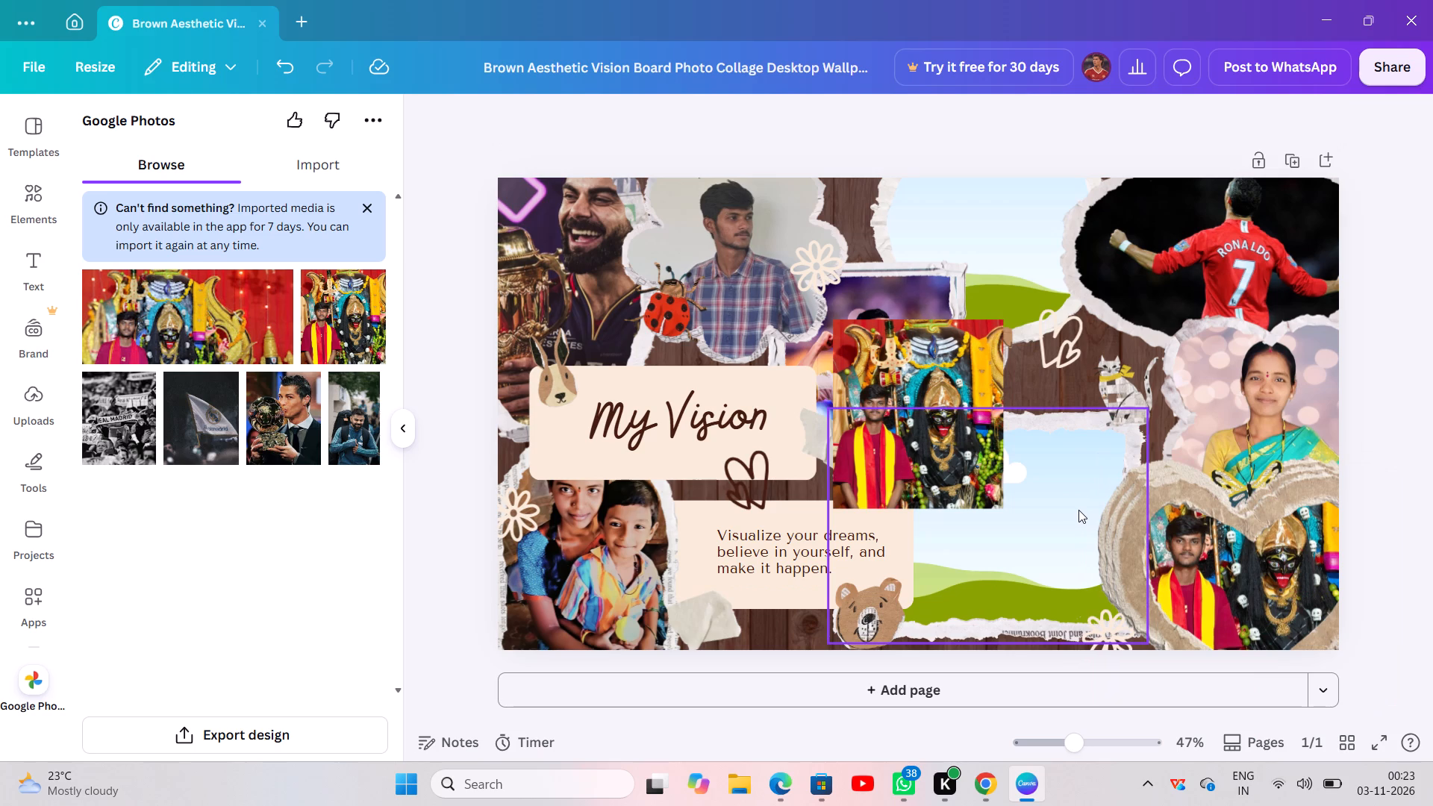
Delete the leftover uncropped shrine photo from the middle of the collage.
{"action": "left_click", "coordinate": [956, 439]}
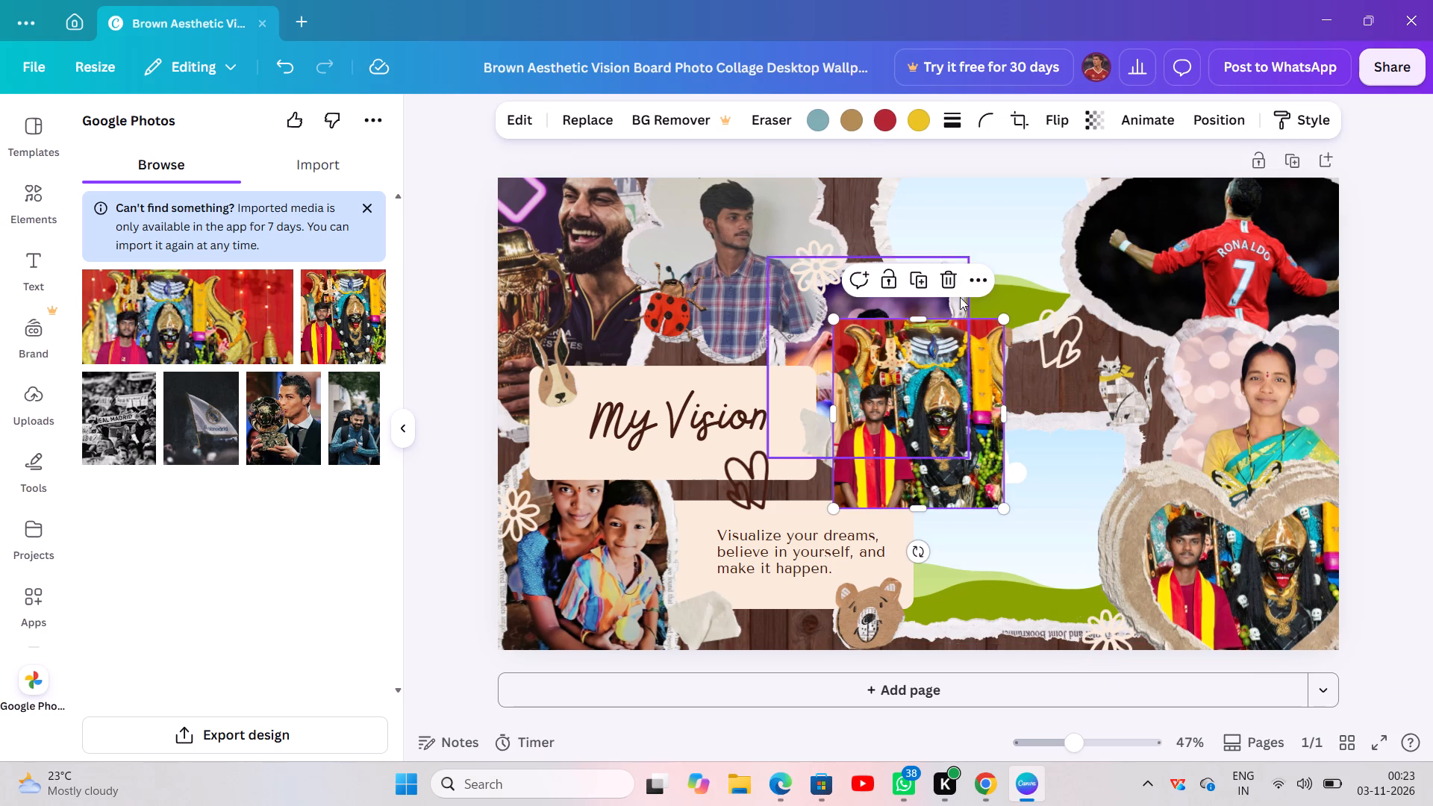
{"action": "left_click", "coordinate": [949, 285]}
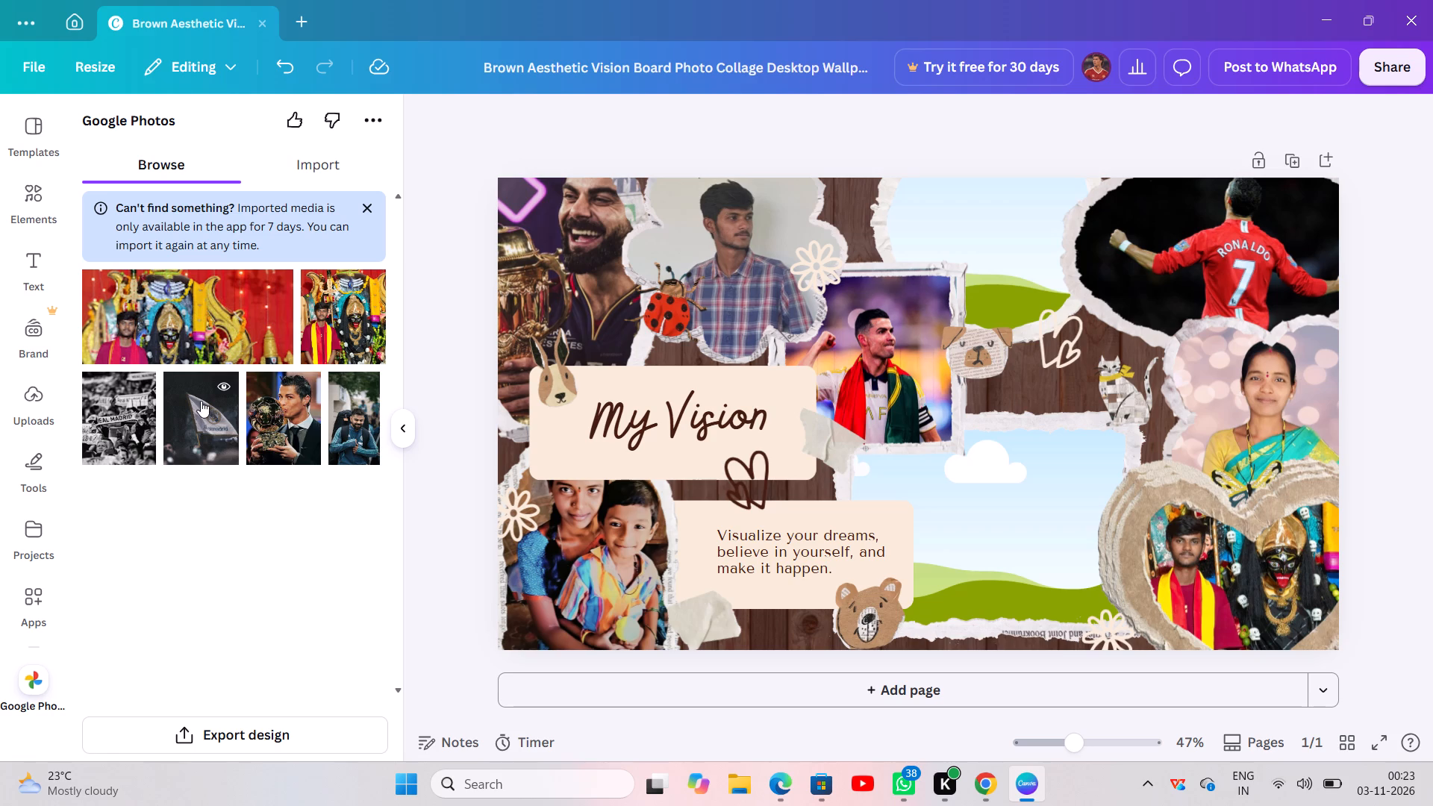
Add the Real Madrid flag photo to the page and place it in the empty frame beside the quote text.
{"action": "double_click", "coordinate": [184, 434]}
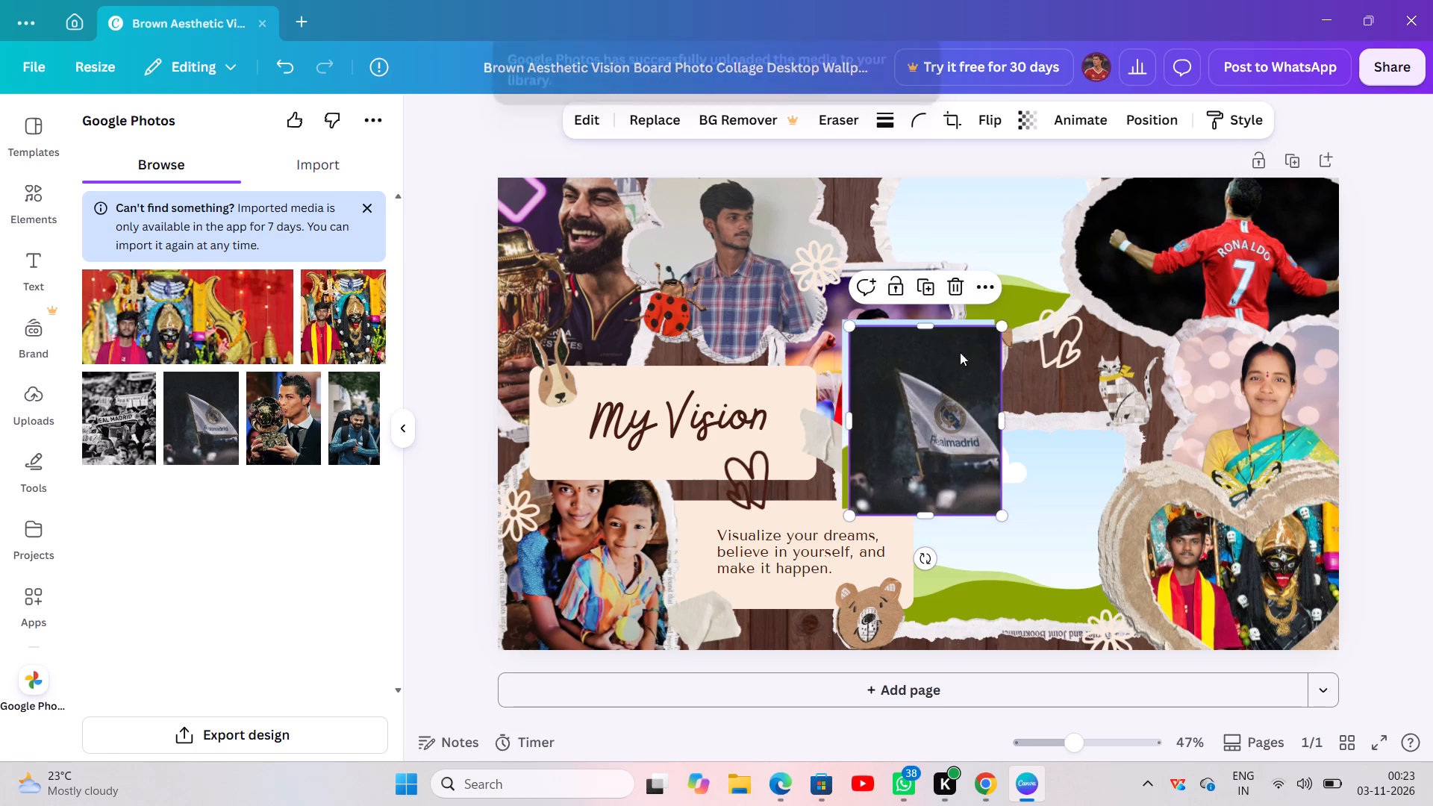
{"action": "left_click_drag", "start_coordinate": [954, 397], "coordinate": [1001, 511]}
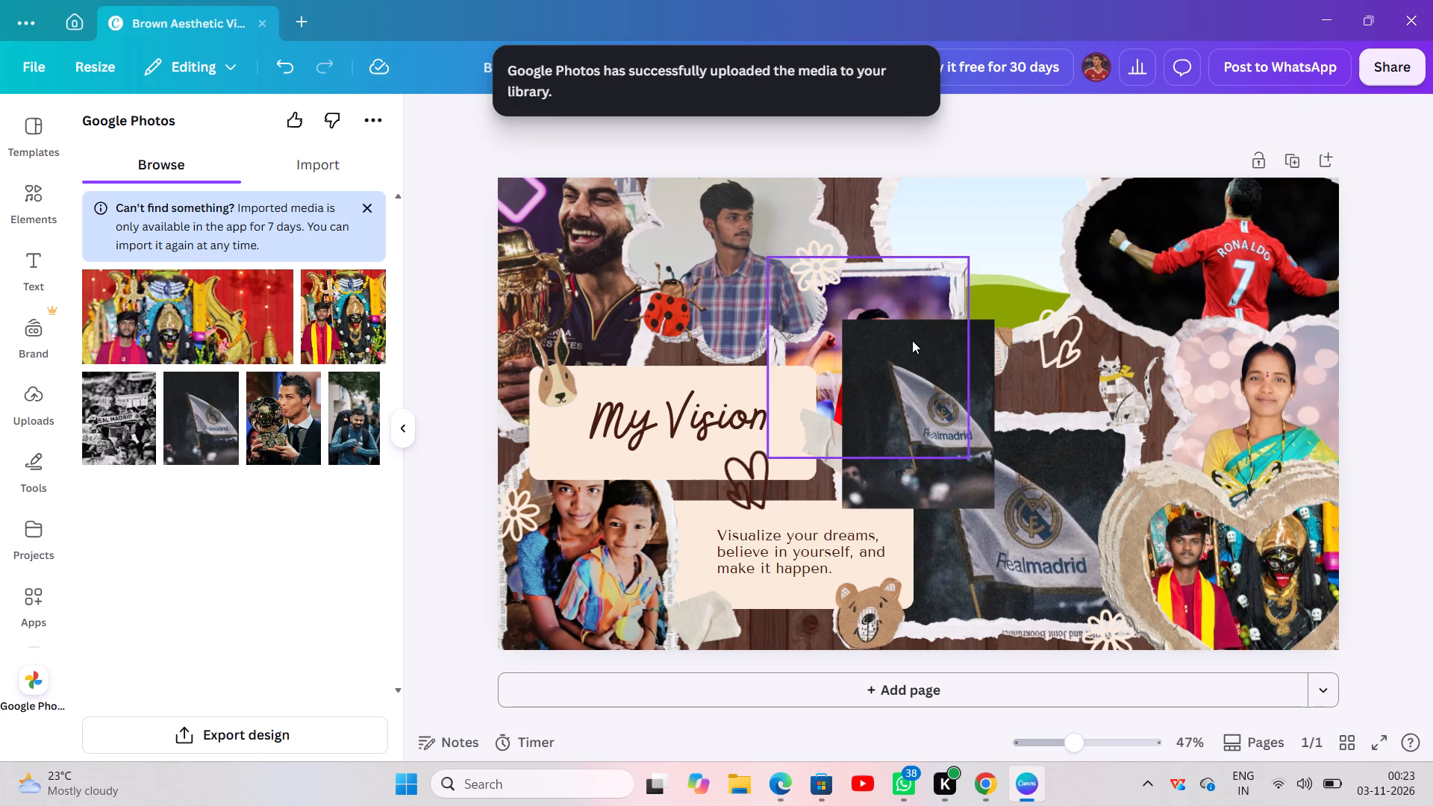
Delete the leftover copy of the Real Madrid flag photo from the middle of the collage.
{"action": "left_click", "coordinate": [910, 344]}
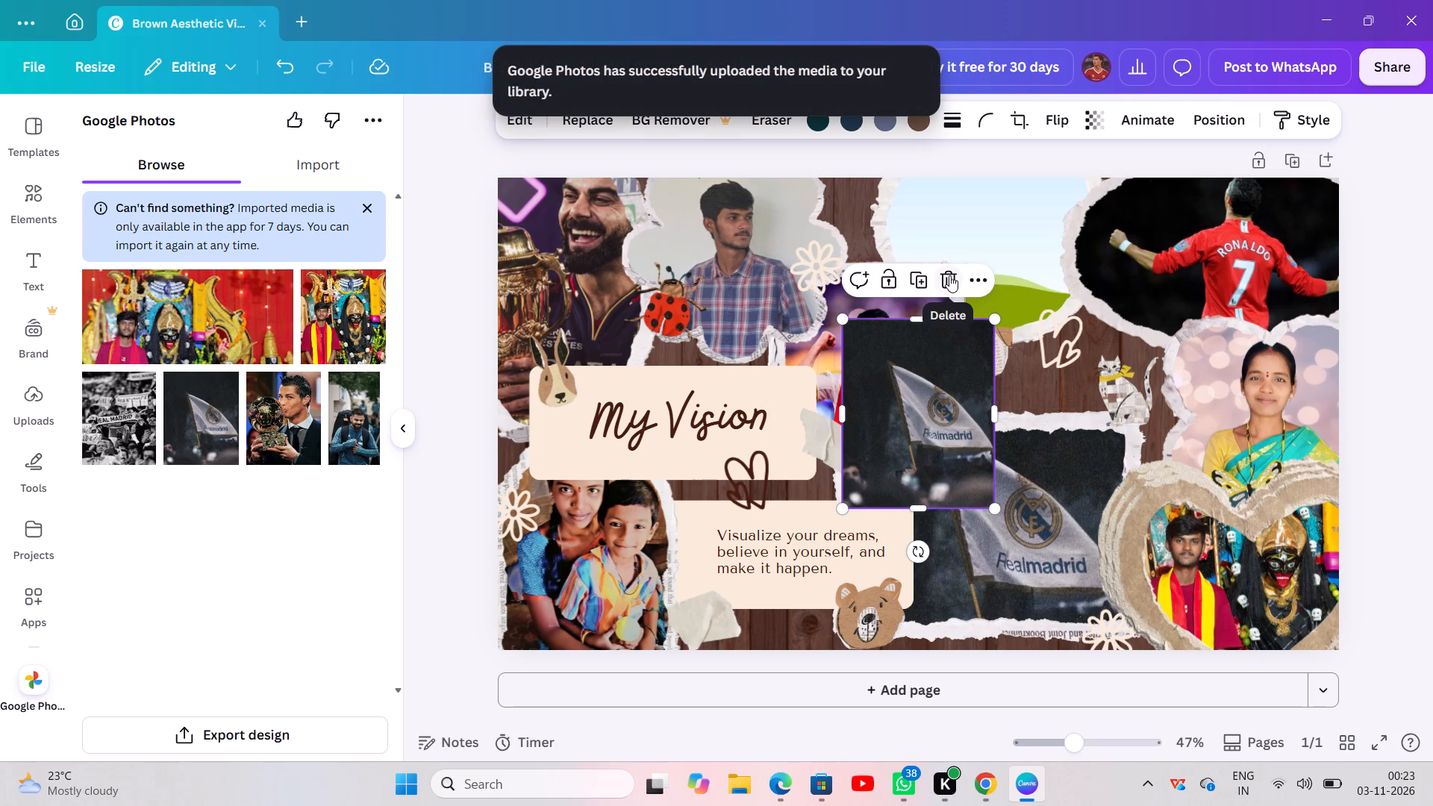
{"action": "left_click", "coordinate": [949, 275]}
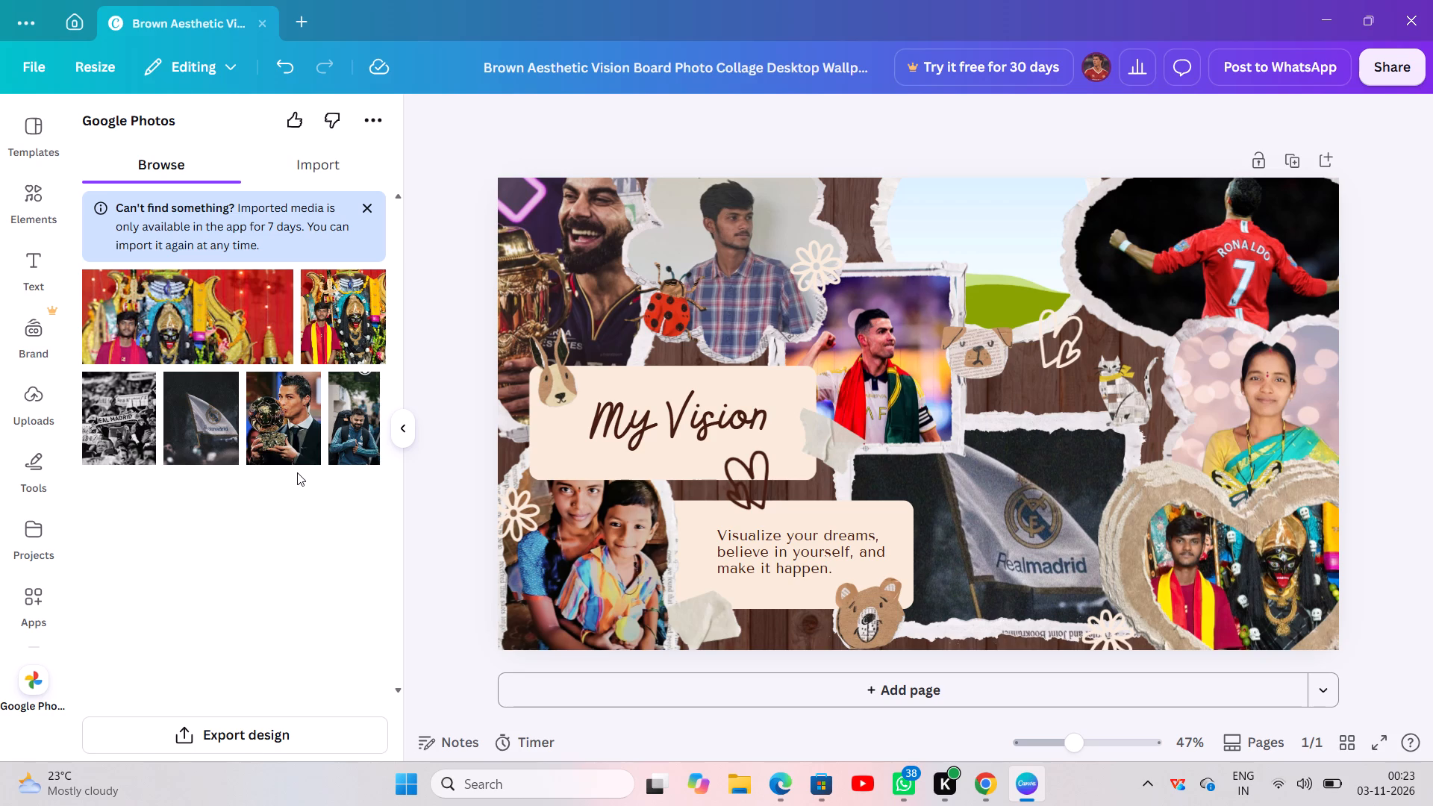
Add the photo of the bearded man in the teal jacket with a backpack to the page.
{"action": "left_click", "coordinate": [353, 416]}
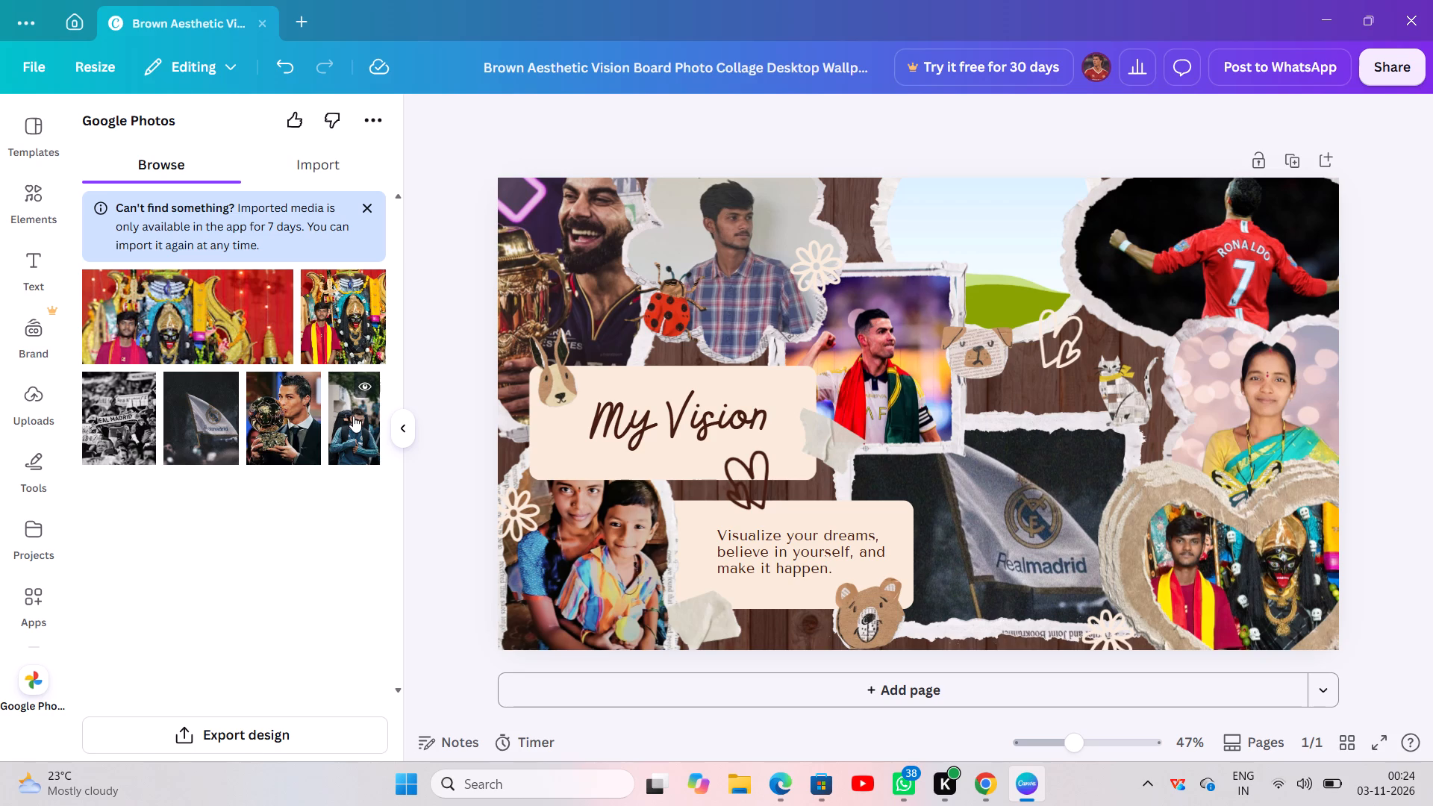
{"action": "double_click", "coordinate": [353, 416]}
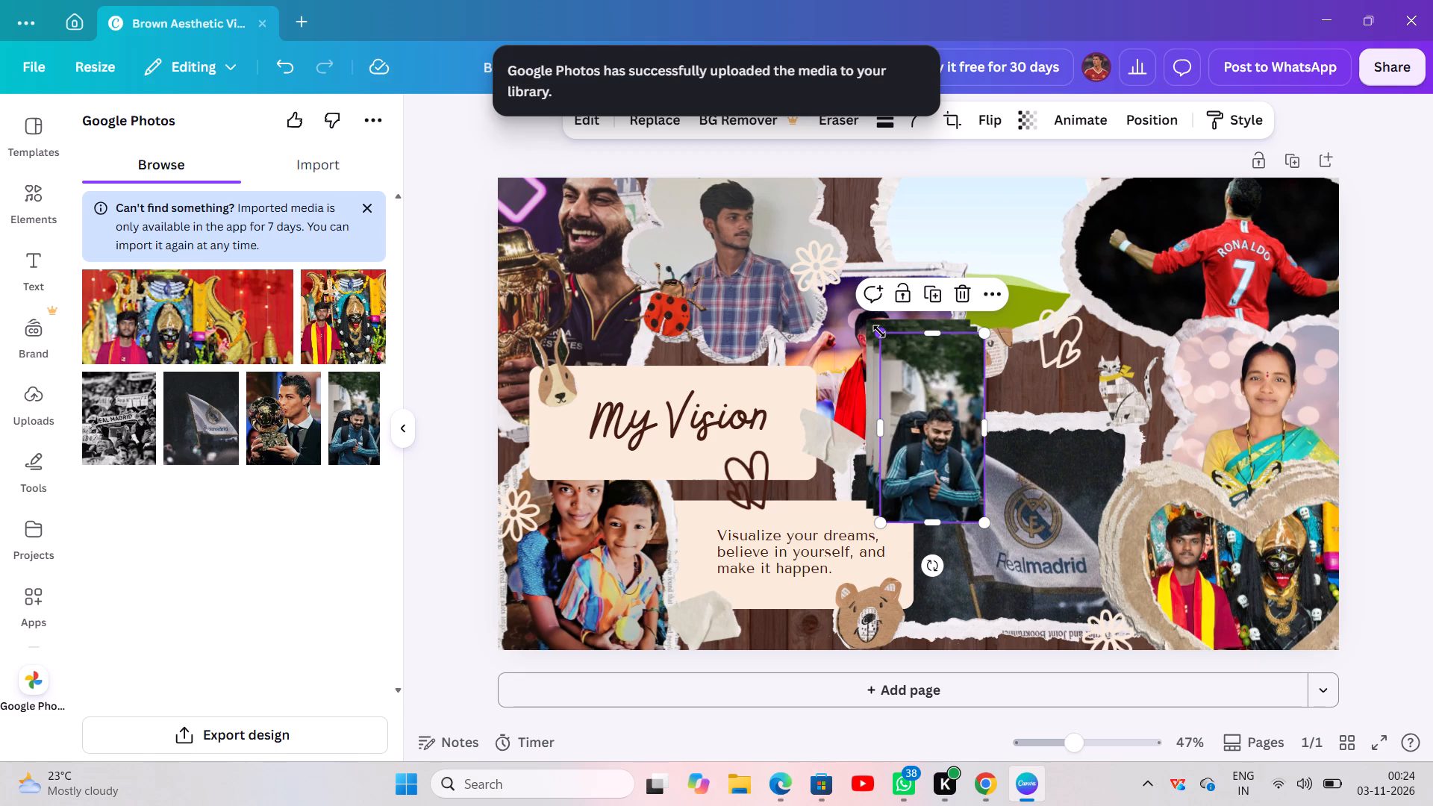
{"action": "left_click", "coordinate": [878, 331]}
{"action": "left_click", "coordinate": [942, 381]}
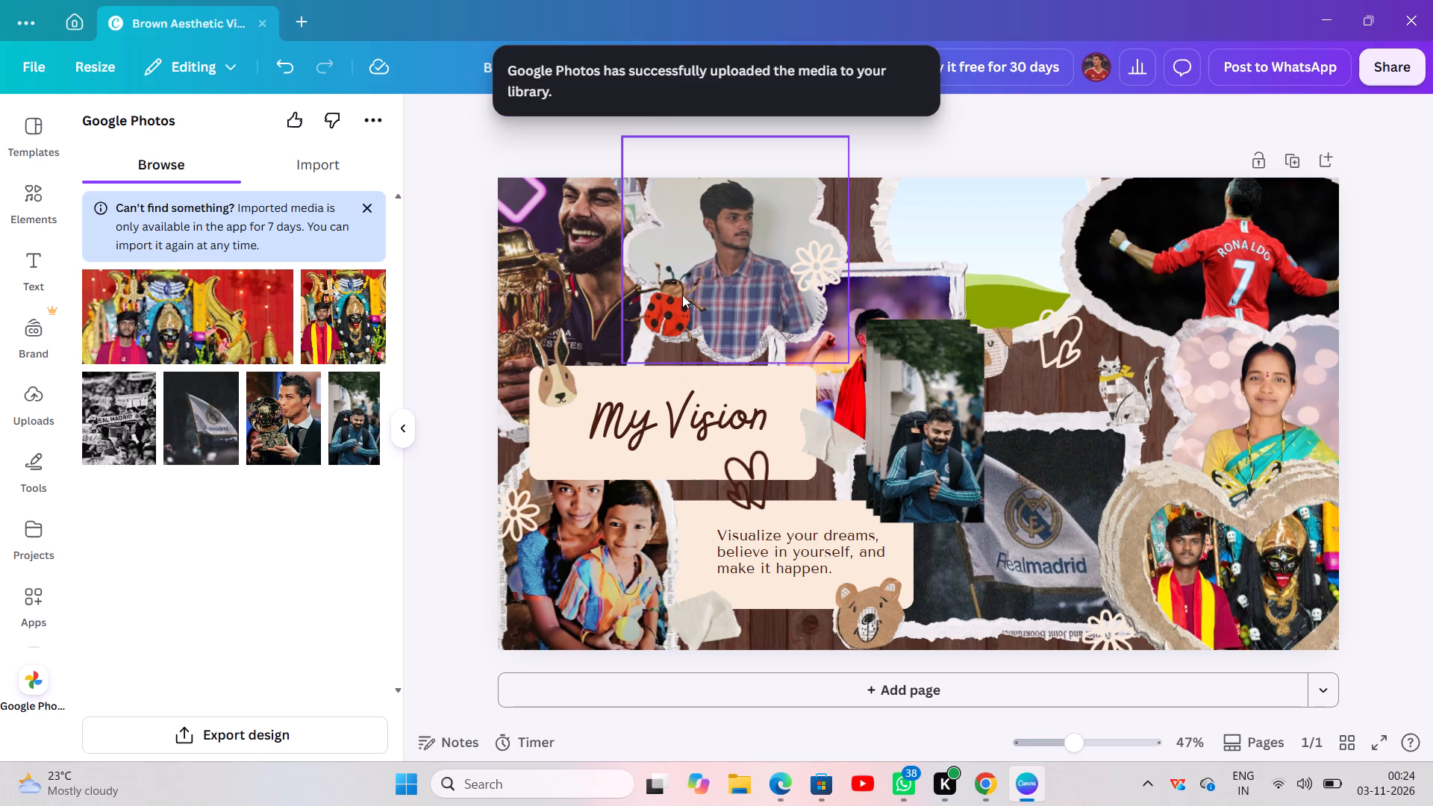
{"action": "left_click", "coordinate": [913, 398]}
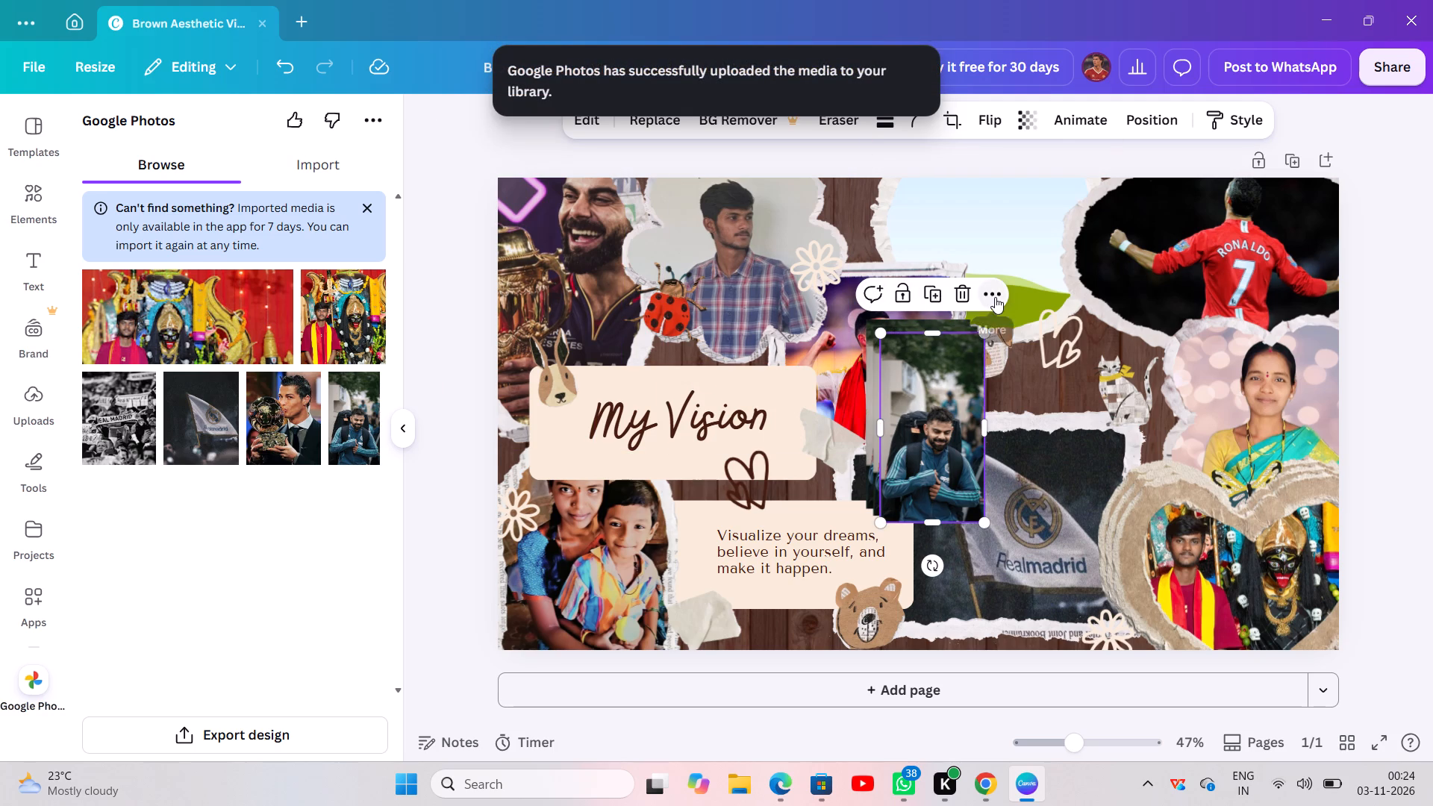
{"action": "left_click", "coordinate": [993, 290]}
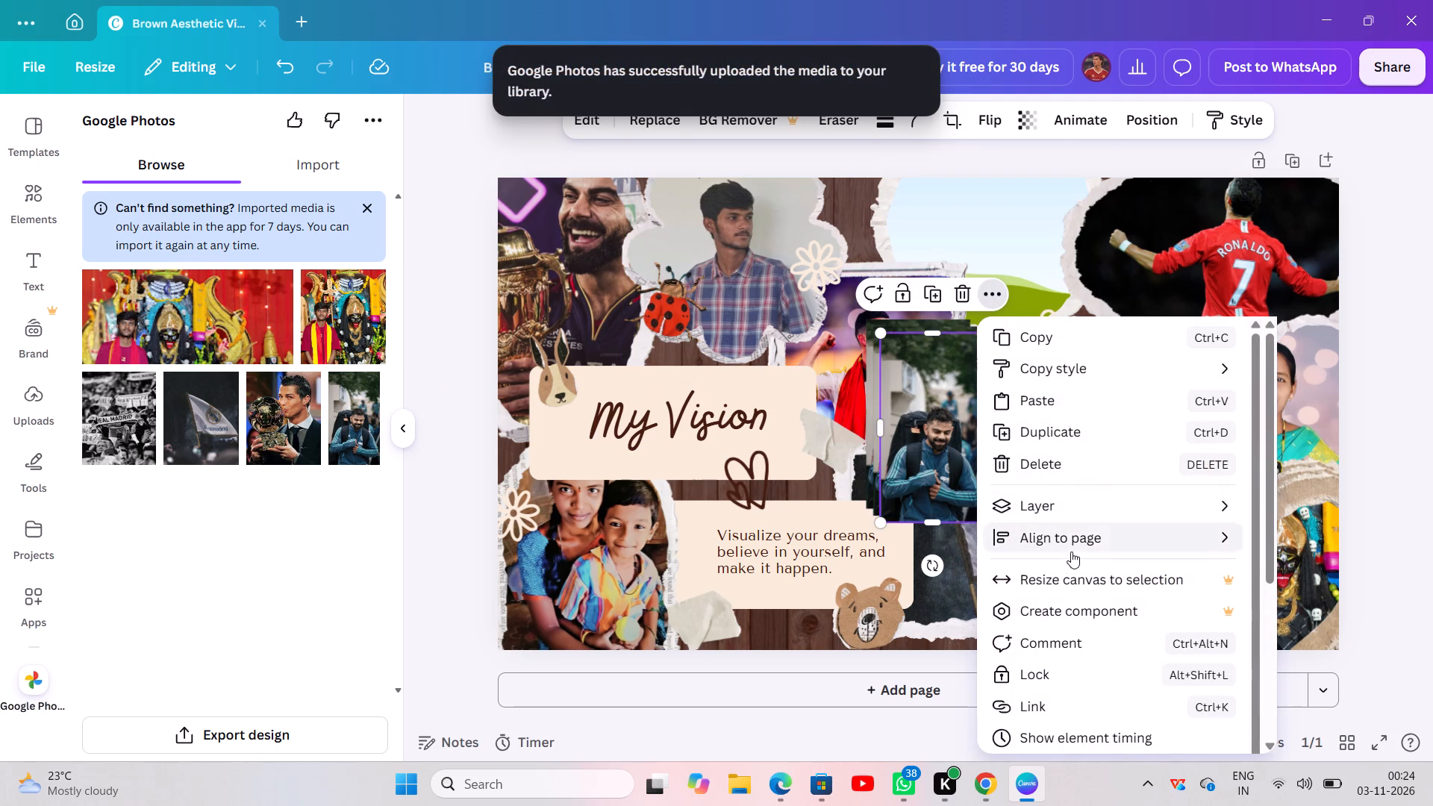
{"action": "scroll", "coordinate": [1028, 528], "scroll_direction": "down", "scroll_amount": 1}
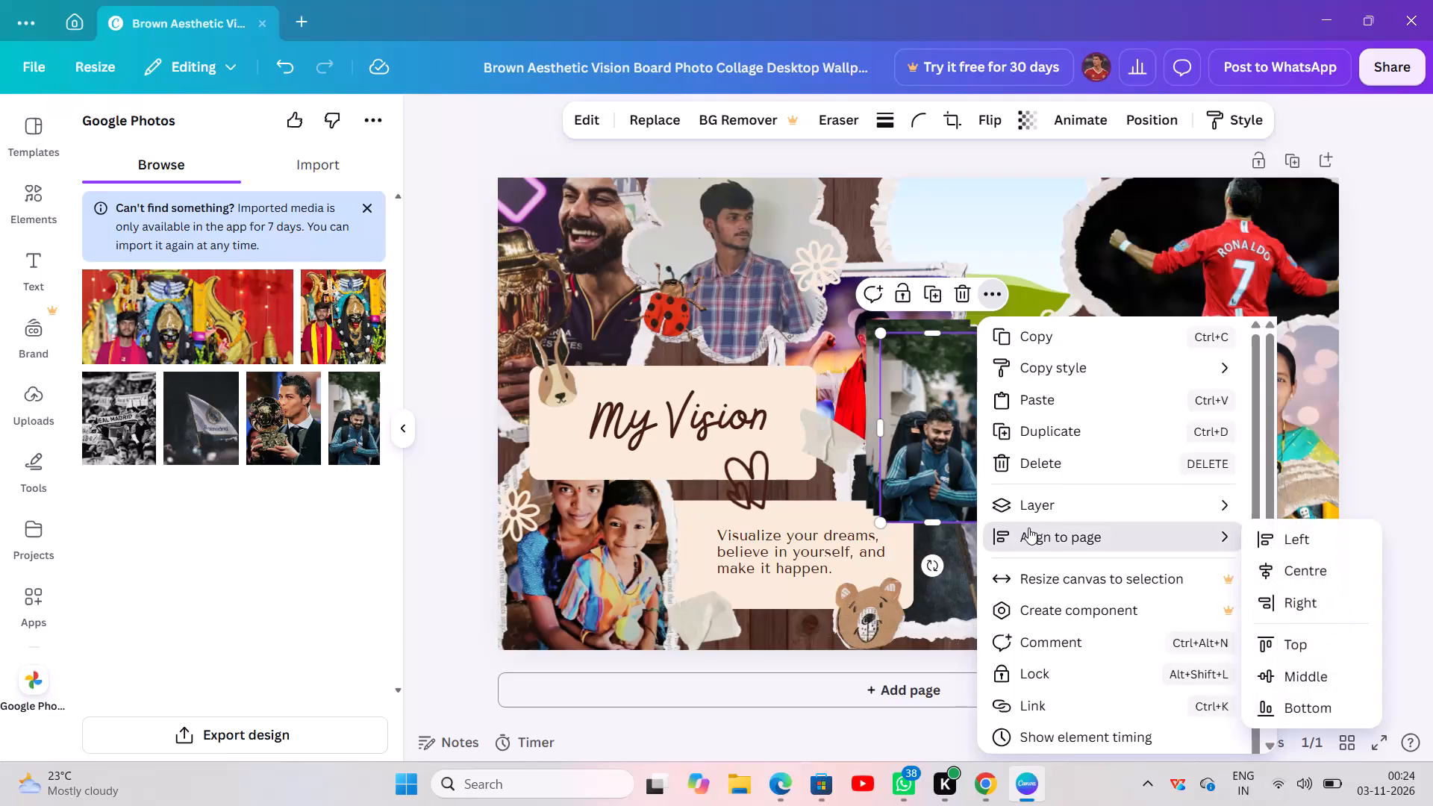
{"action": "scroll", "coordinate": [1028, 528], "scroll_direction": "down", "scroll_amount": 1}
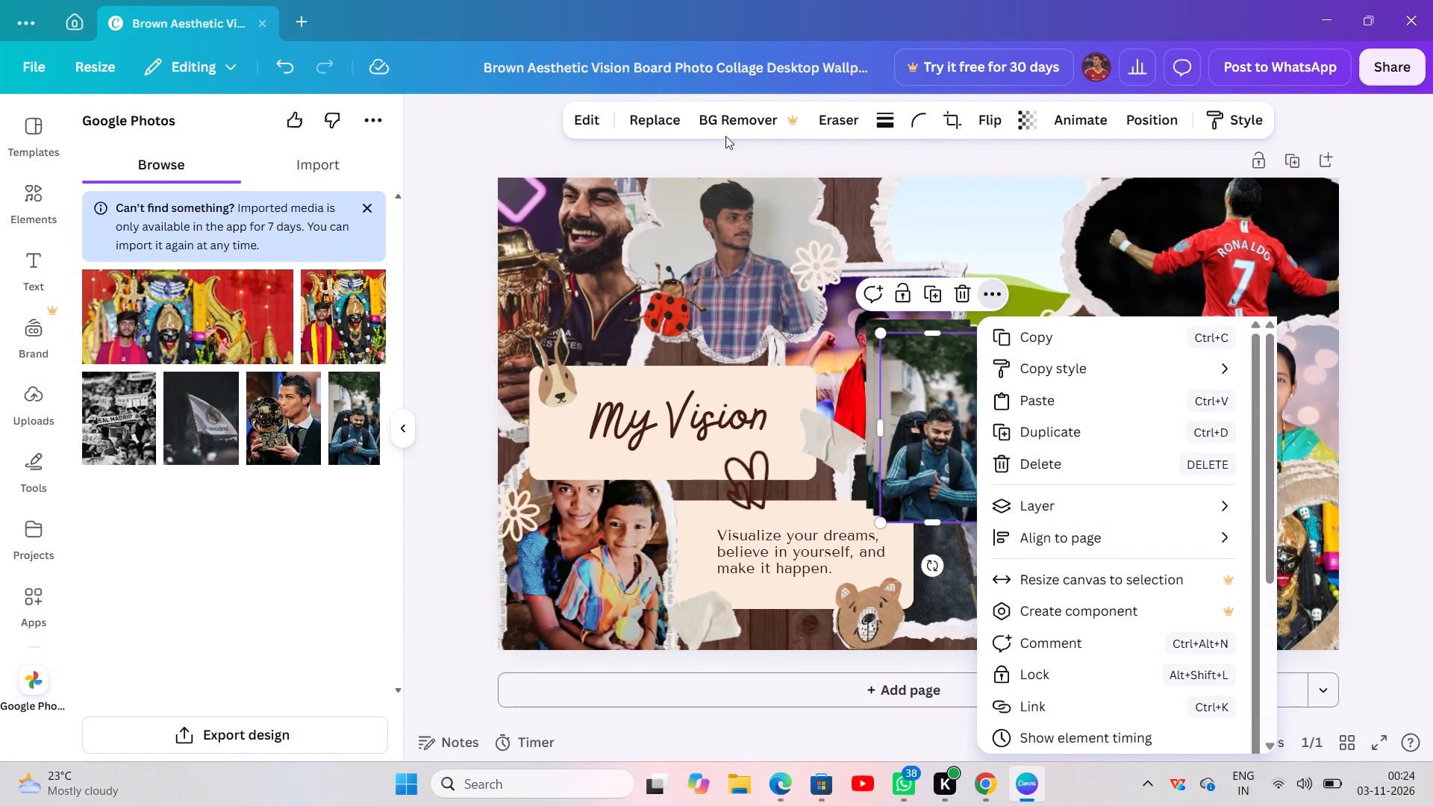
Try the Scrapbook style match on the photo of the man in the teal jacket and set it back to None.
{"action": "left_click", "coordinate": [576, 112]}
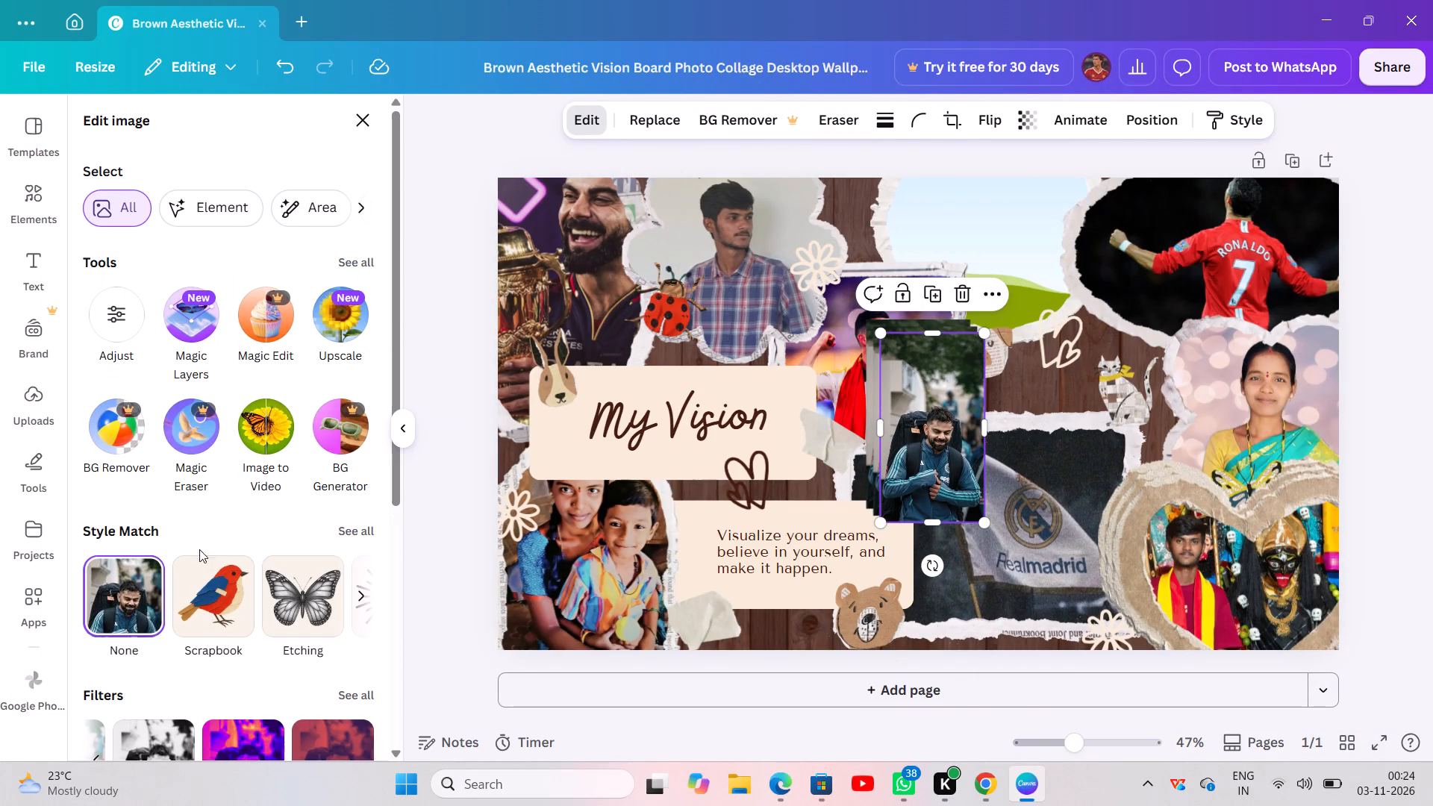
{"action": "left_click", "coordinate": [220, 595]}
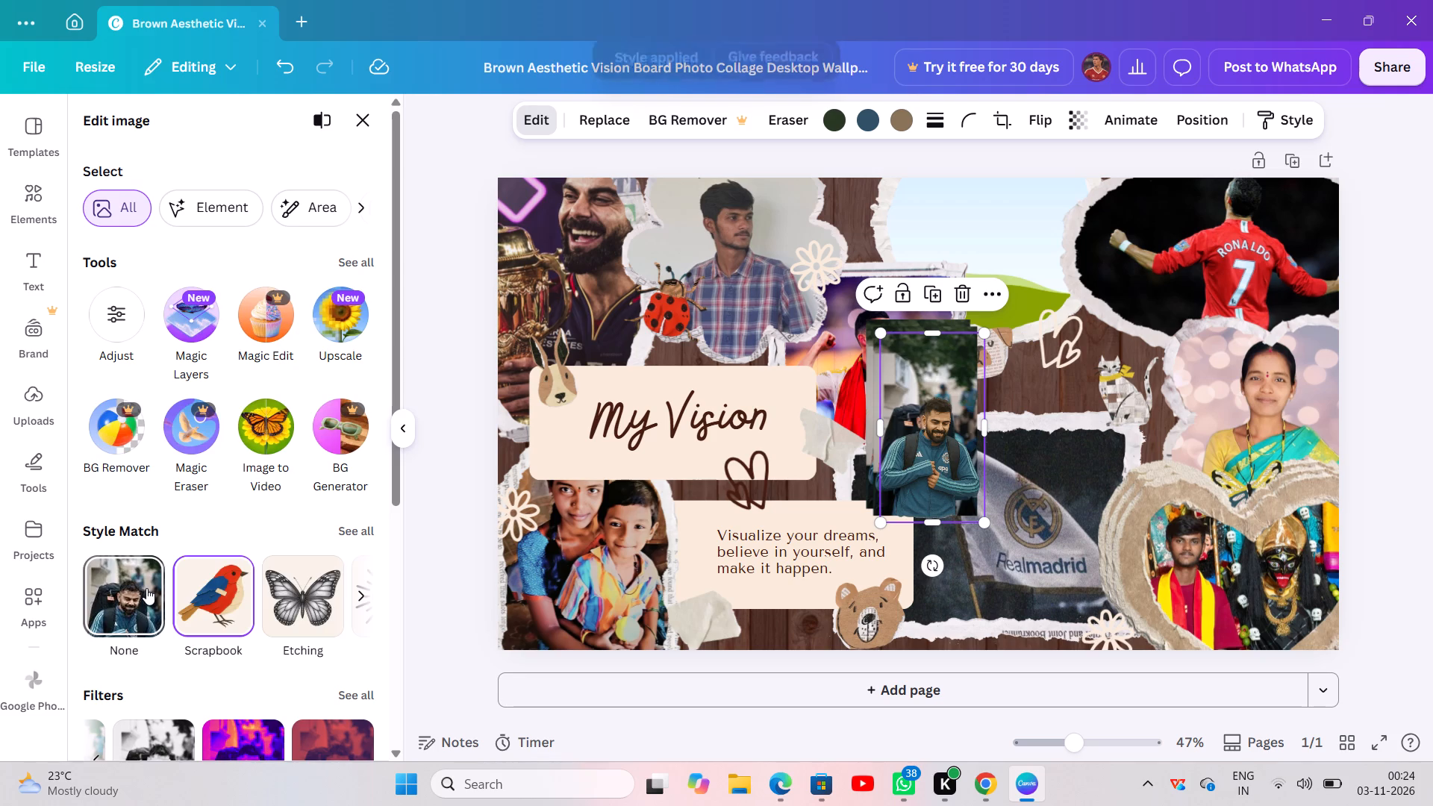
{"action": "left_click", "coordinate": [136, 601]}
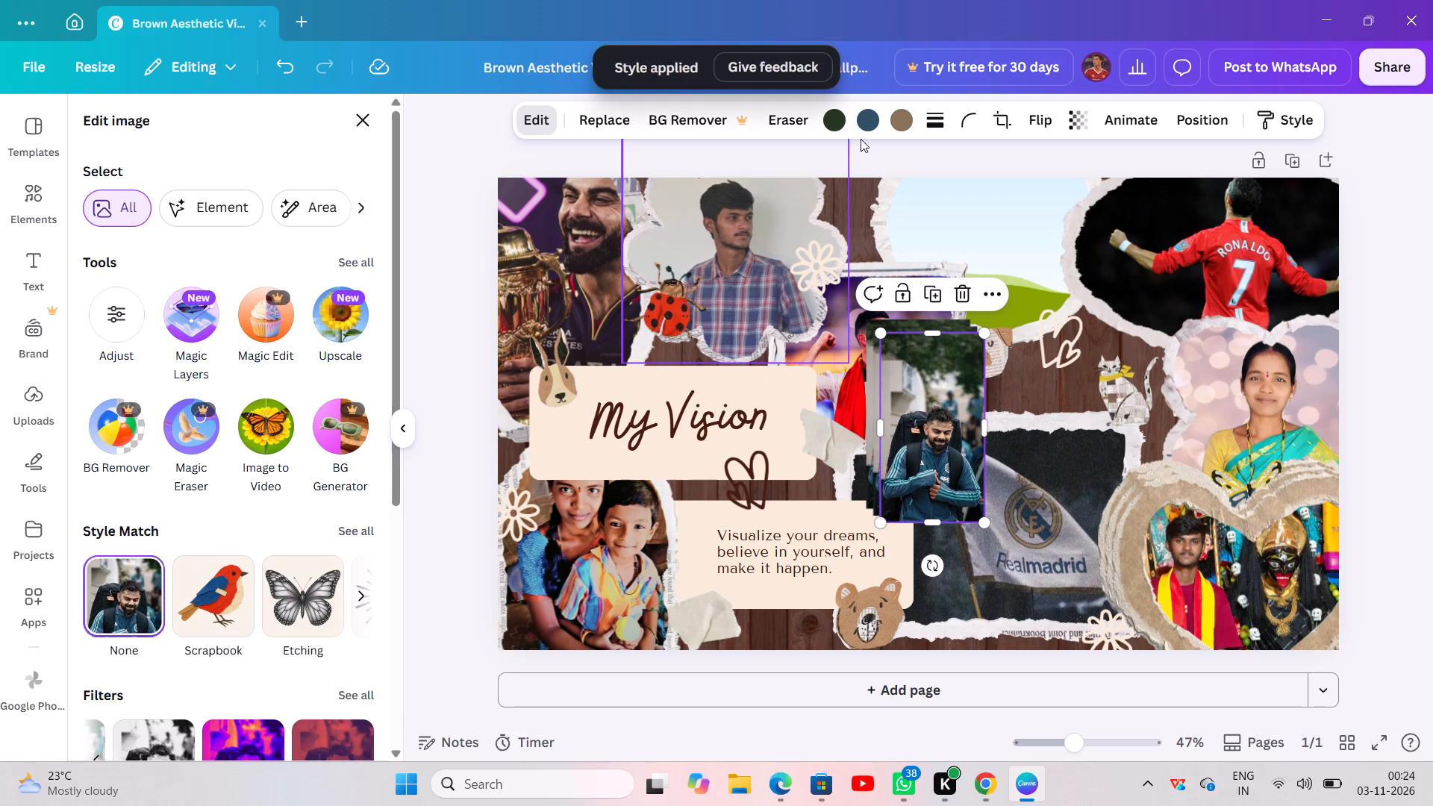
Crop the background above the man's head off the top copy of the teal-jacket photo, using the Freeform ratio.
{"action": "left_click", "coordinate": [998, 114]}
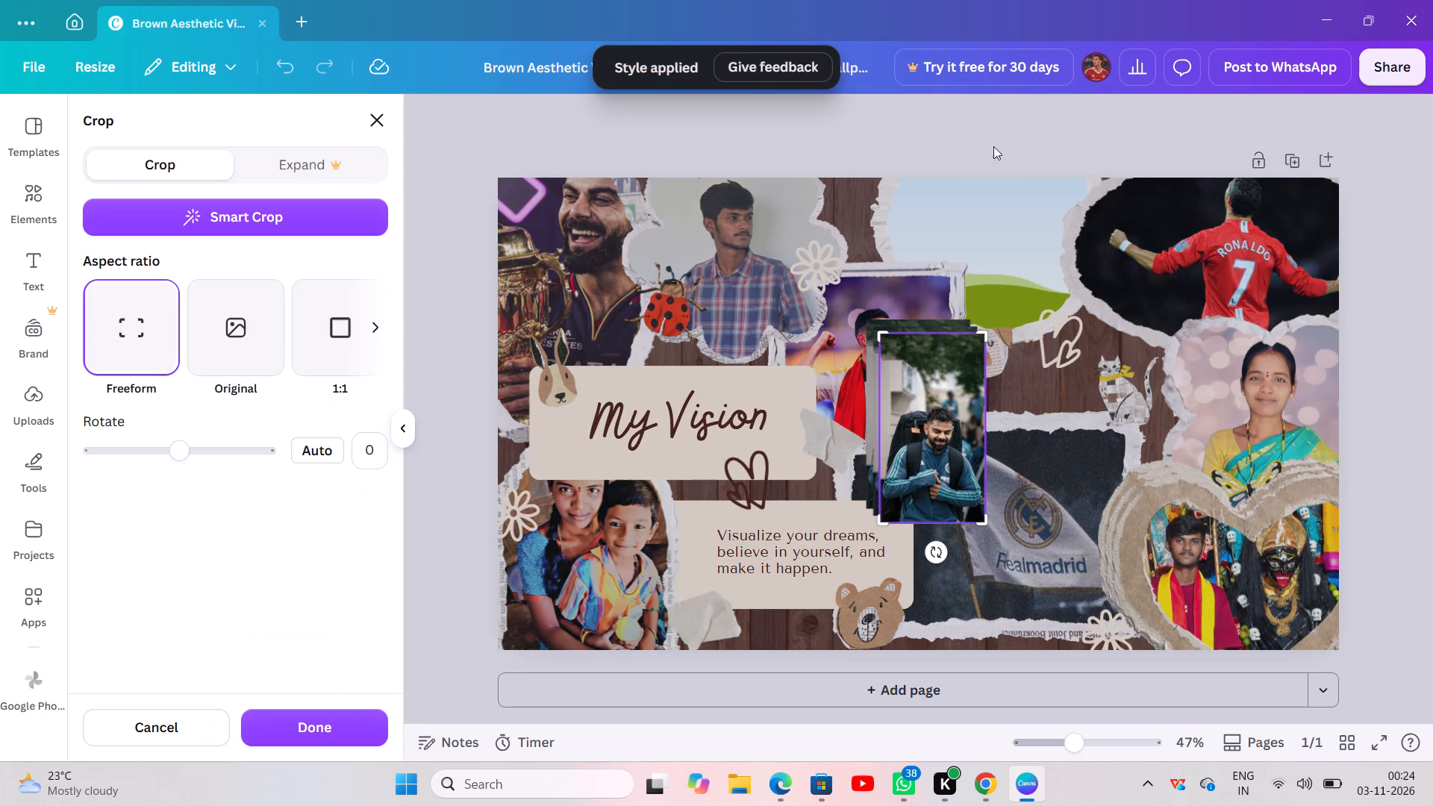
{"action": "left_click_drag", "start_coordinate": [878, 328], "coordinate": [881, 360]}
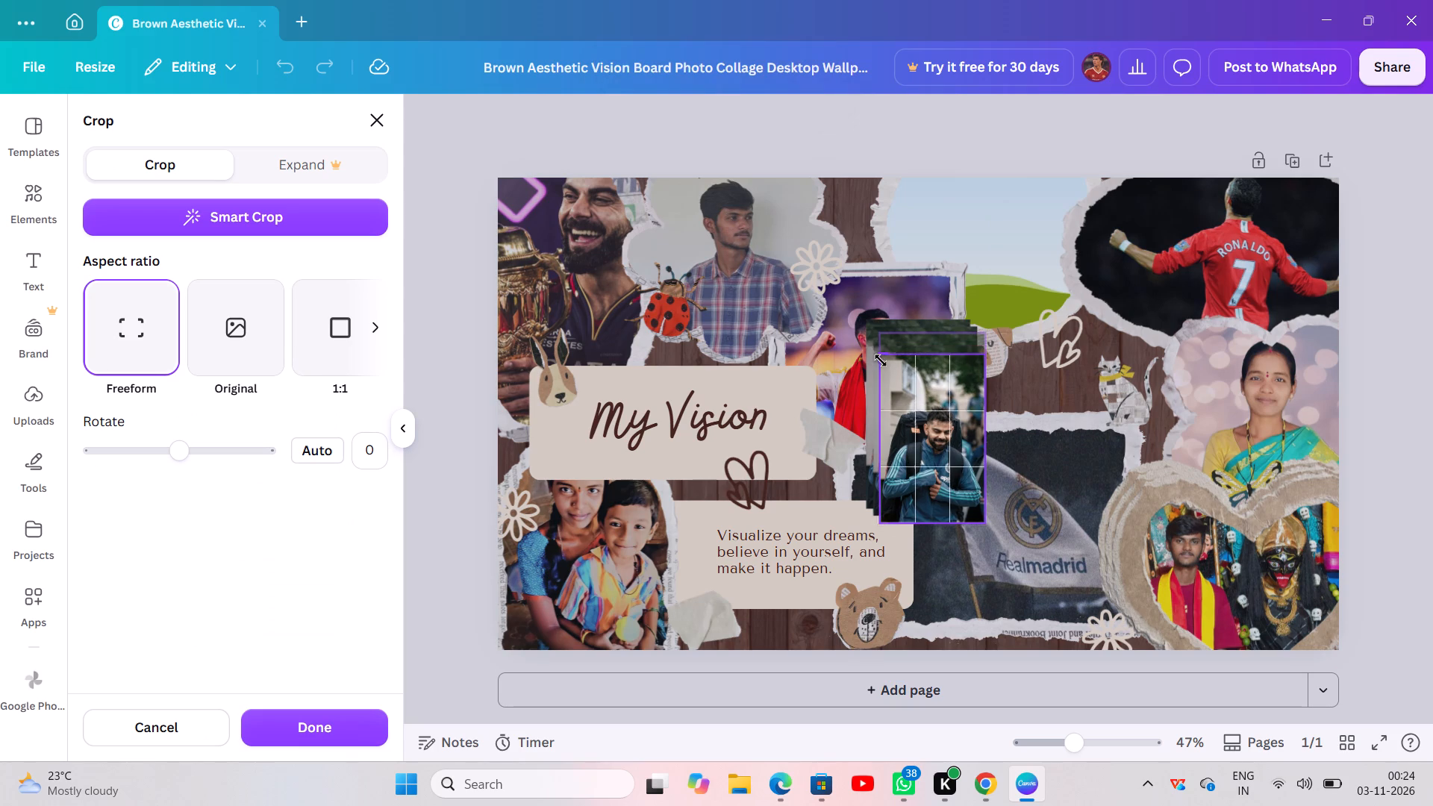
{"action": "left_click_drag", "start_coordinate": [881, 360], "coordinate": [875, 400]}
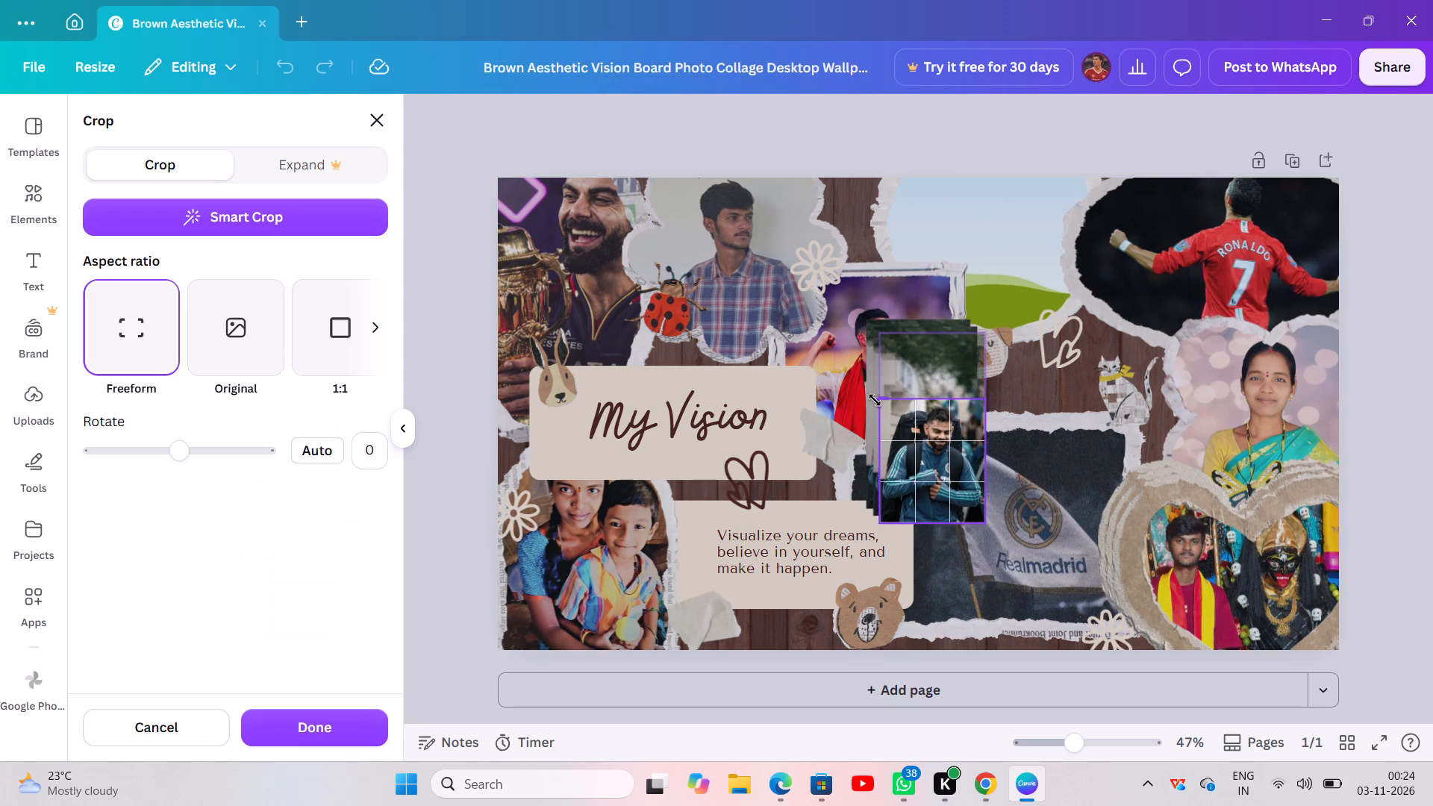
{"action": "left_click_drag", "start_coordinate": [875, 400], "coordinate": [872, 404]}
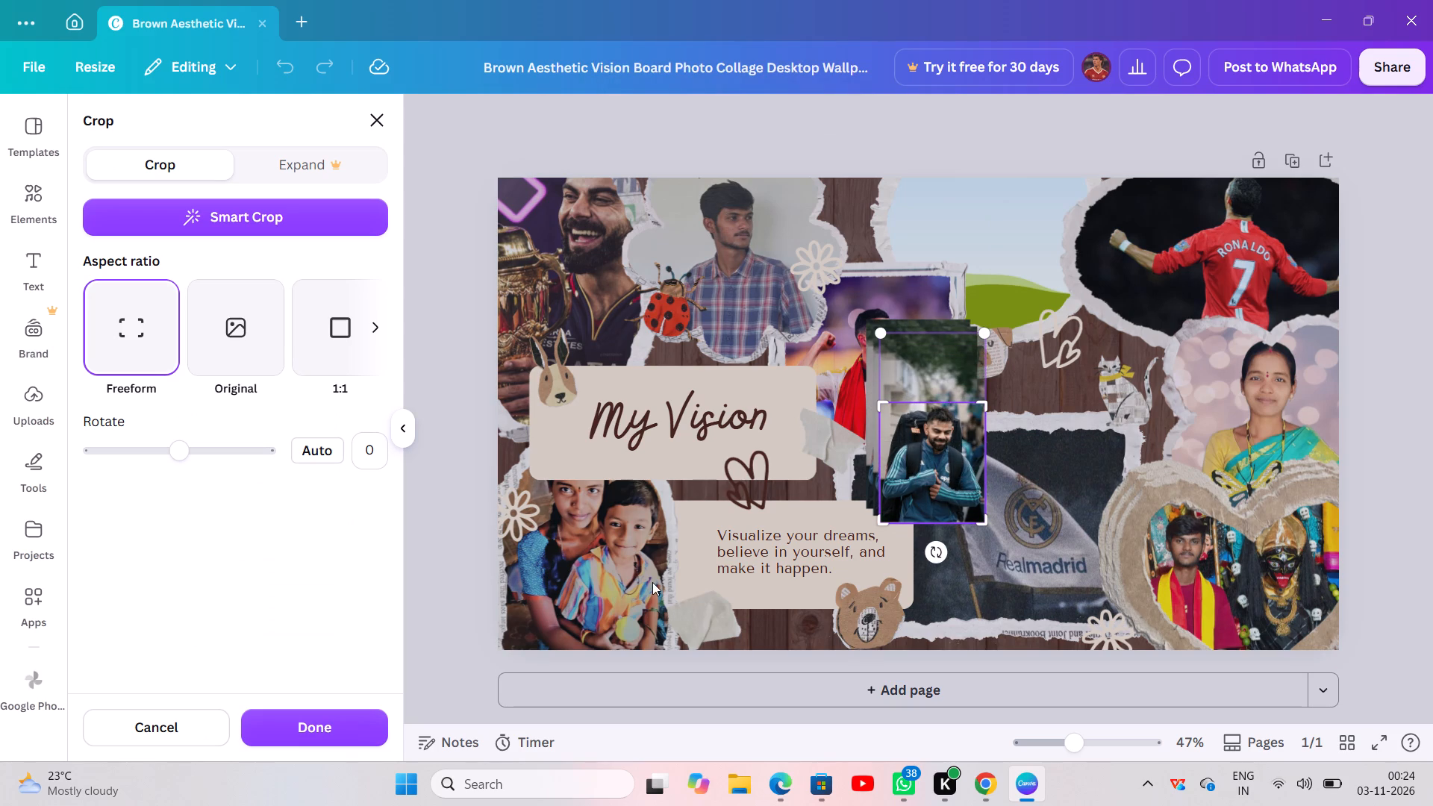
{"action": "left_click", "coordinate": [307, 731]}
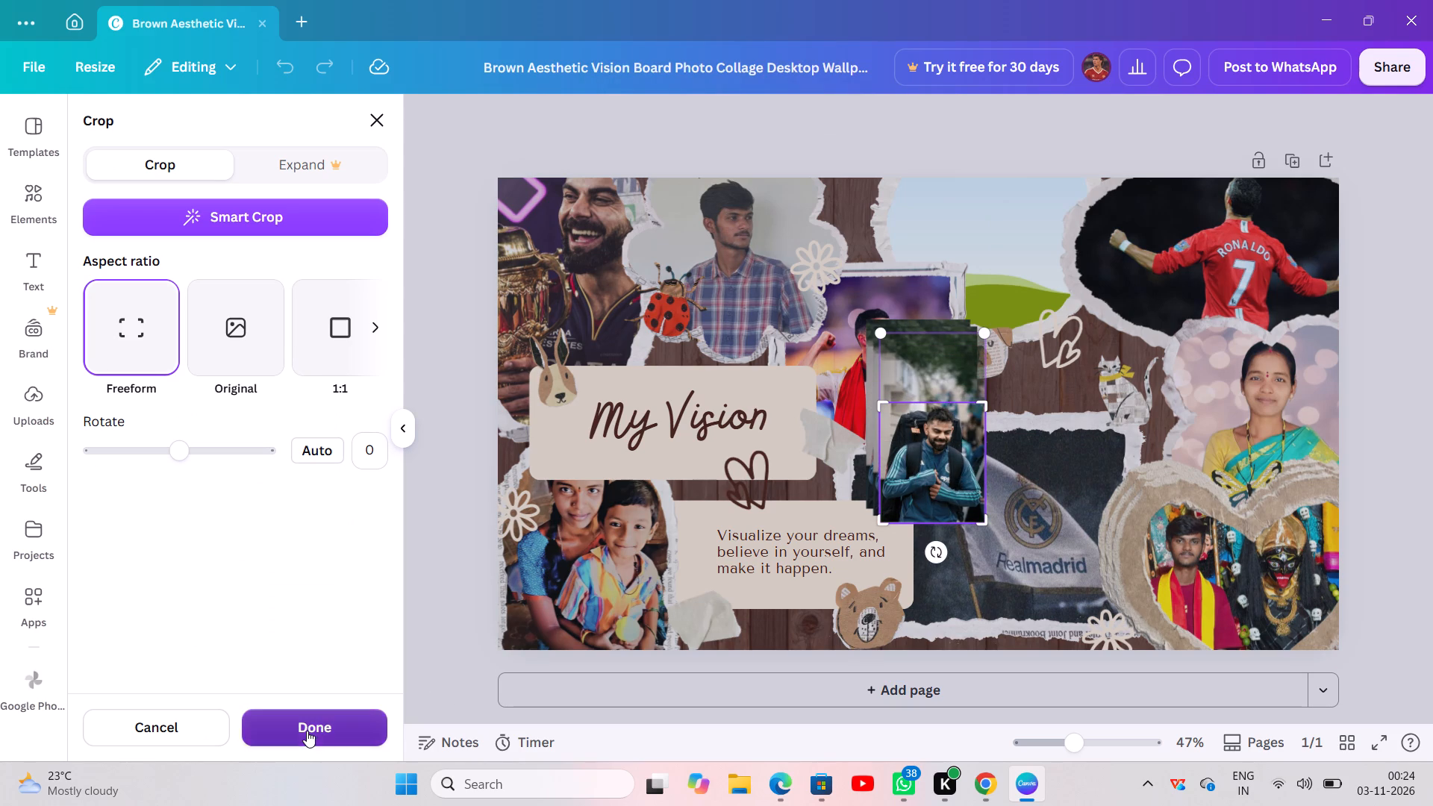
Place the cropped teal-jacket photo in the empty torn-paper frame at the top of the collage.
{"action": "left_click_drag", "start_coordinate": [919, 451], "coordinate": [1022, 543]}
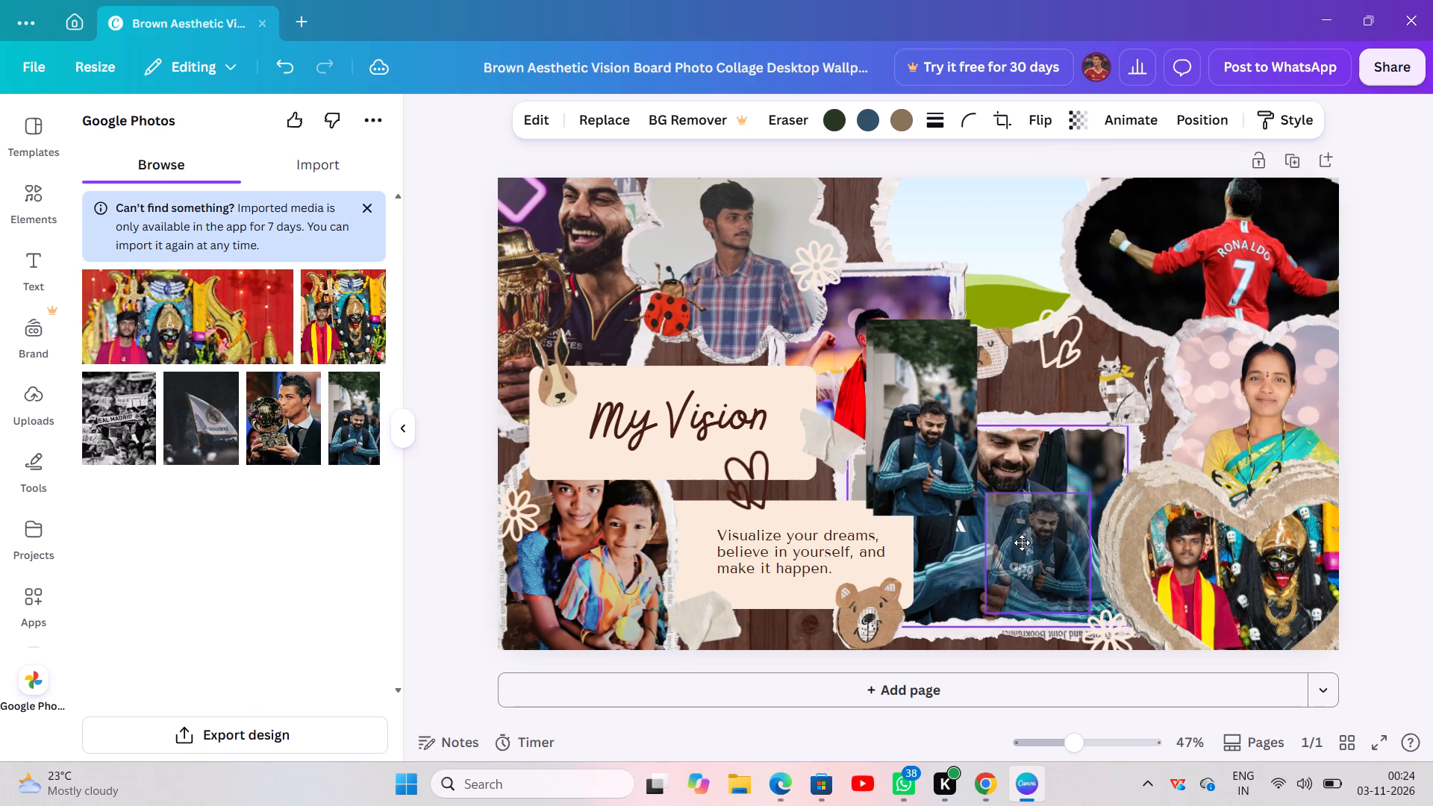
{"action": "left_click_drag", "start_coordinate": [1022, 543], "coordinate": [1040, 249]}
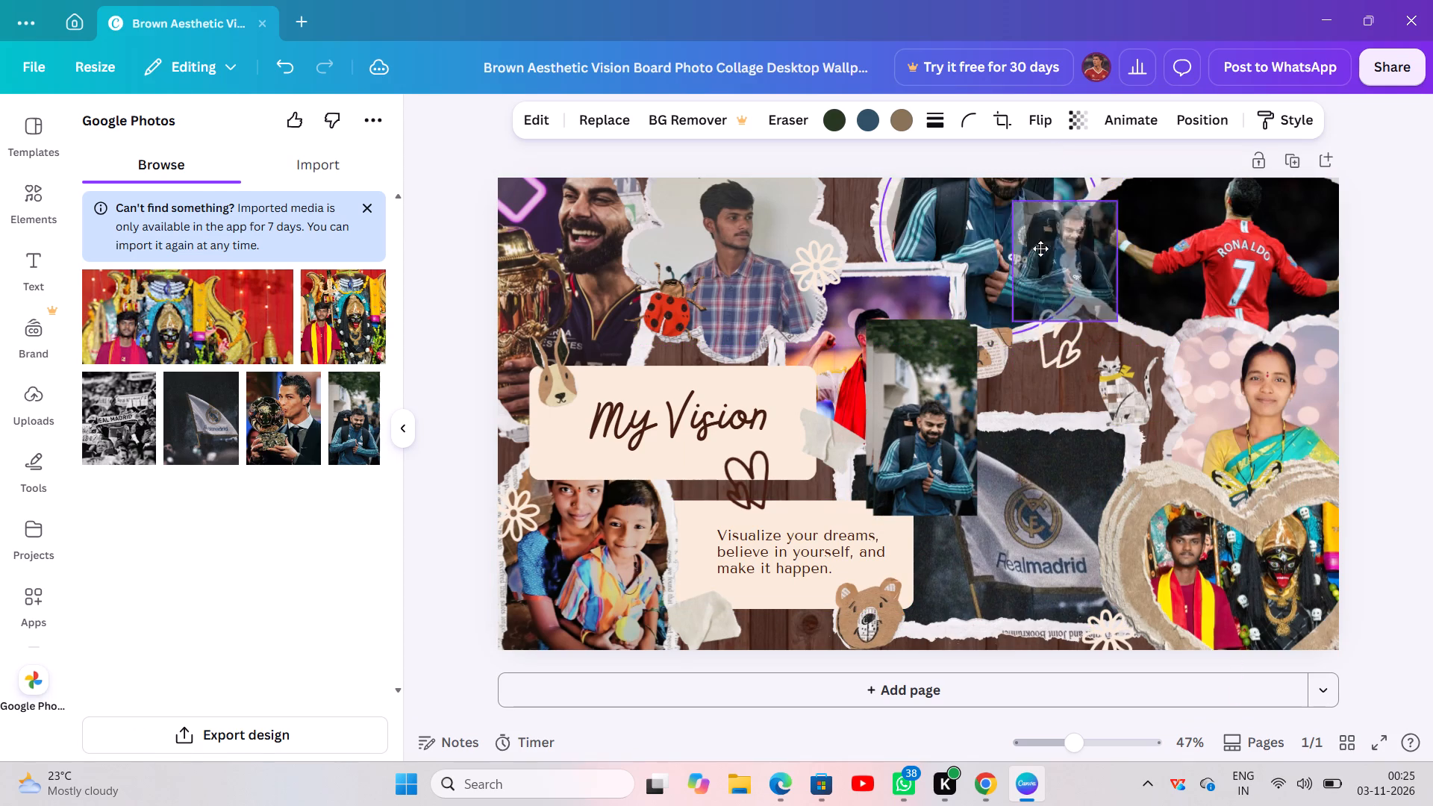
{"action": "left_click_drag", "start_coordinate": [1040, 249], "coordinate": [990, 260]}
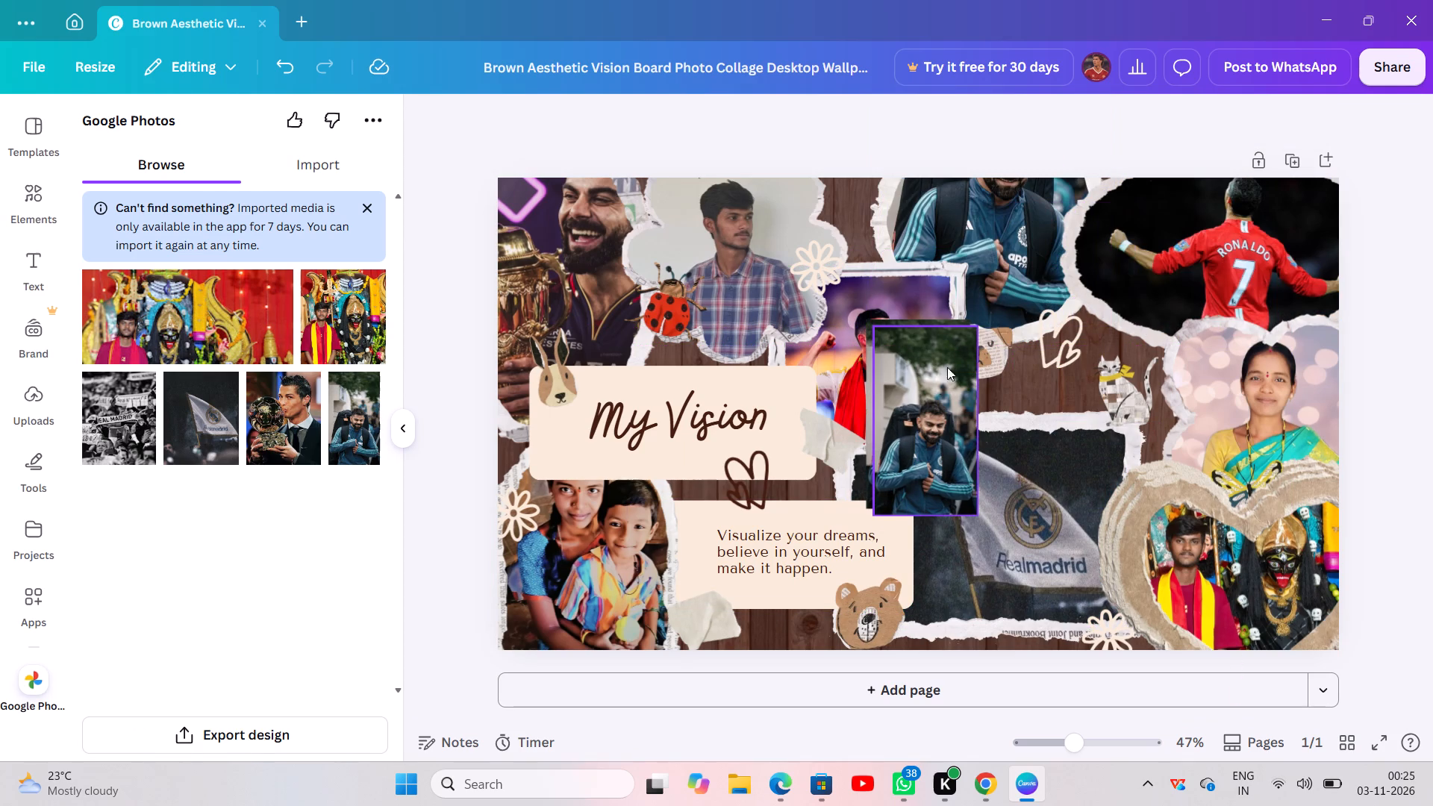
Lock the frame holding the Real Madrid flag photo and the heart-shaped frame with the shrine photo.
{"action": "left_click", "coordinate": [1014, 248]}
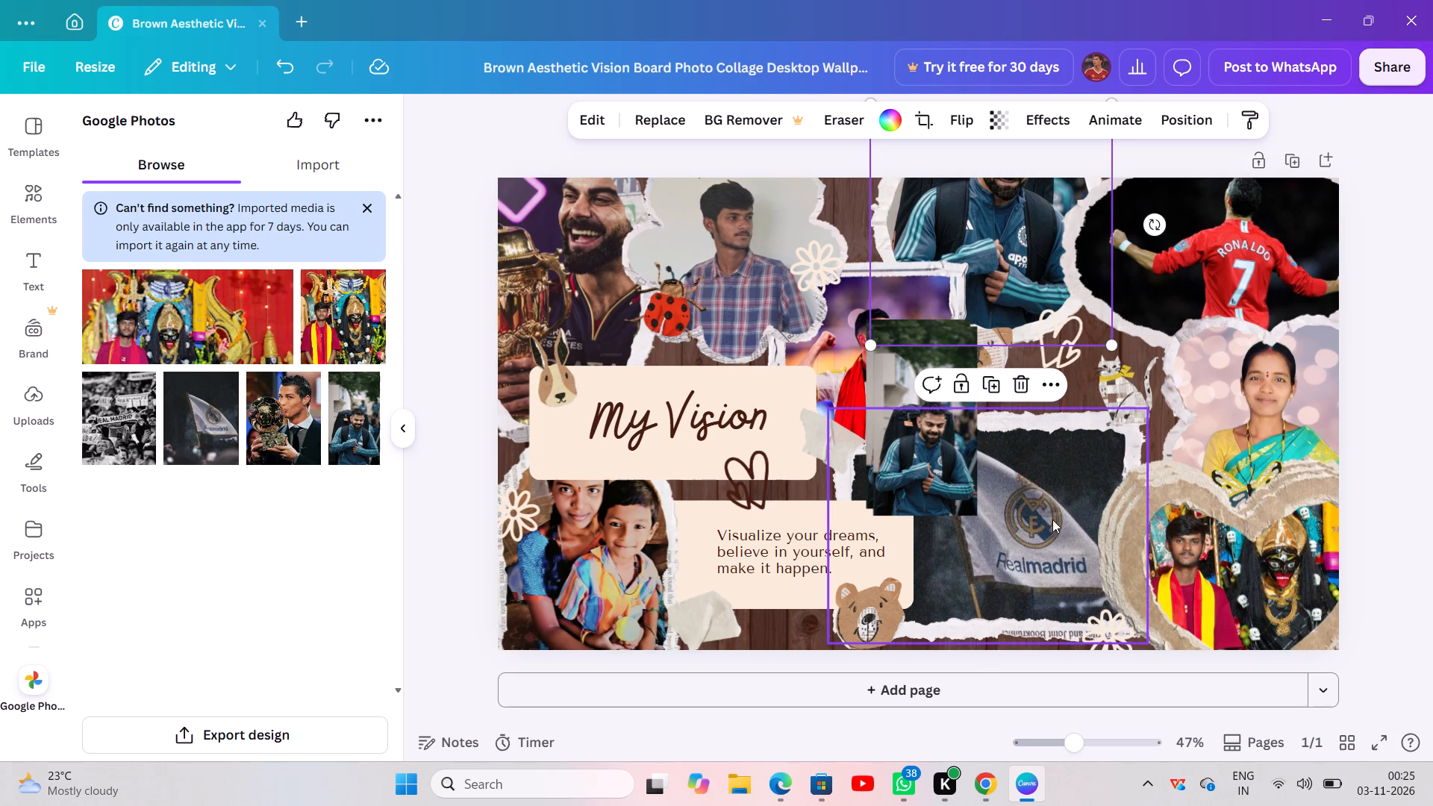
{"action": "left_click", "coordinate": [1045, 525]}
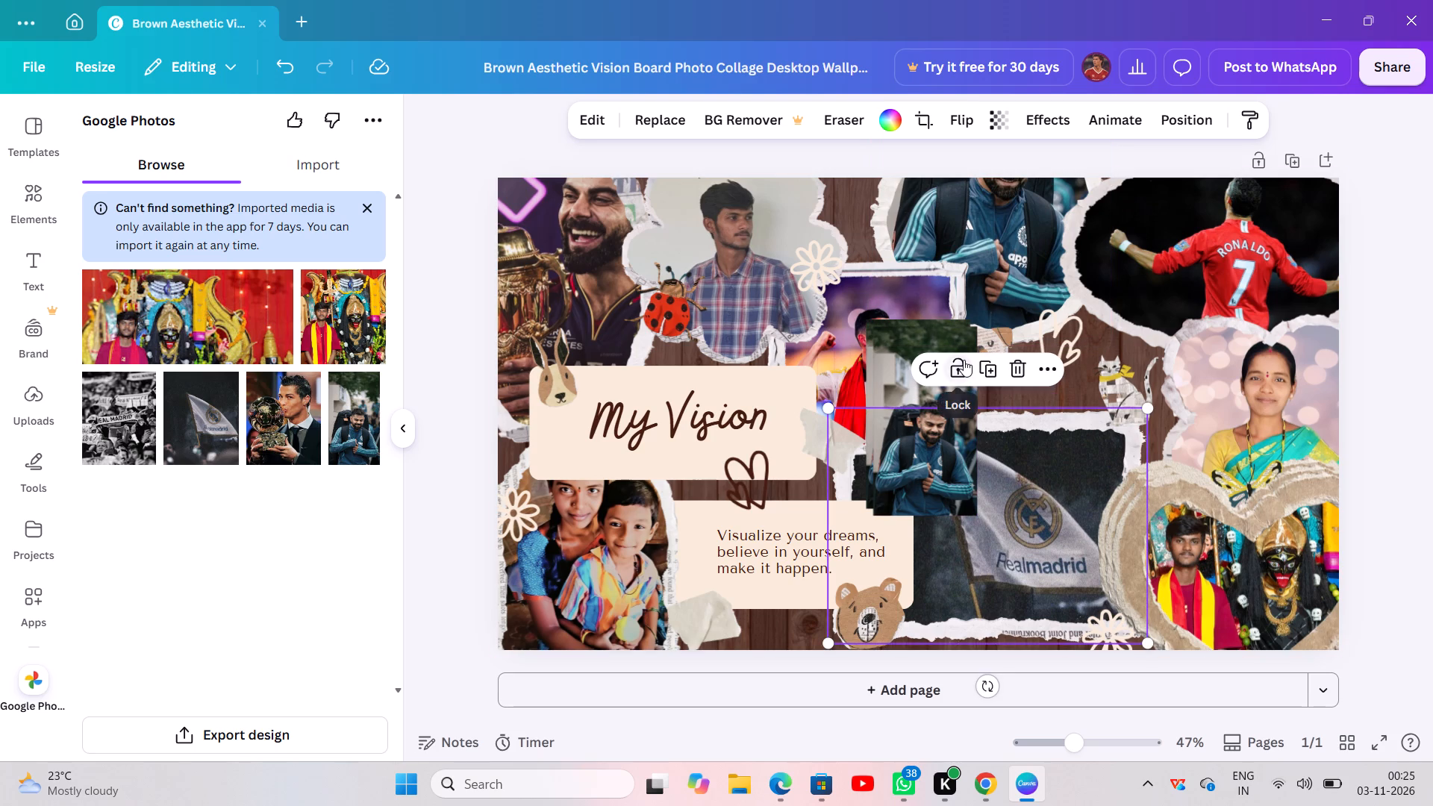
{"action": "left_click", "coordinate": [964, 360]}
{"action": "left_click", "coordinate": [1219, 541]}
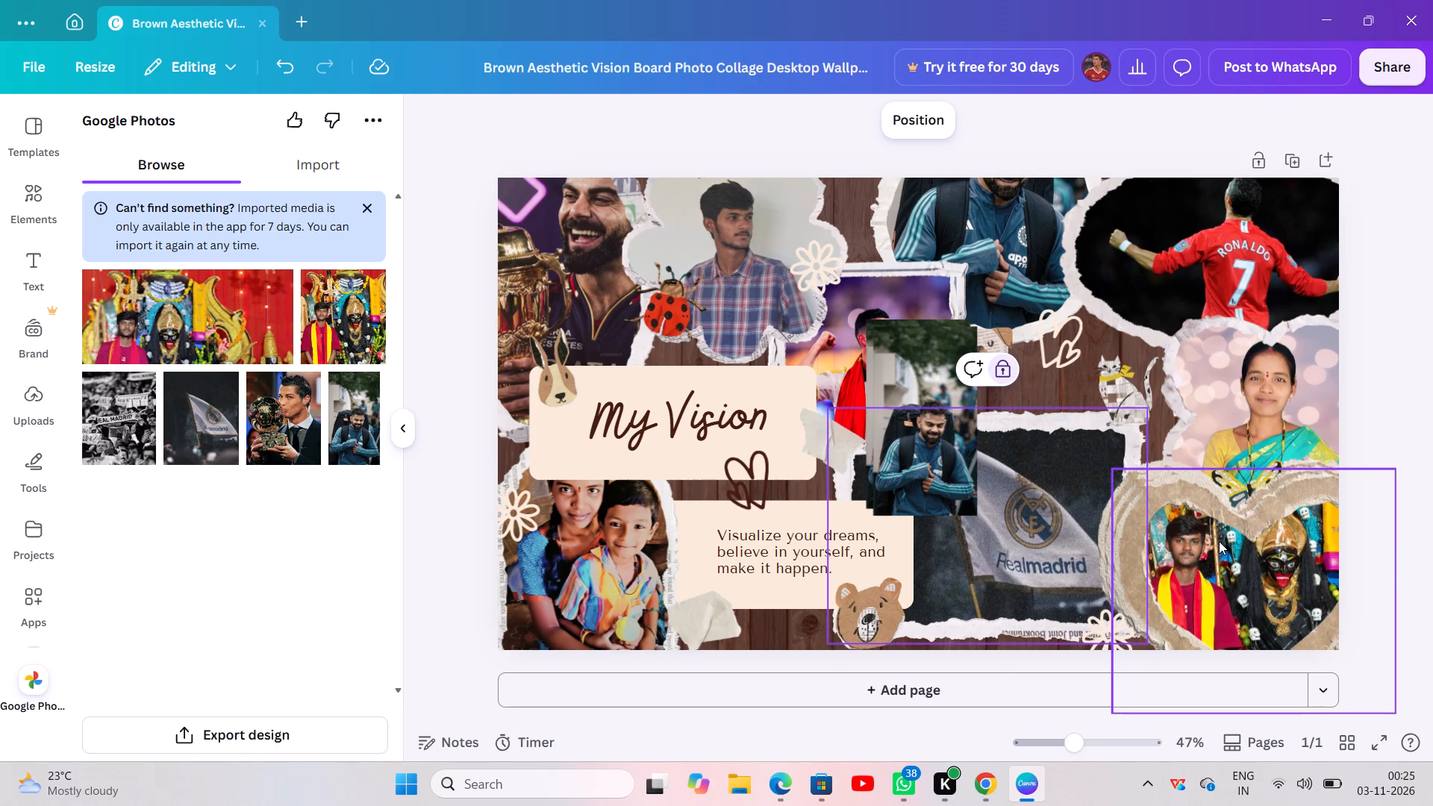
{"action": "left_click", "coordinate": [1223, 417]}
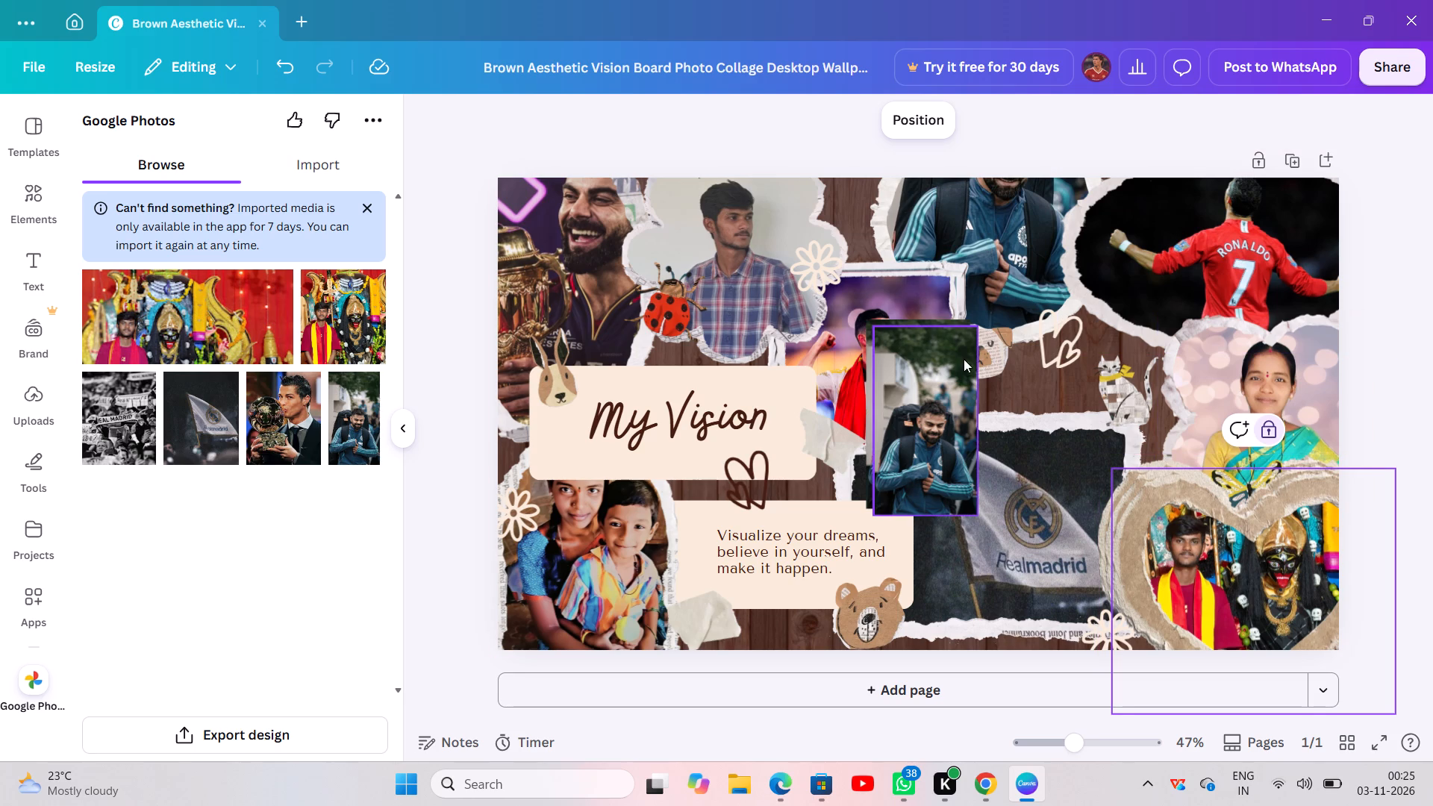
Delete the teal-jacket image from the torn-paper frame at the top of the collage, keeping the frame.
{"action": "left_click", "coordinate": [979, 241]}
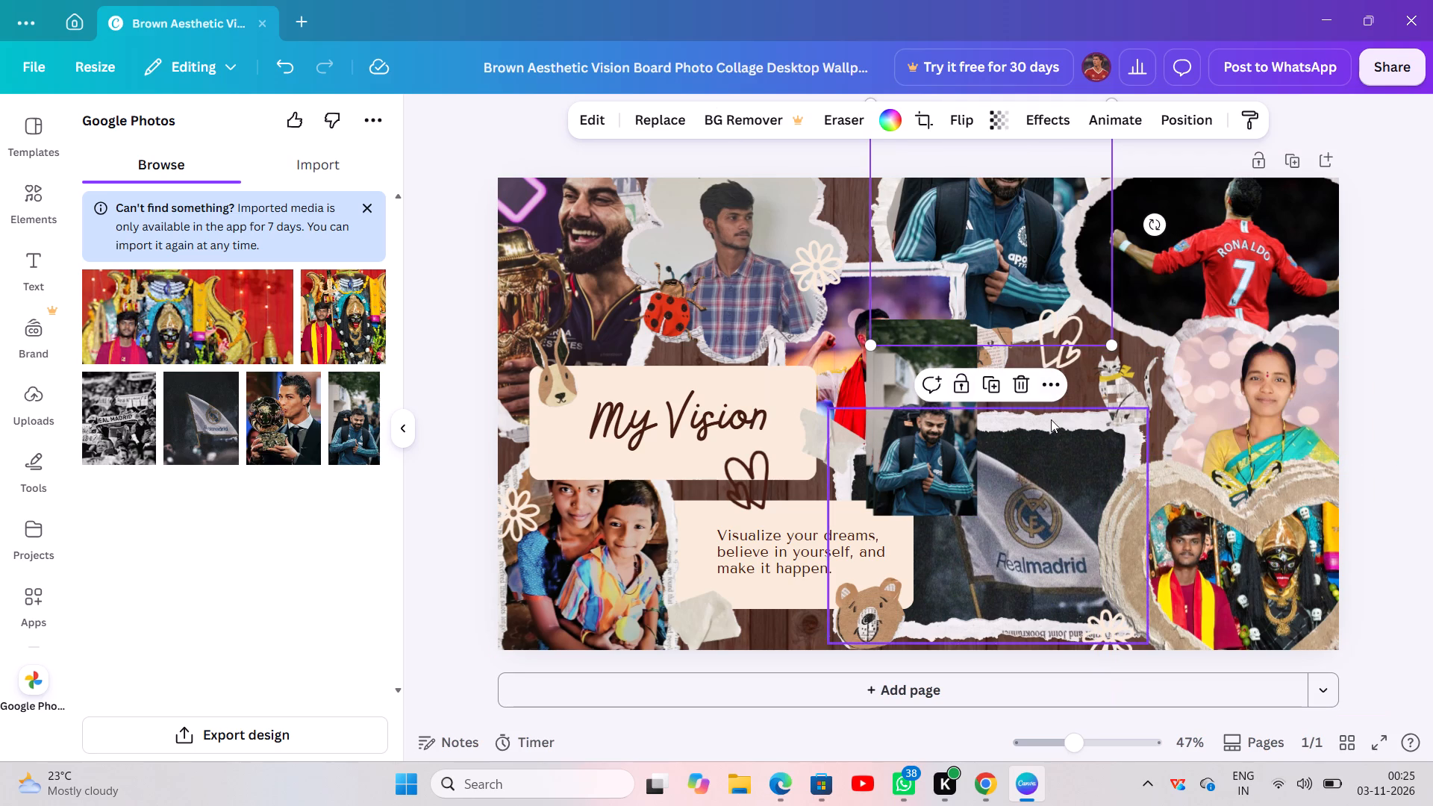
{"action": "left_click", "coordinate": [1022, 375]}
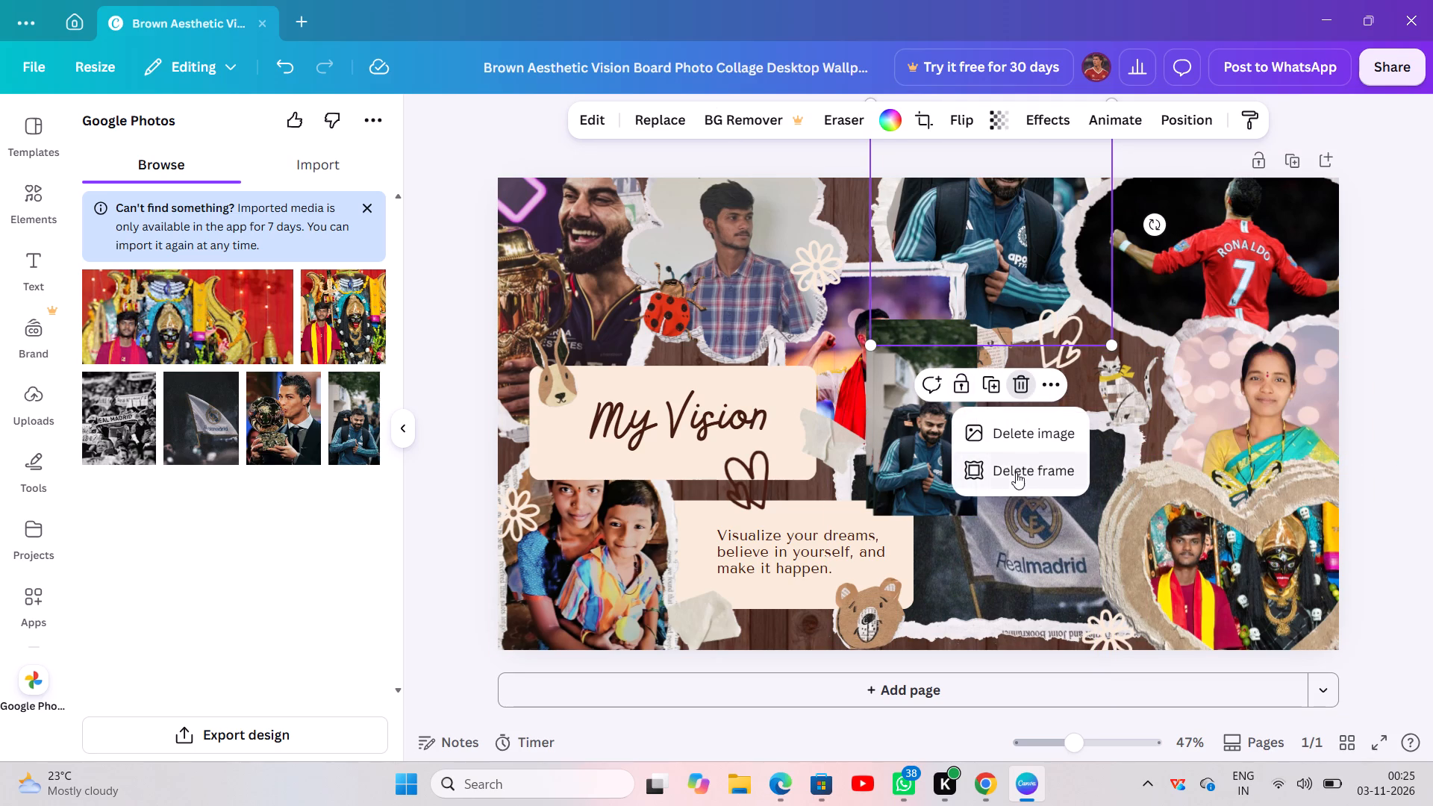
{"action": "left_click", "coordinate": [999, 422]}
Delete the two leftover copies of the teal-jacket photo from the middle of the collage.
{"action": "left_click", "coordinate": [934, 439]}
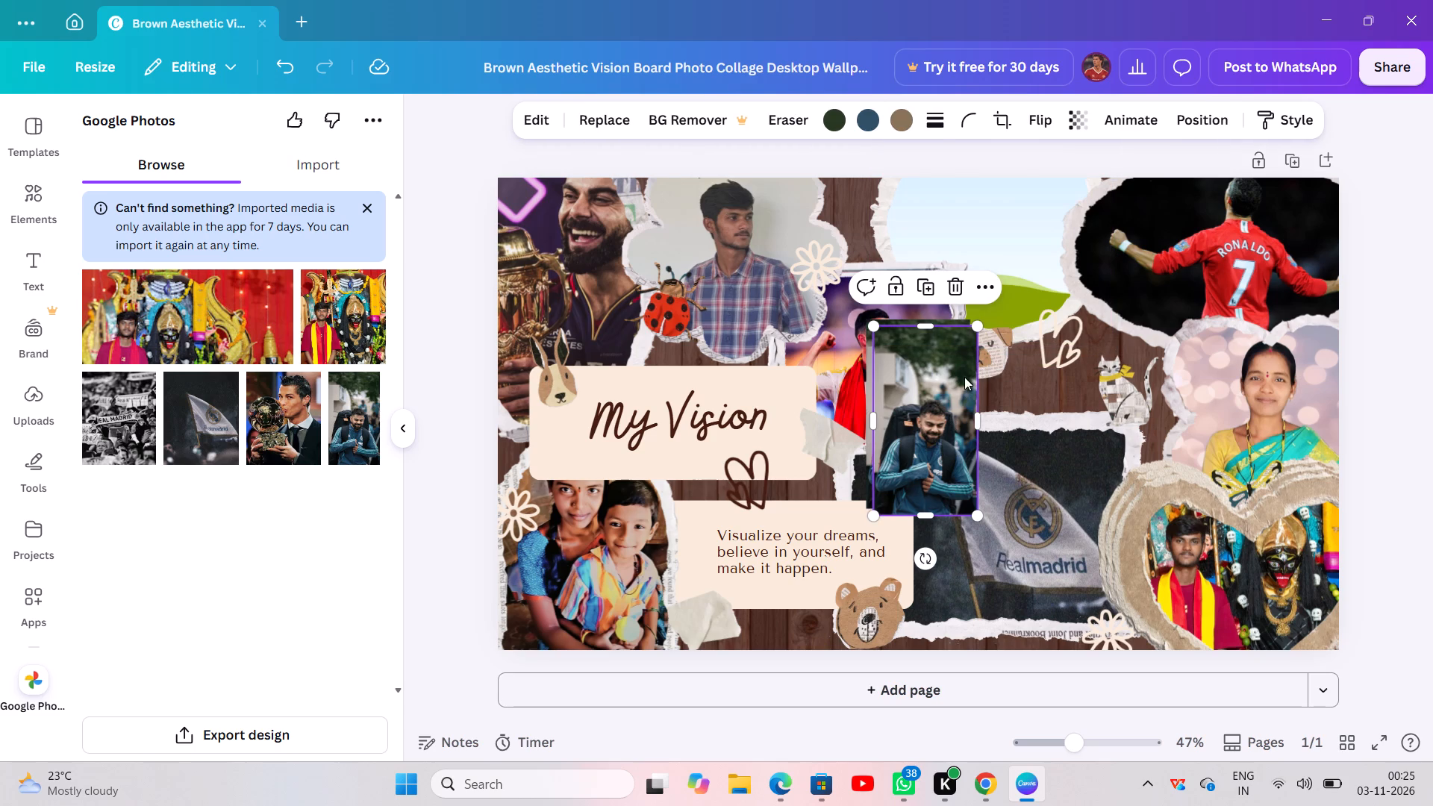
{"action": "left_click", "coordinate": [955, 281]}
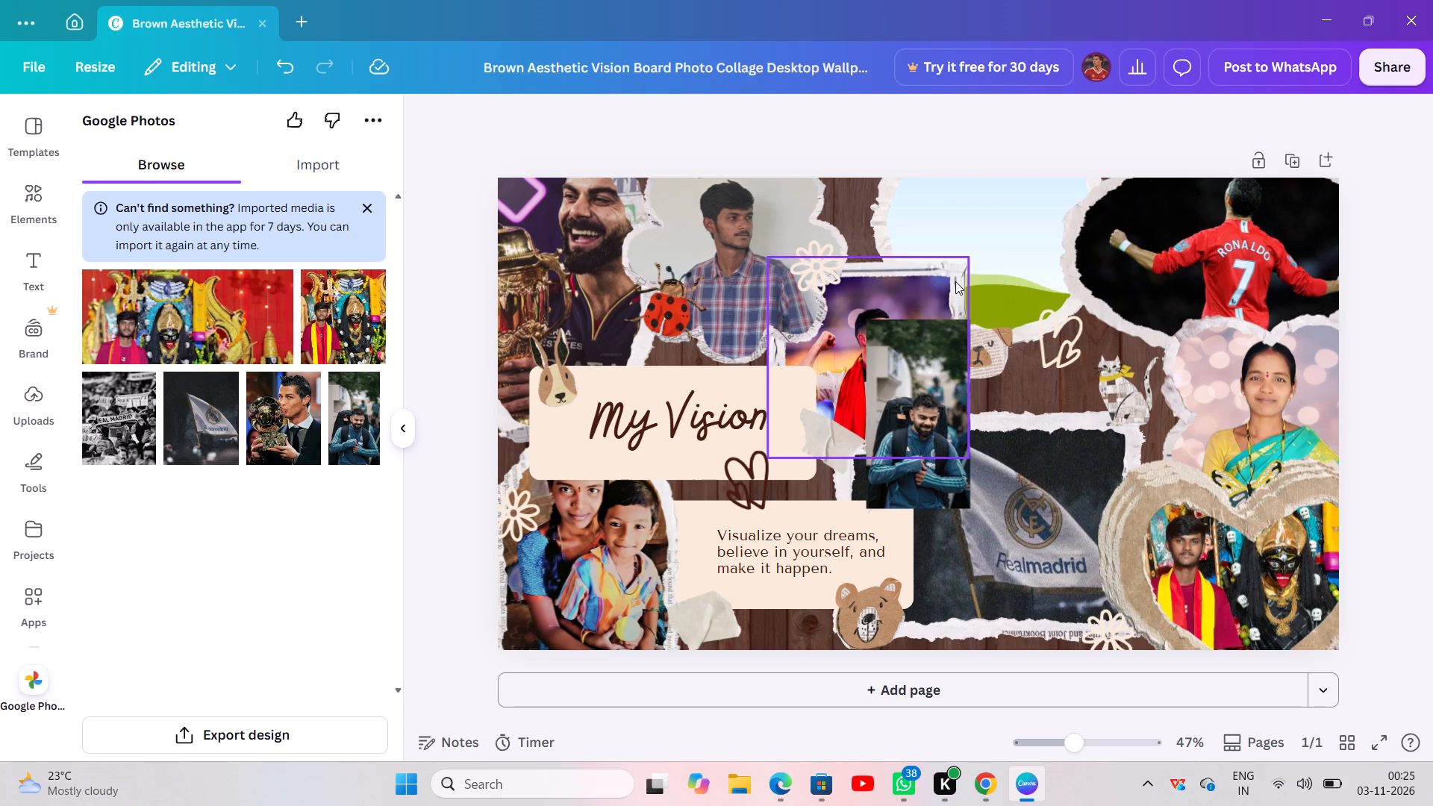
{"action": "left_click", "coordinate": [929, 449]}
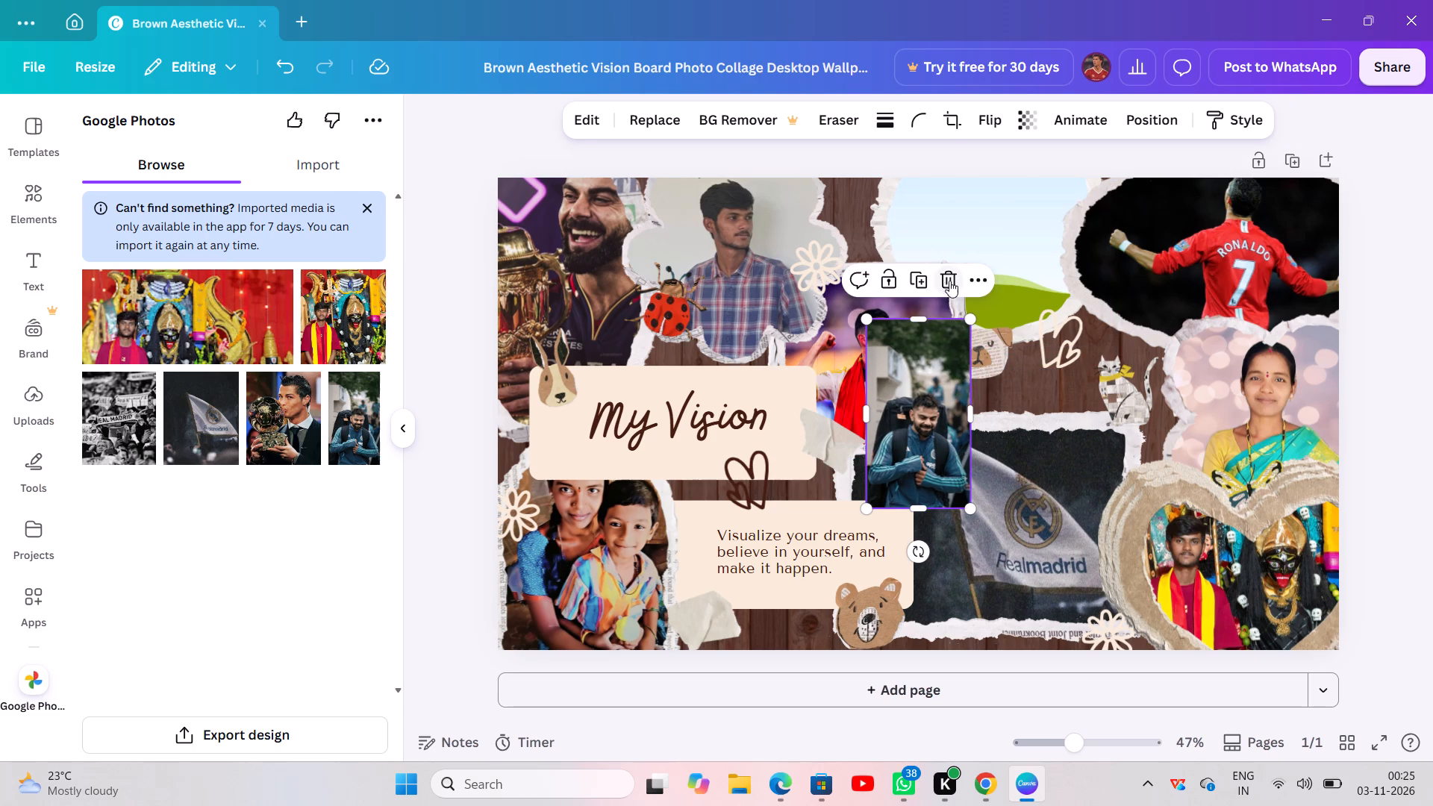
{"action": "left_click", "coordinate": [949, 273]}
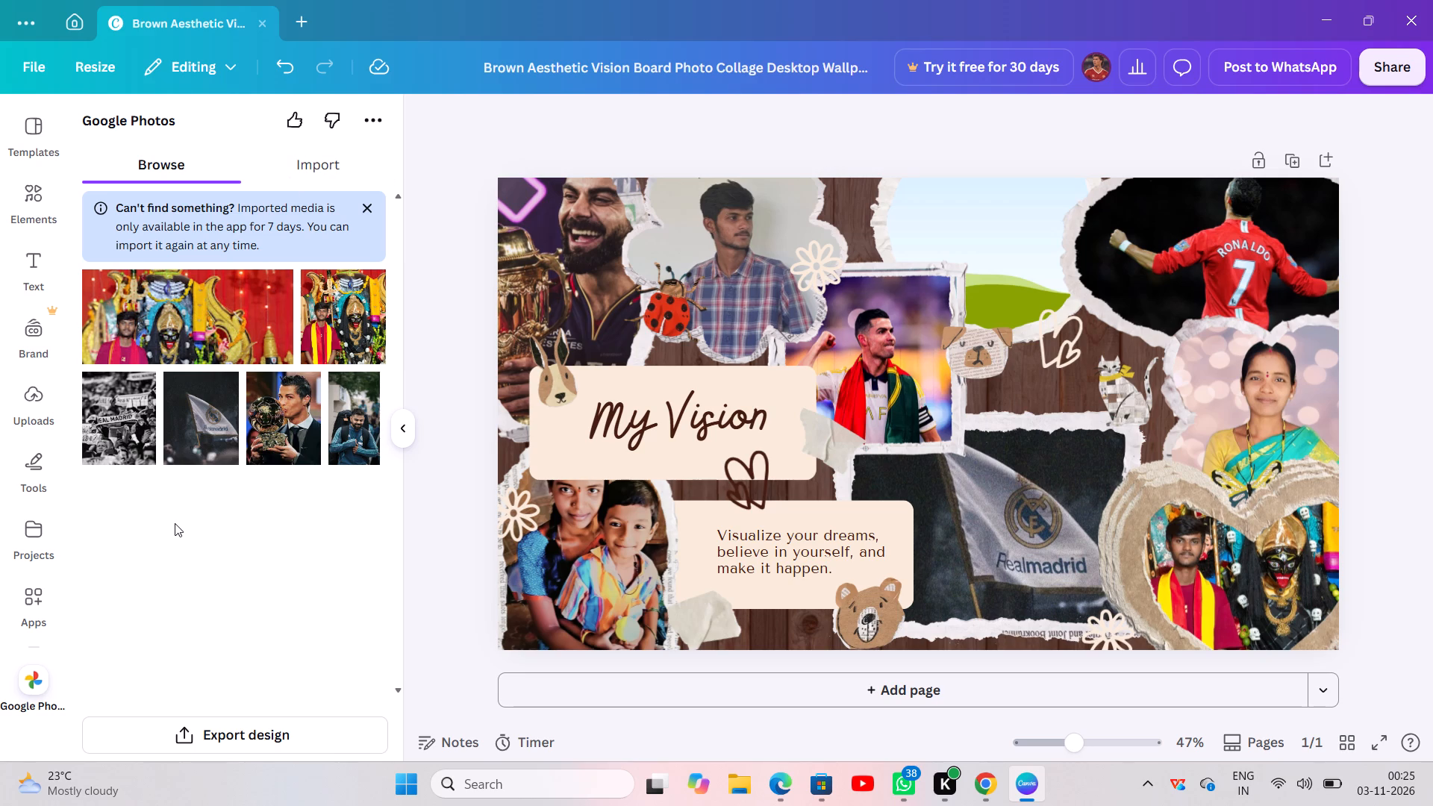
Add the imported photo of the man in a suit kissing the golden ball trophy to the page.
{"action": "double_click", "coordinate": [277, 405]}
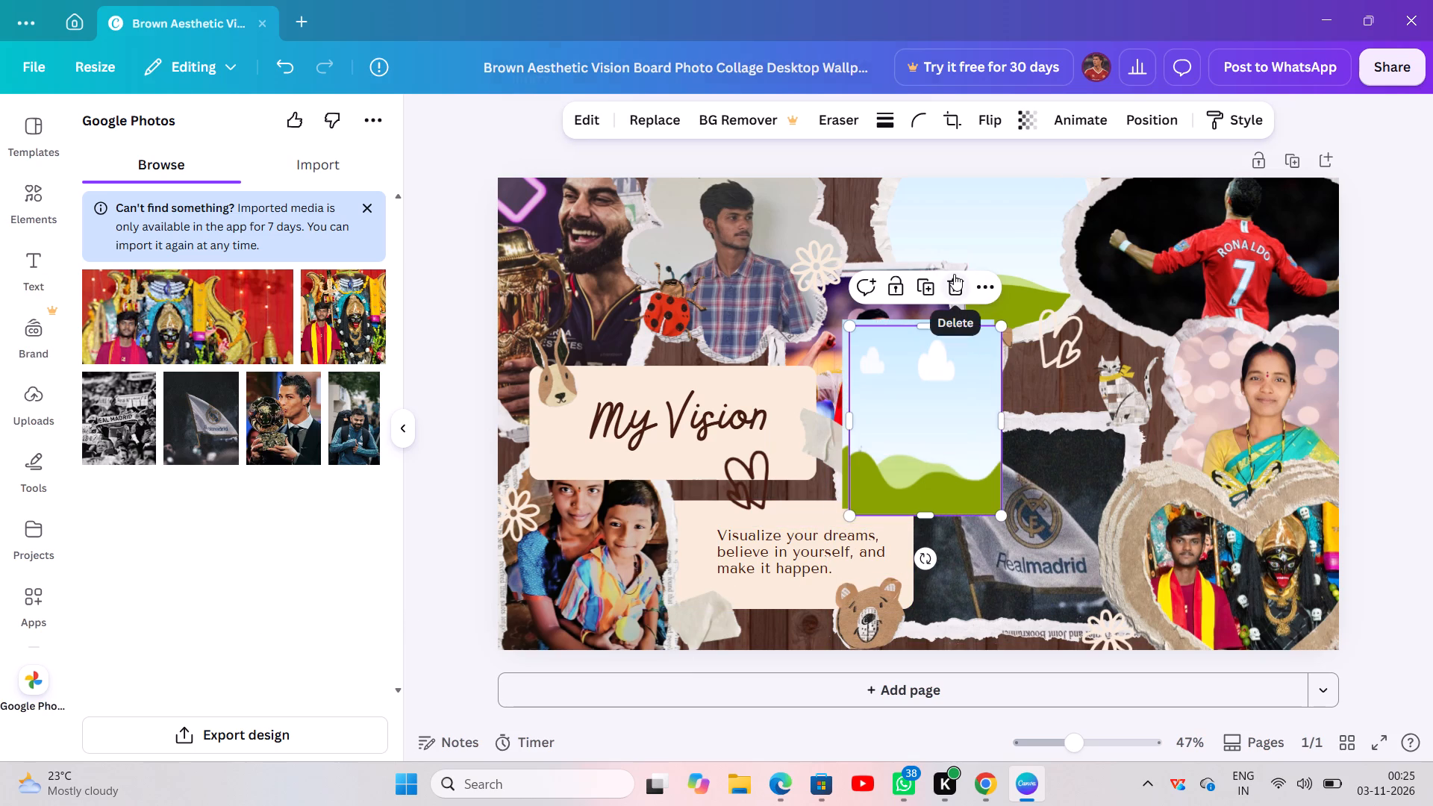
Unlock the Real Madrid flag frame and shift it slightly downward and toward the heart-shaped frame.
{"action": "left_click", "coordinate": [1033, 524]}
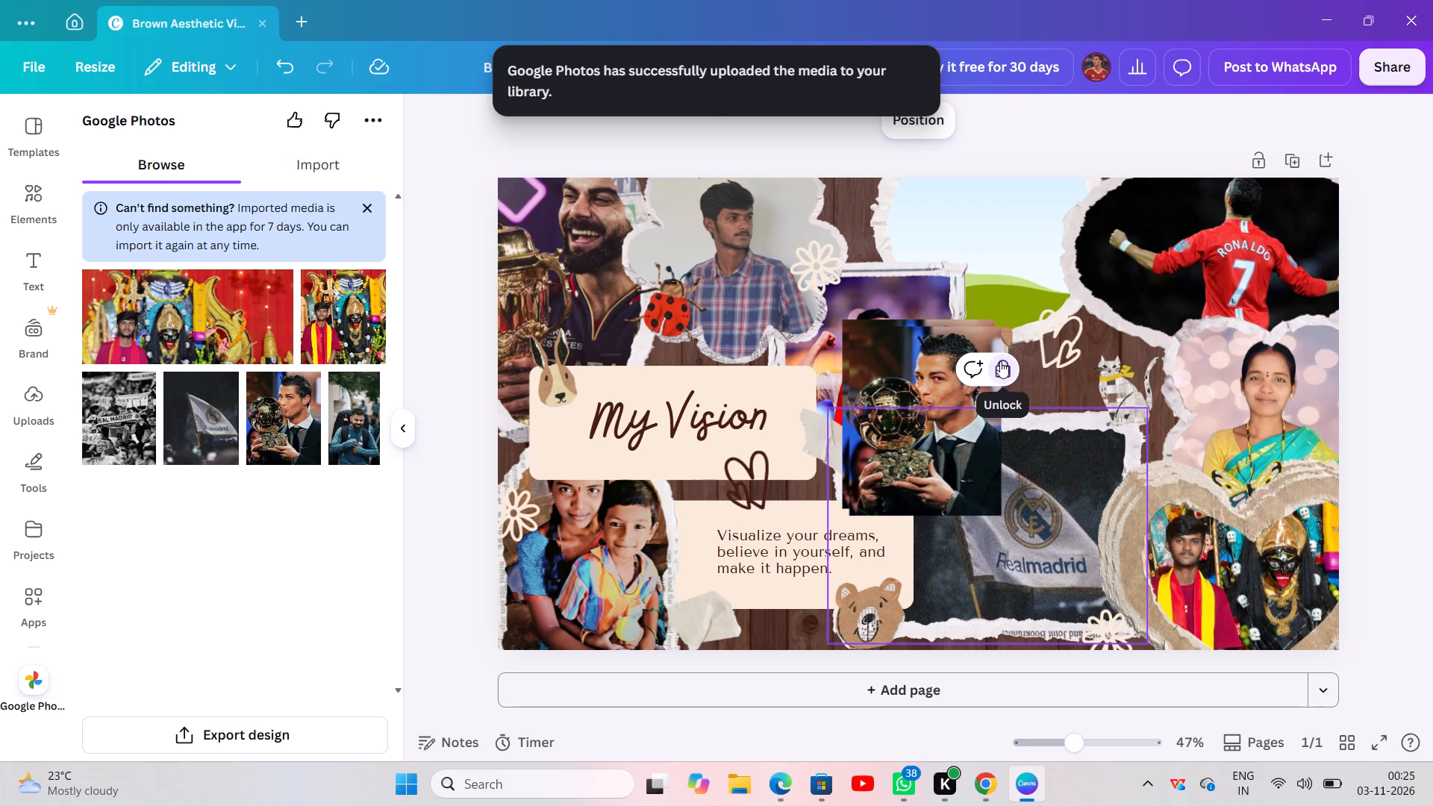
{"action": "left_click", "coordinate": [1000, 361]}
{"action": "left_click_drag", "start_coordinate": [963, 435], "coordinate": [1022, 532]}
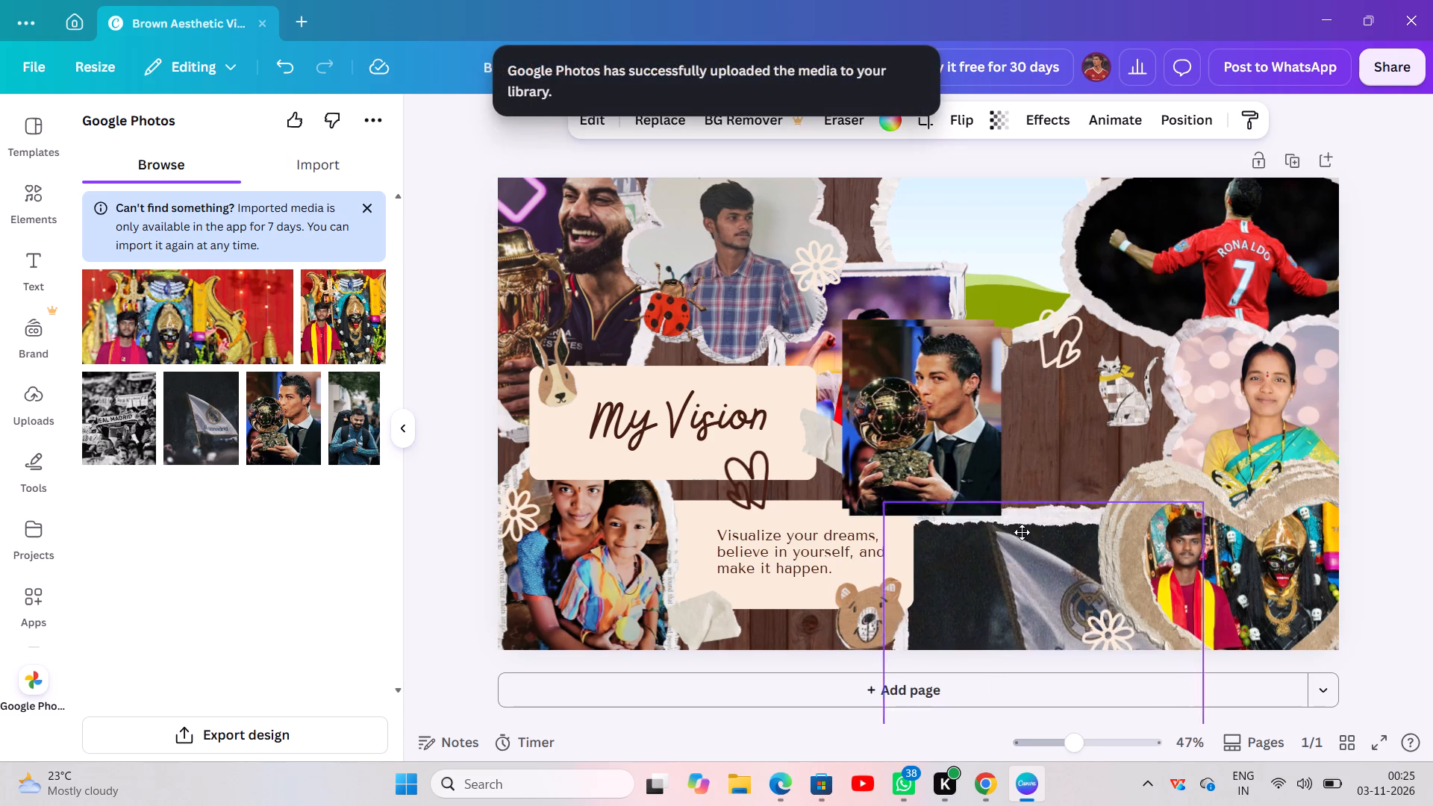
{"action": "left_click_drag", "start_coordinate": [1022, 532], "coordinate": [996, 464]}
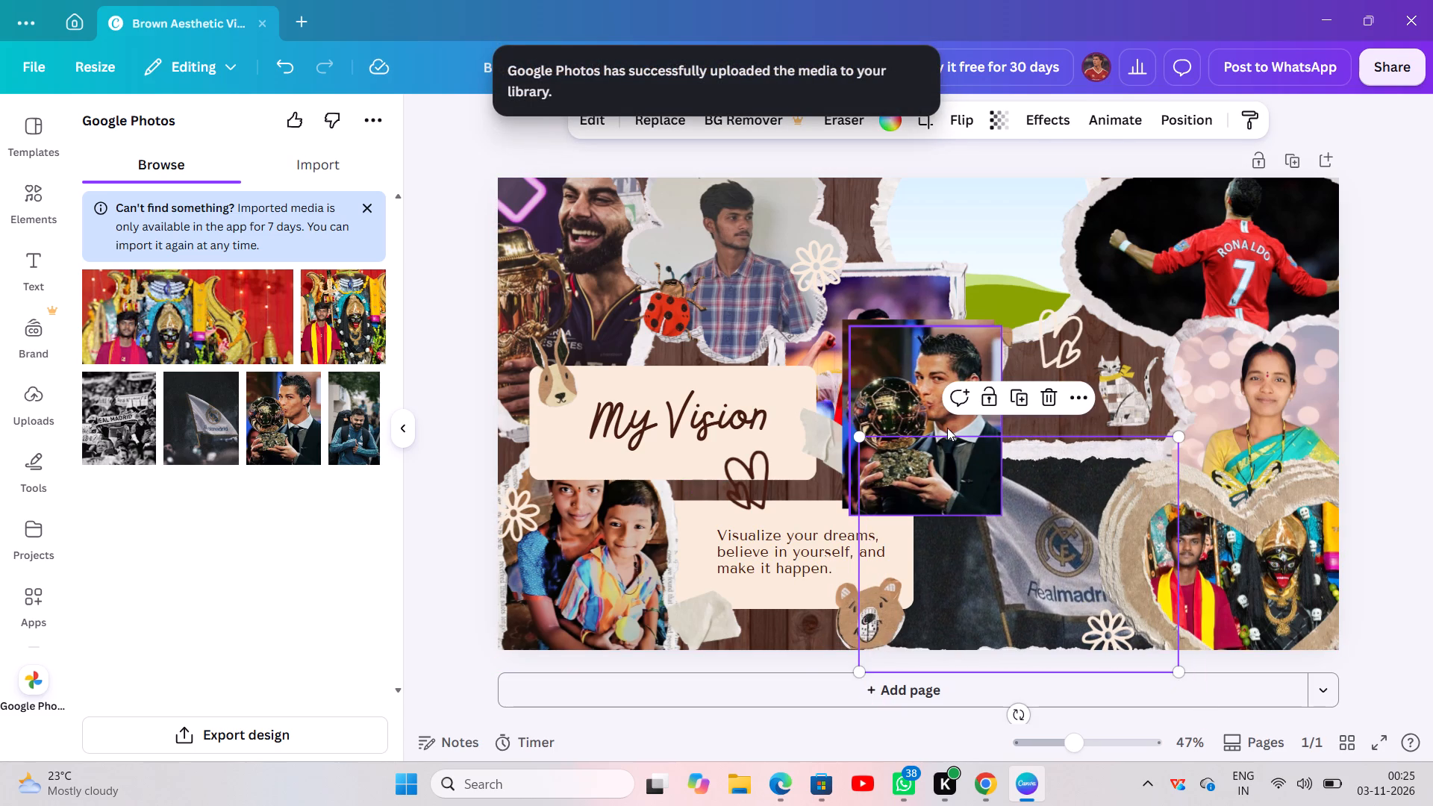
Place one copy of the golden ball trophy photo in the frame beside the quote text, replacing the Real Madrid flag.
{"action": "left_click", "coordinate": [947, 428]}
{"action": "left_click", "coordinate": [931, 419]}
{"action": "left_click_drag", "start_coordinate": [931, 419], "coordinate": [995, 518]}
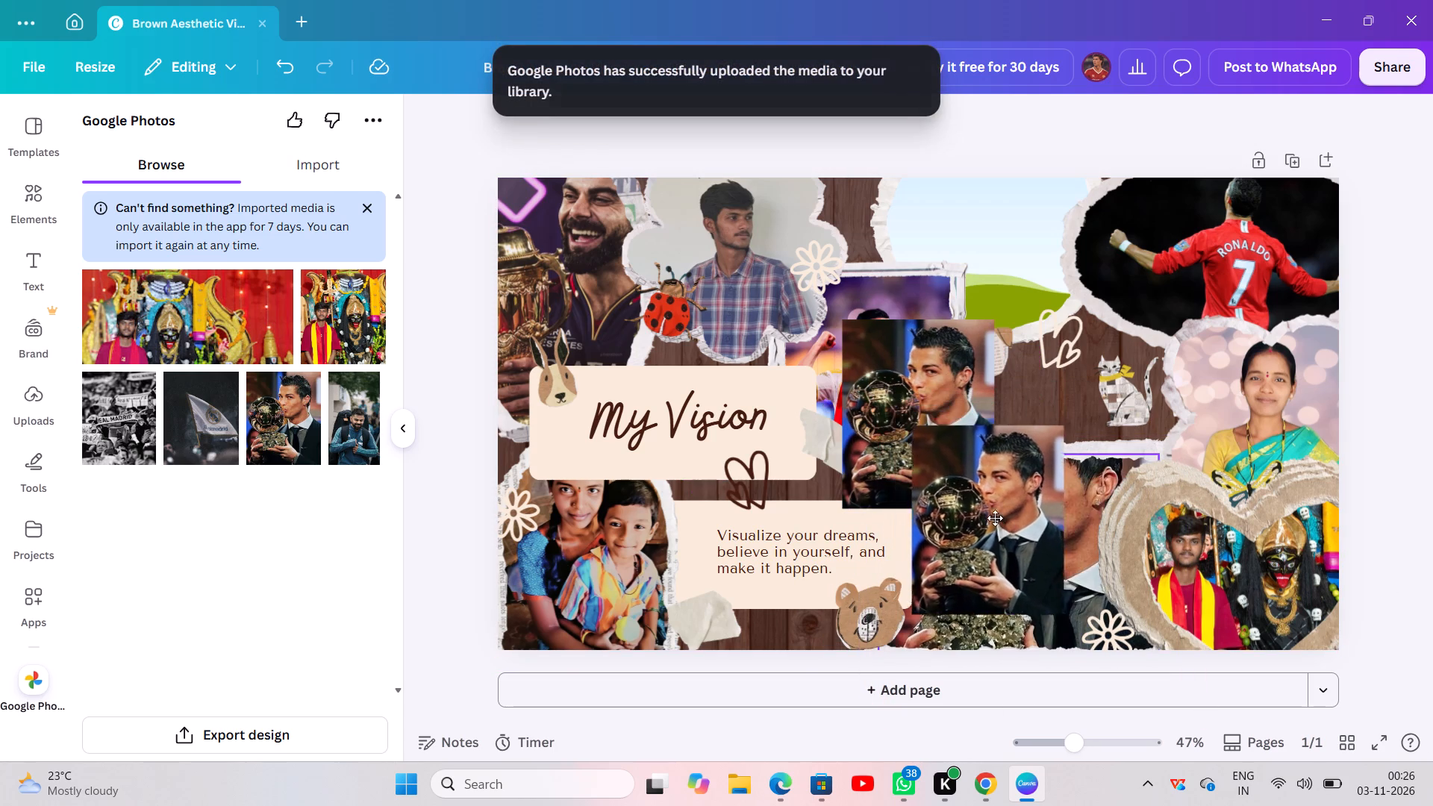
{"action": "left_click_drag", "start_coordinate": [995, 518], "coordinate": [1011, 516]}
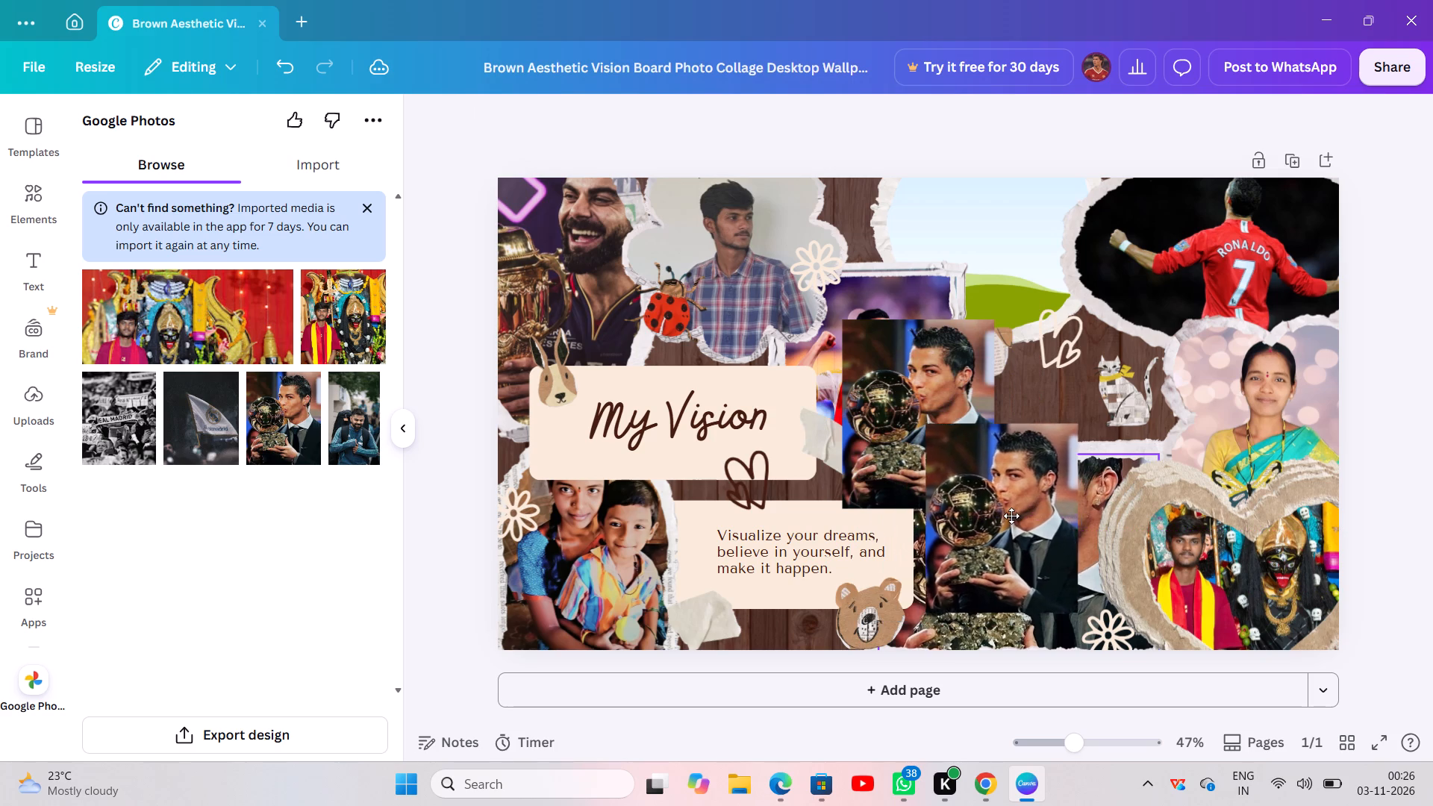
{"action": "left_click_drag", "start_coordinate": [1011, 516], "coordinate": [1018, 516]}
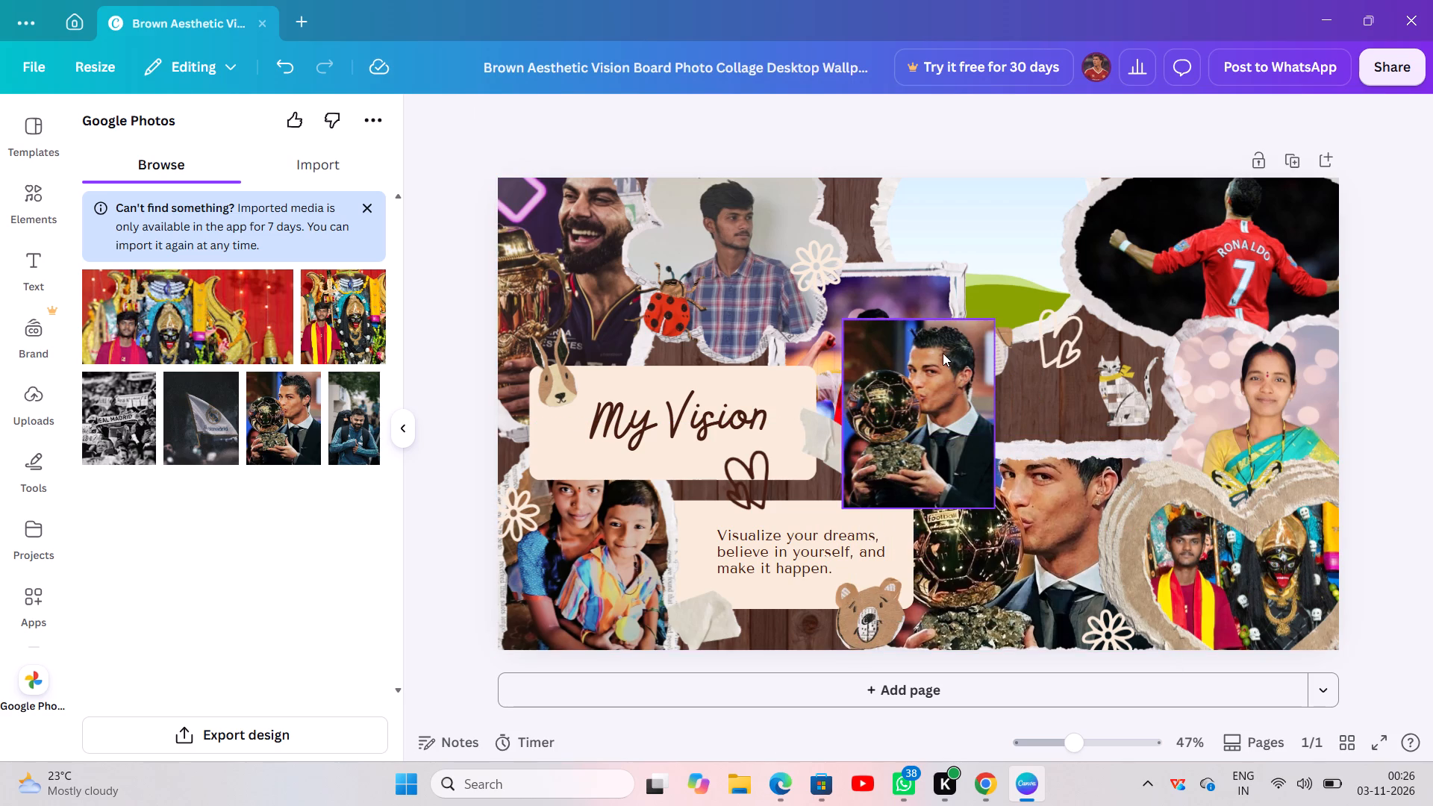
Delete the leftover copy of the golden ball trophy photo from the middle of the collage.
{"action": "left_click", "coordinate": [943, 353]}
{"action": "left_click", "coordinate": [945, 275]}
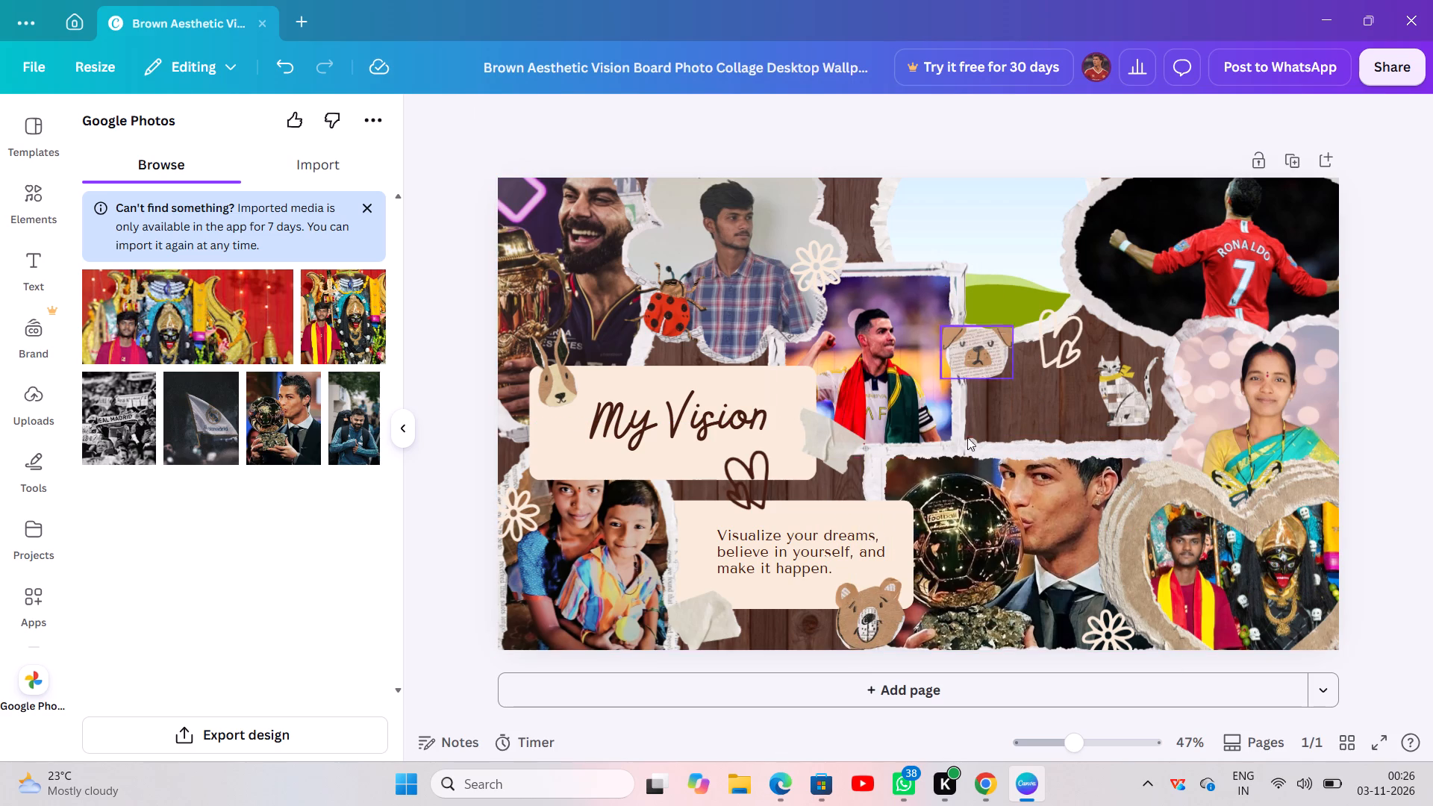
Delete the golden ball trophy image from the frame beside the quote text, keeping the frame.
{"action": "left_click", "coordinate": [984, 520]}
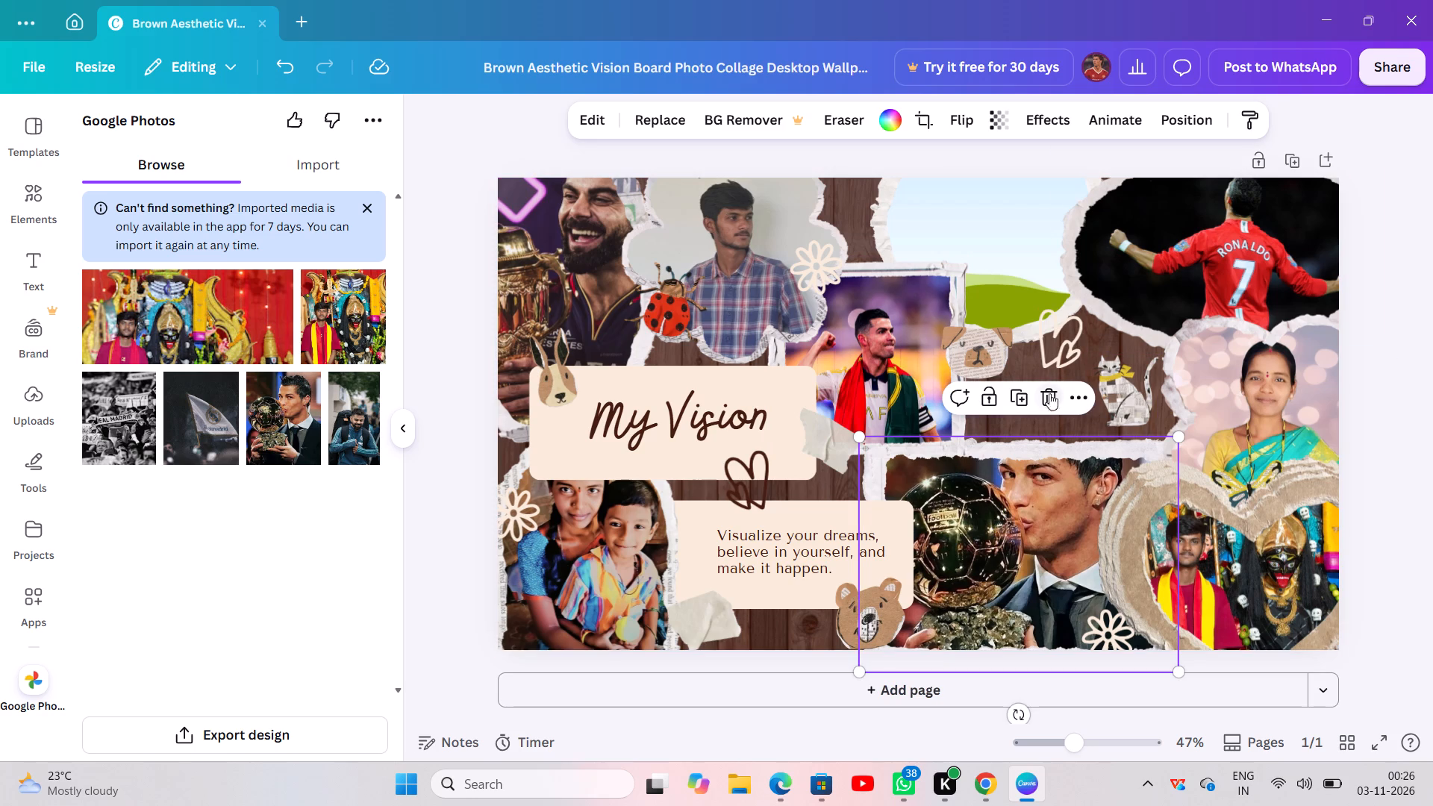
{"action": "left_click", "coordinate": [1040, 396]}
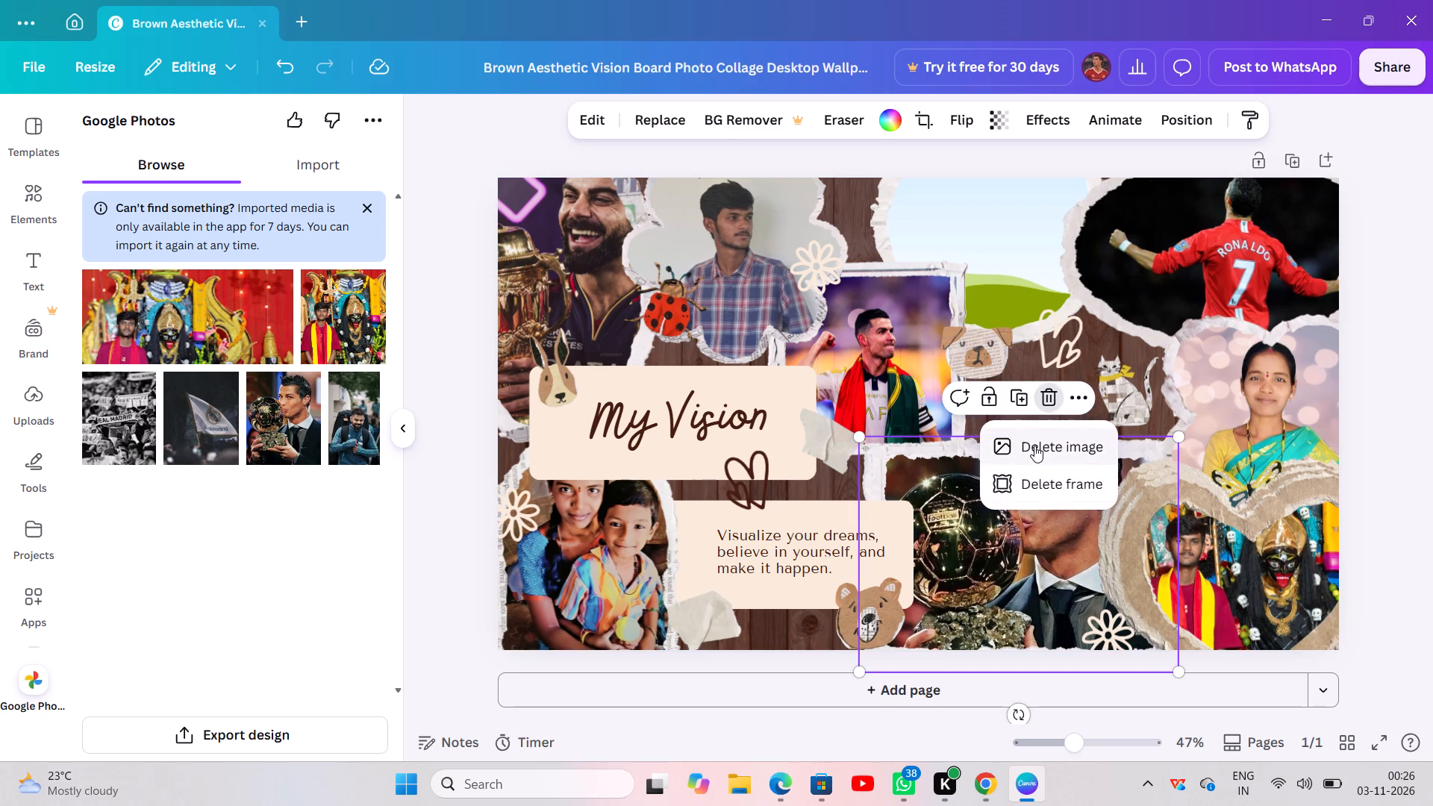
{"action": "left_click", "coordinate": [1034, 446]}
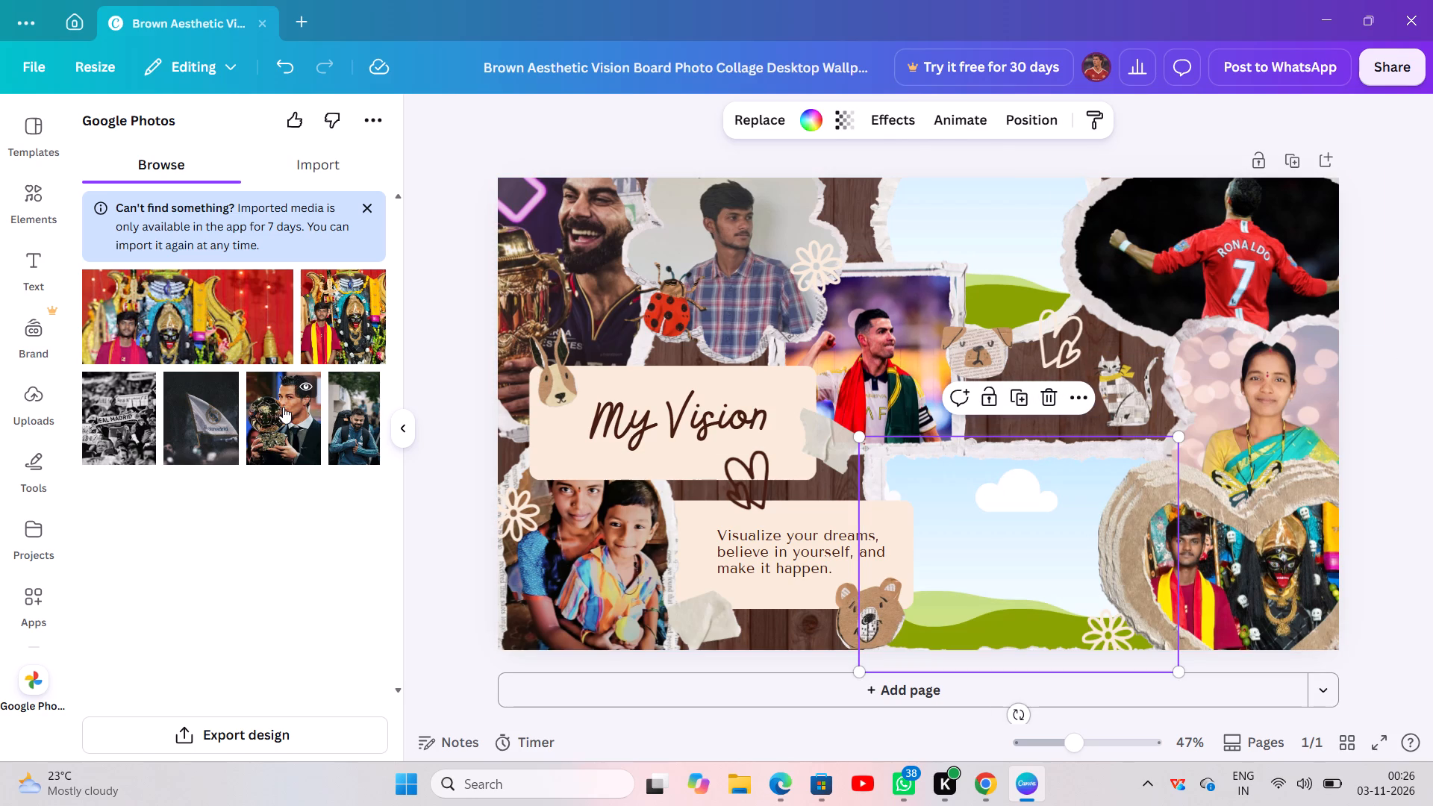
Add the imported golden ball trophy photo to the page again and crop a strip off its bottom edge.
{"action": "left_click", "coordinate": [283, 407]}
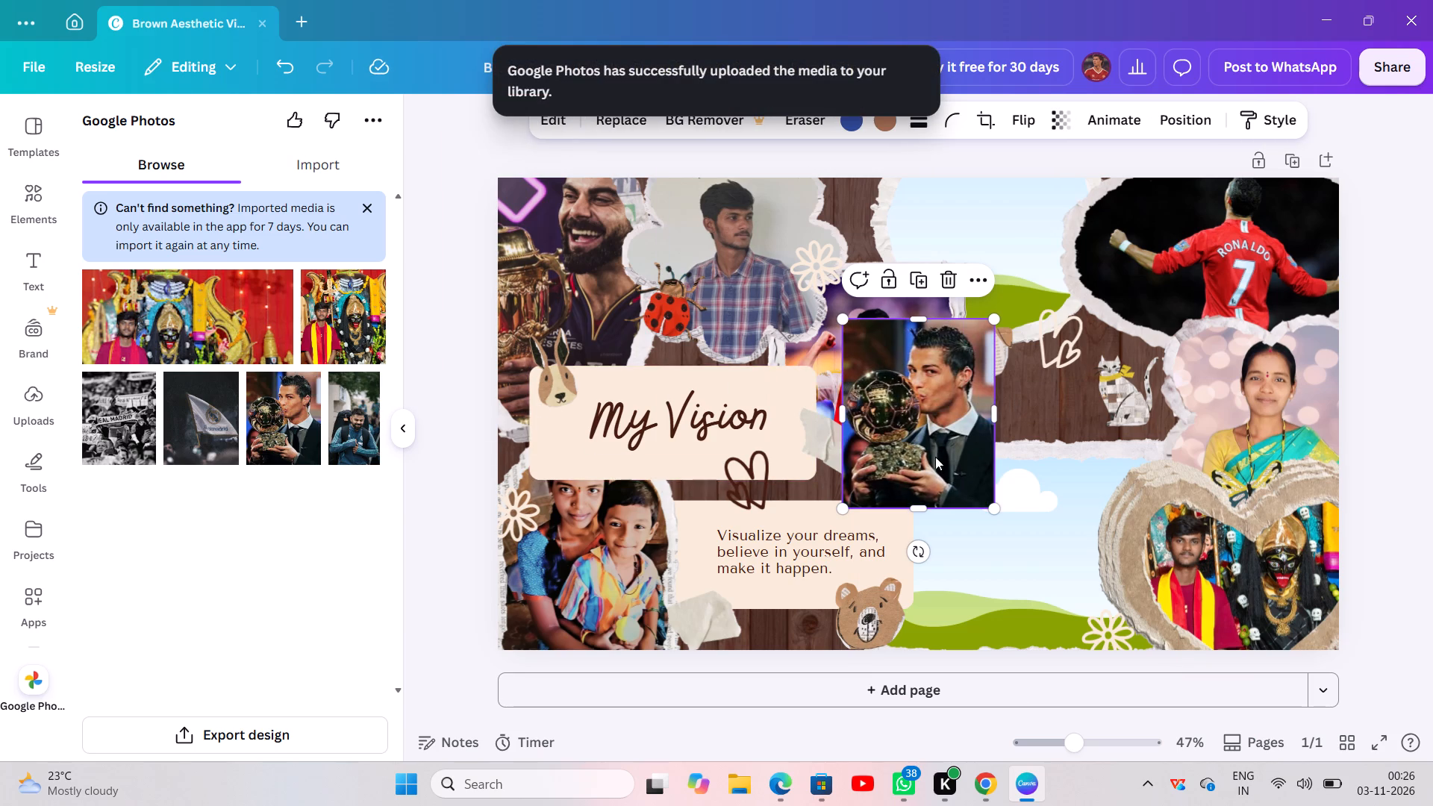
{"action": "left_click", "coordinate": [843, 325]}
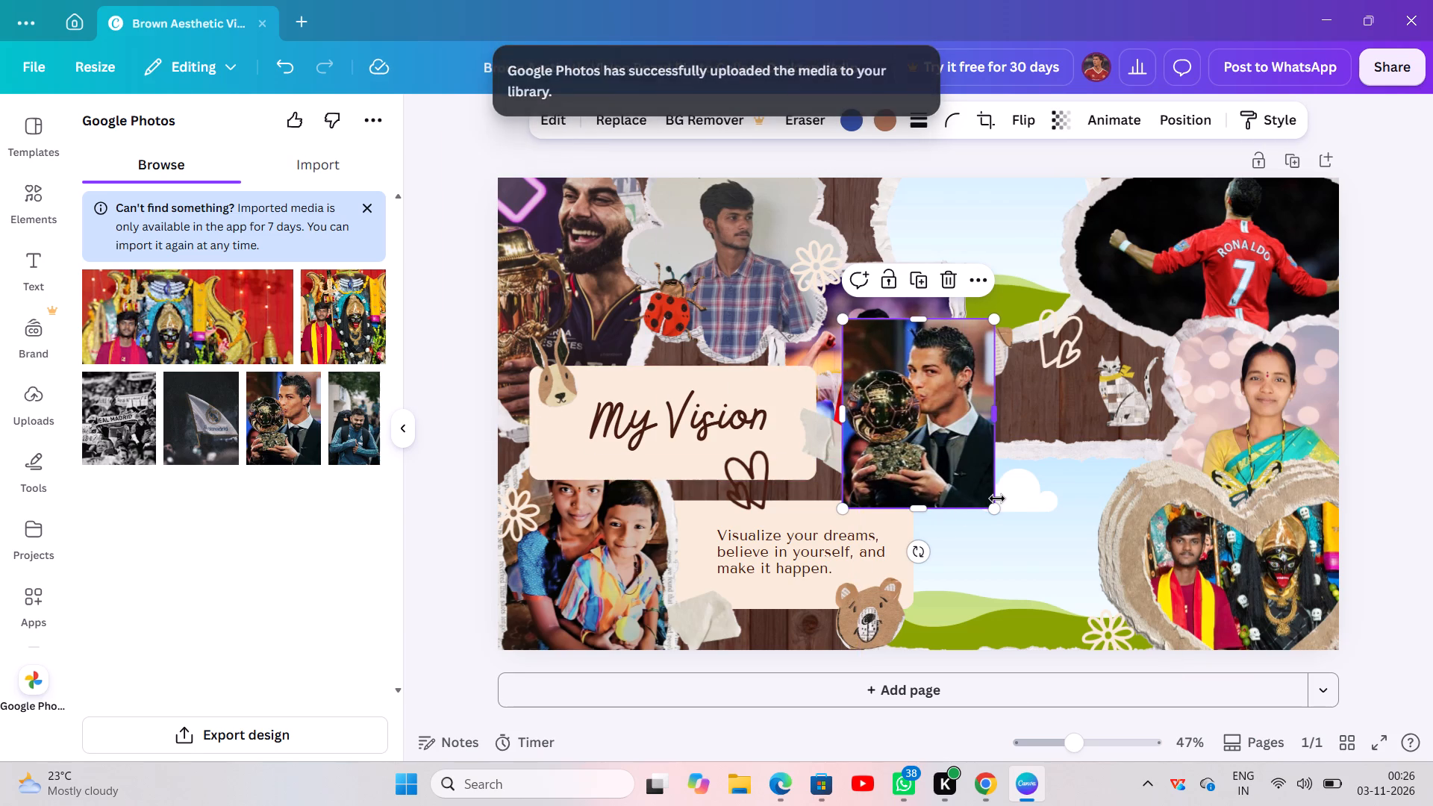
{"action": "left_click", "coordinate": [981, 107]}
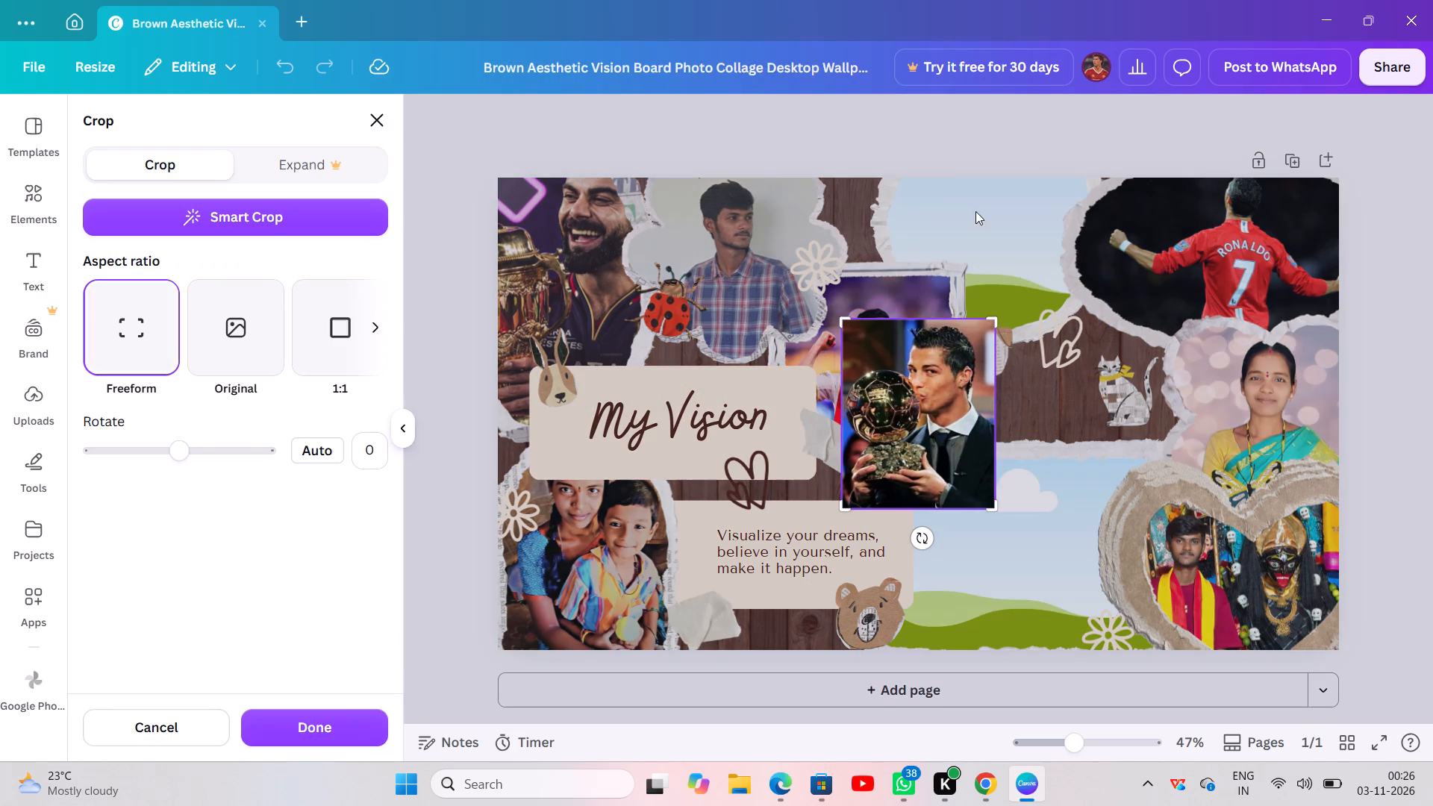
{"action": "left_click_drag", "start_coordinate": [991, 501], "coordinate": [1015, 479]}
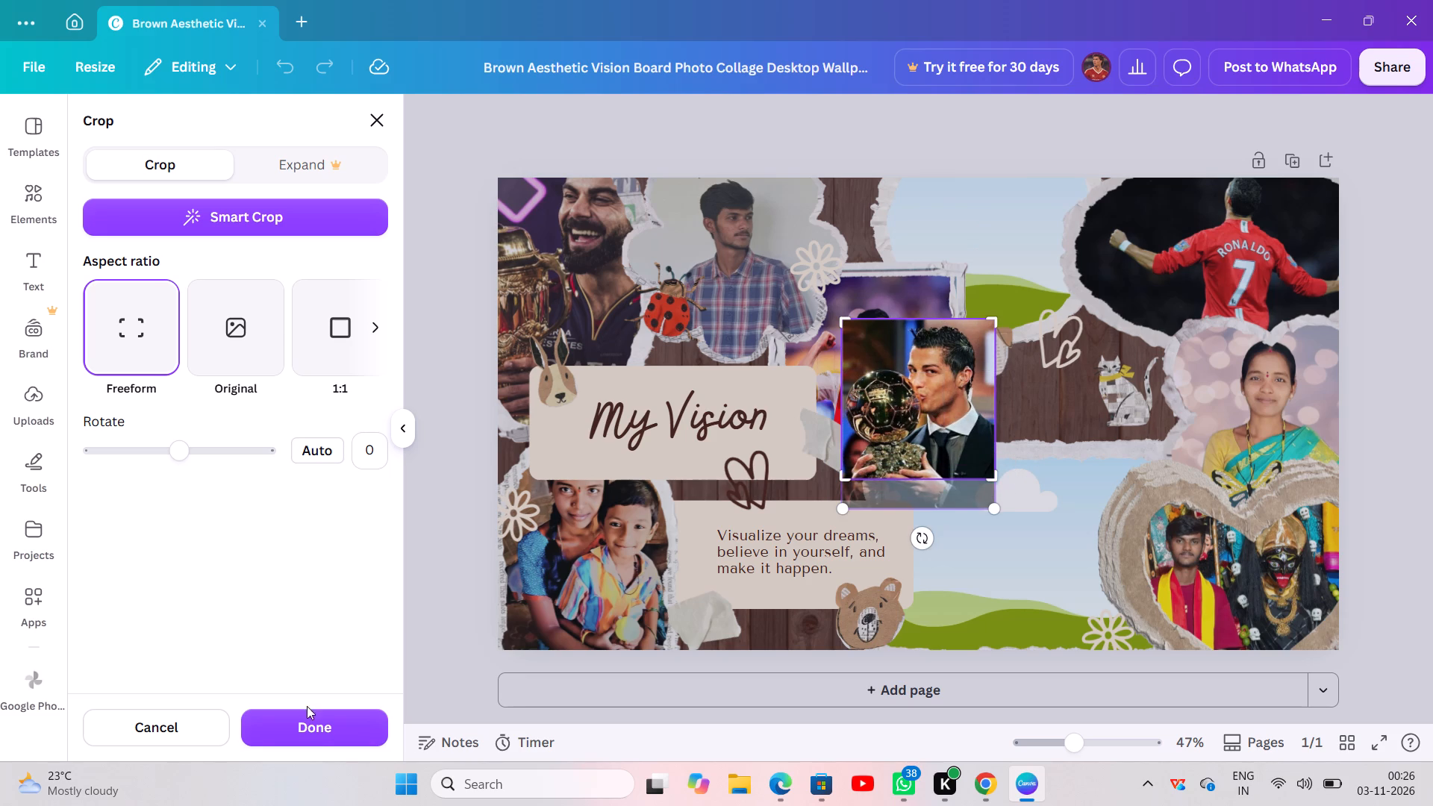
{"action": "left_click", "coordinate": [318, 728]}
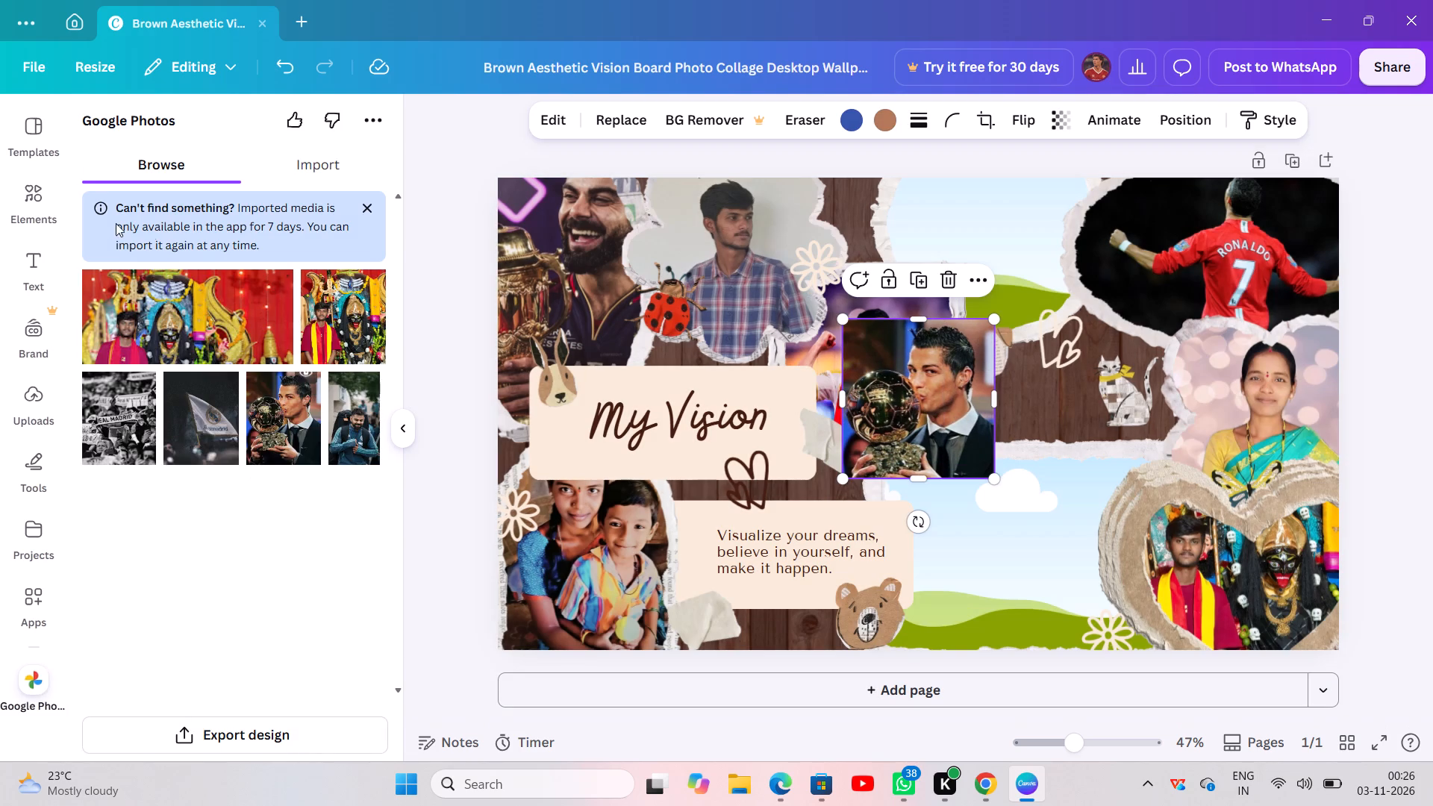
Place the cropped golden ball trophy photo in the empty frame beside the quote text and lock that frame.
{"action": "left_click_drag", "start_coordinate": [911, 383], "coordinate": [980, 516]}
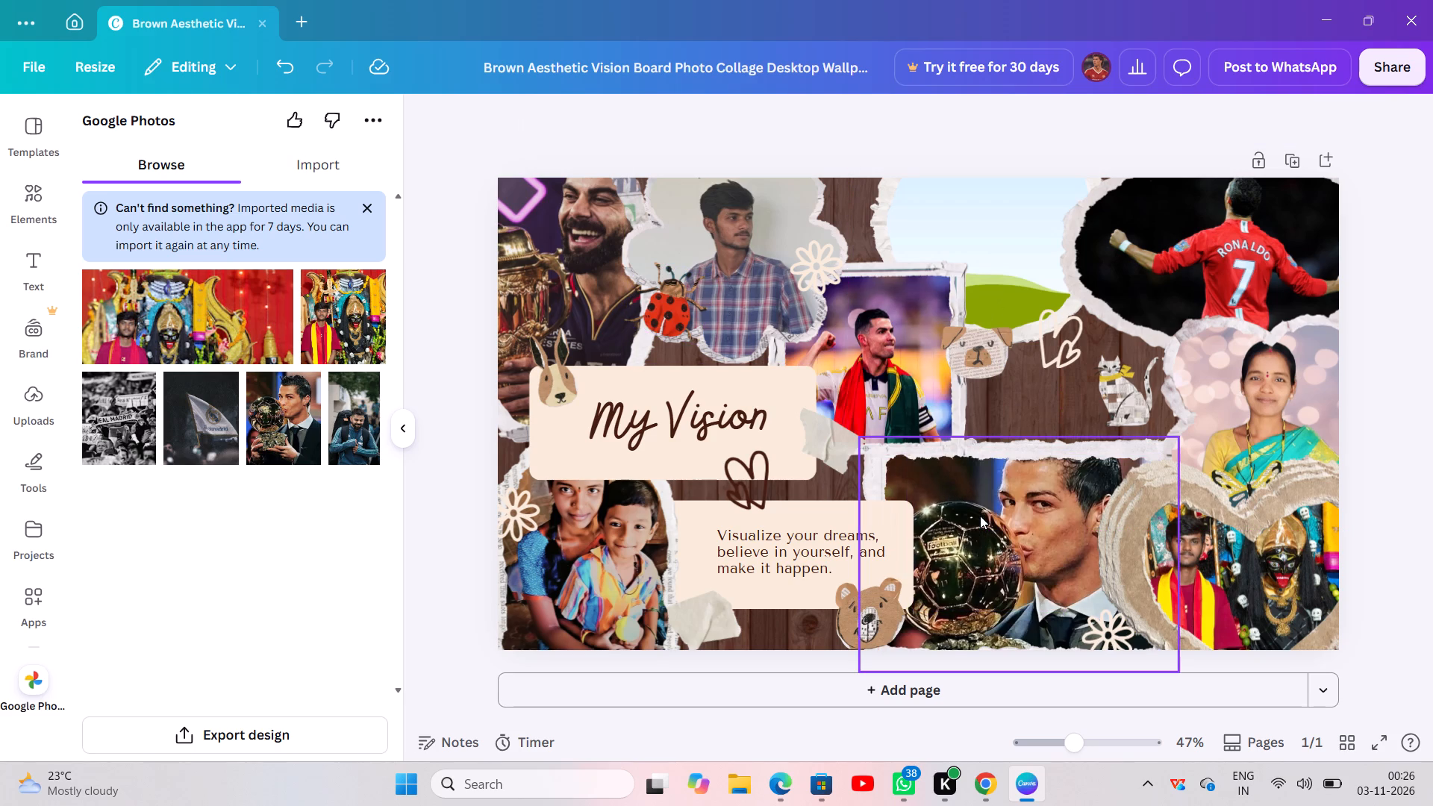
{"action": "left_click", "coordinate": [965, 516]}
{"action": "left_click", "coordinate": [987, 395]}
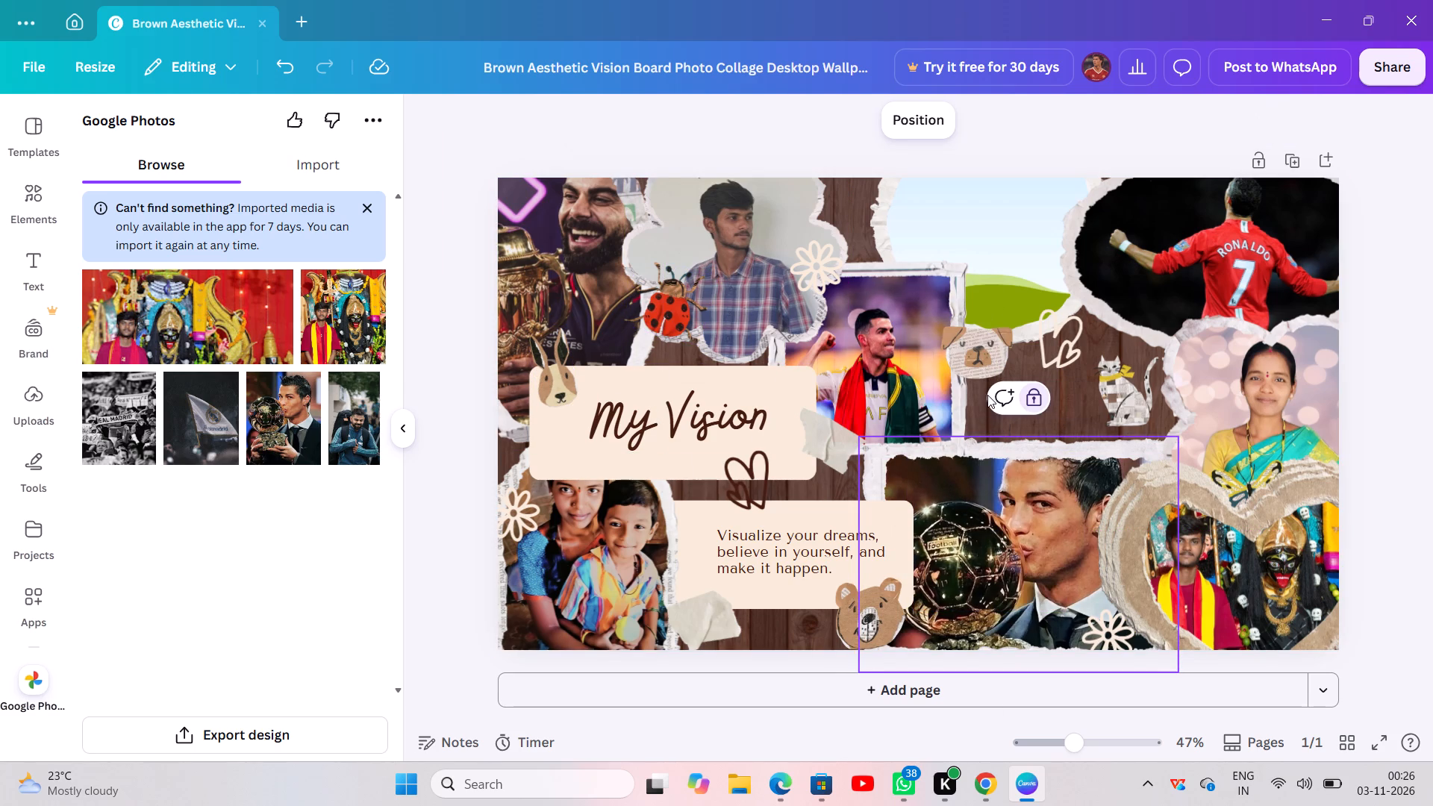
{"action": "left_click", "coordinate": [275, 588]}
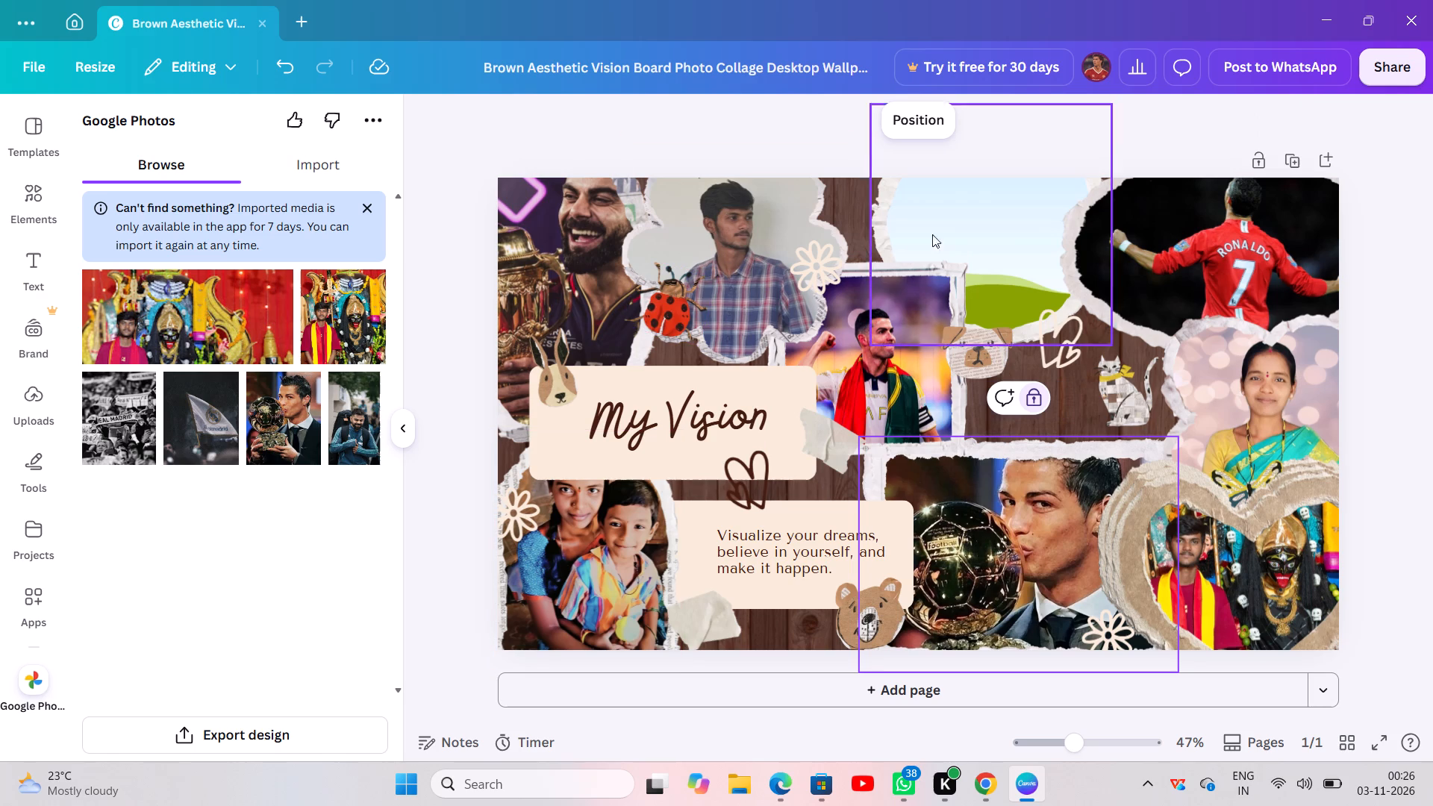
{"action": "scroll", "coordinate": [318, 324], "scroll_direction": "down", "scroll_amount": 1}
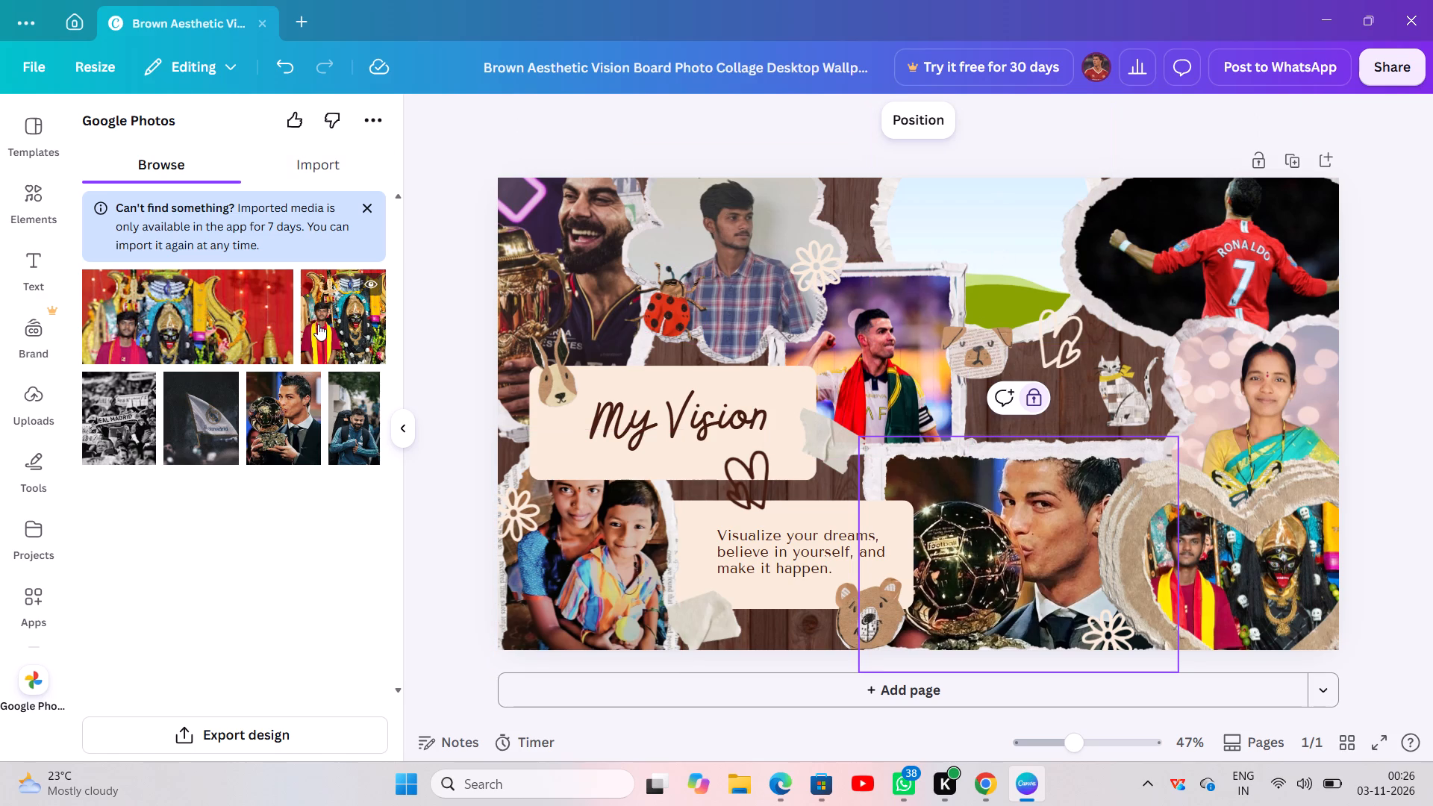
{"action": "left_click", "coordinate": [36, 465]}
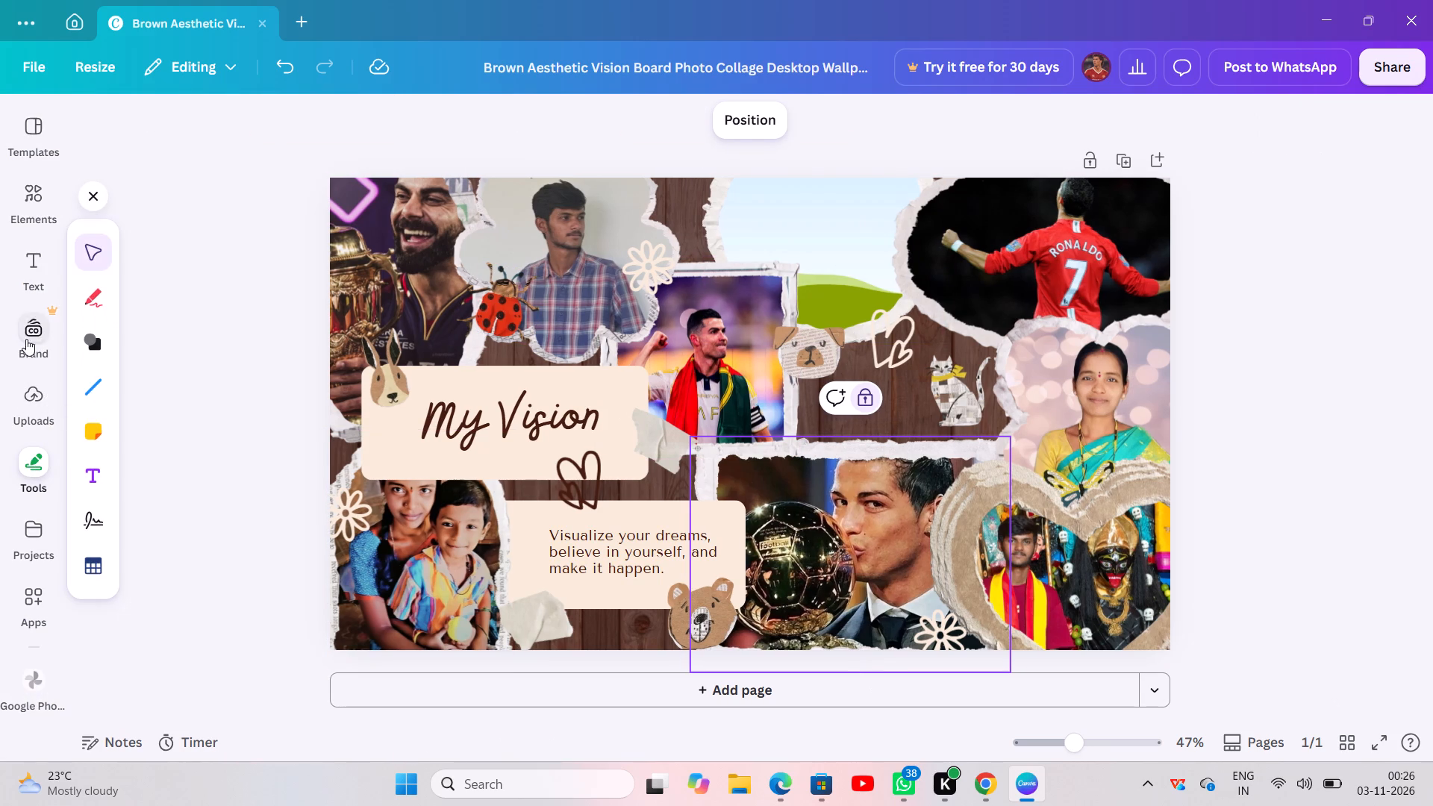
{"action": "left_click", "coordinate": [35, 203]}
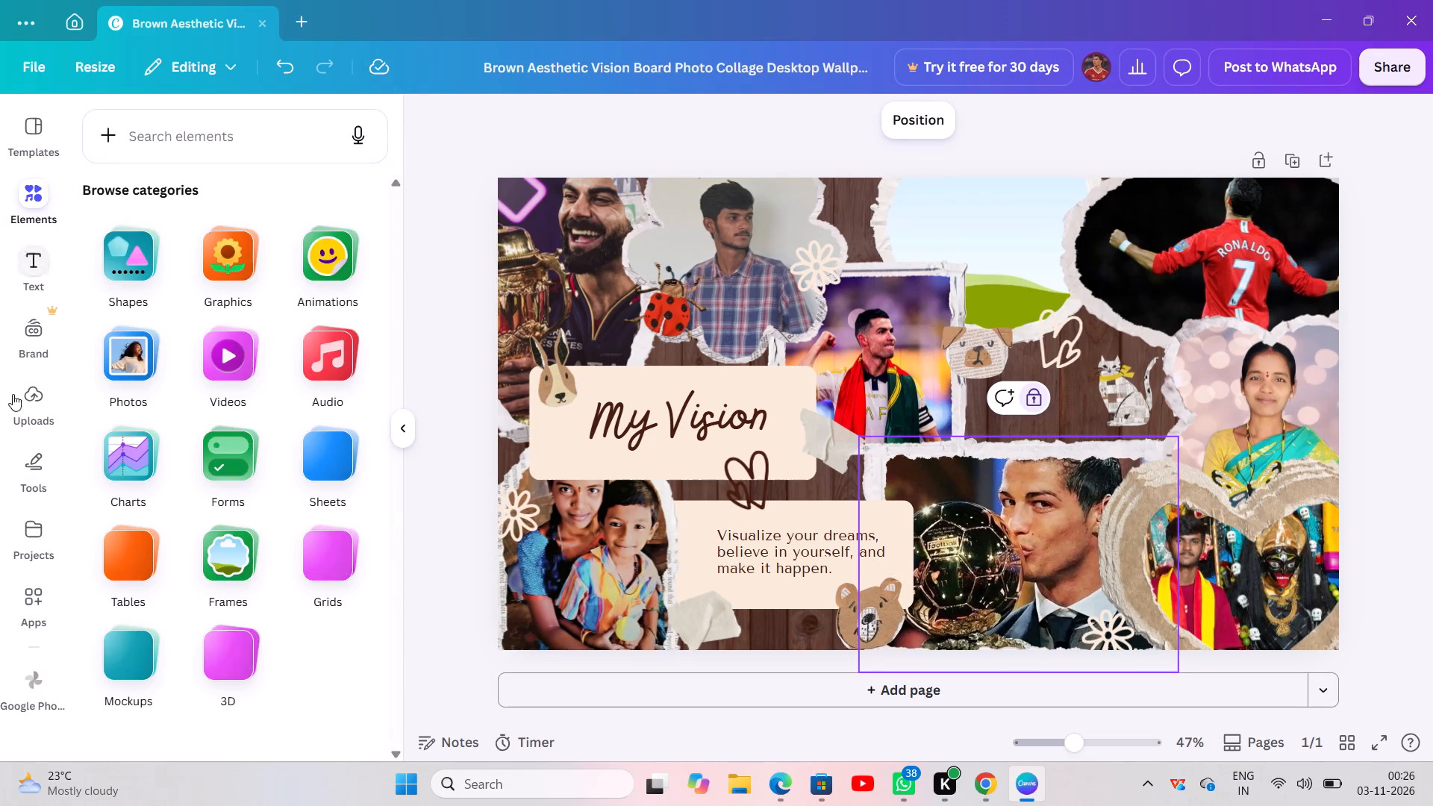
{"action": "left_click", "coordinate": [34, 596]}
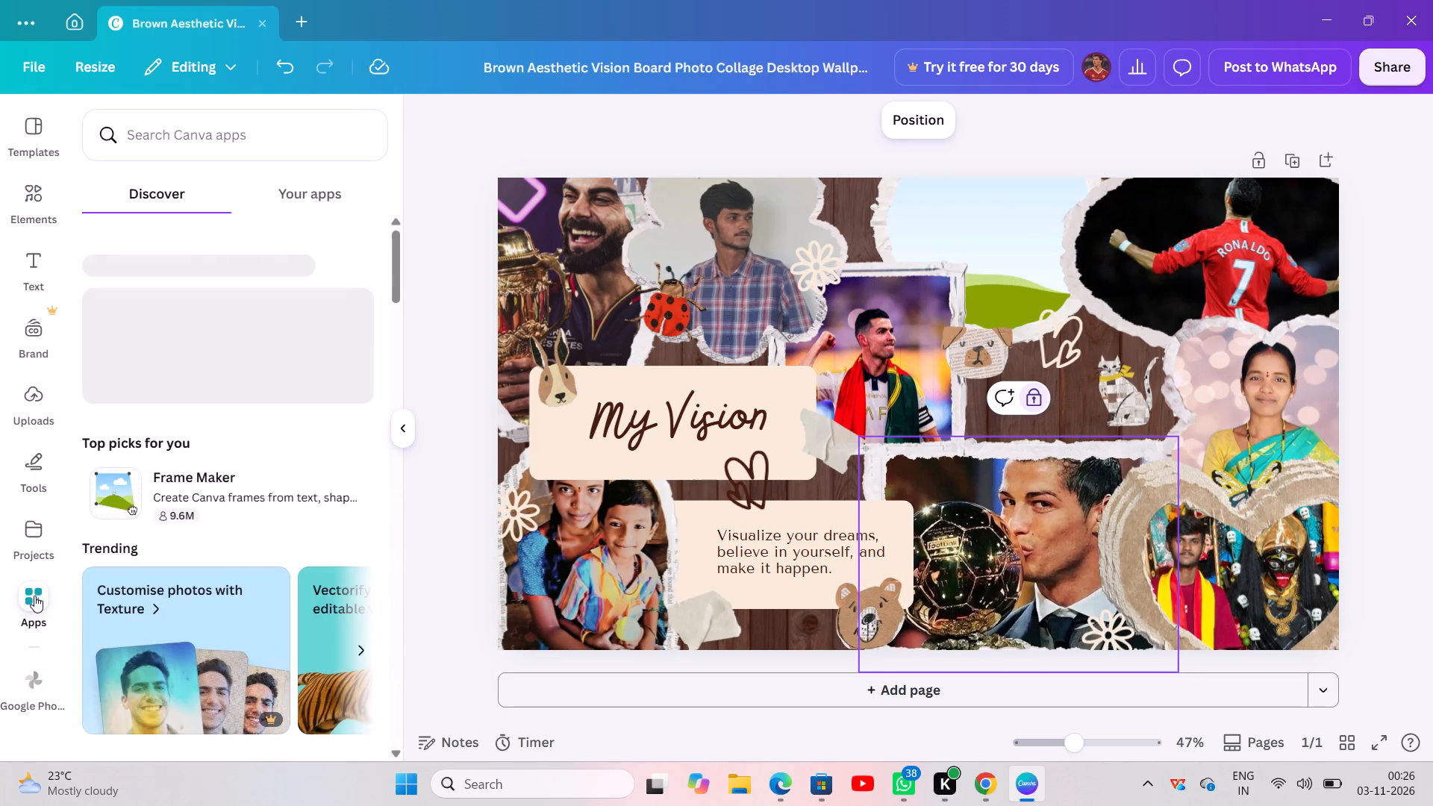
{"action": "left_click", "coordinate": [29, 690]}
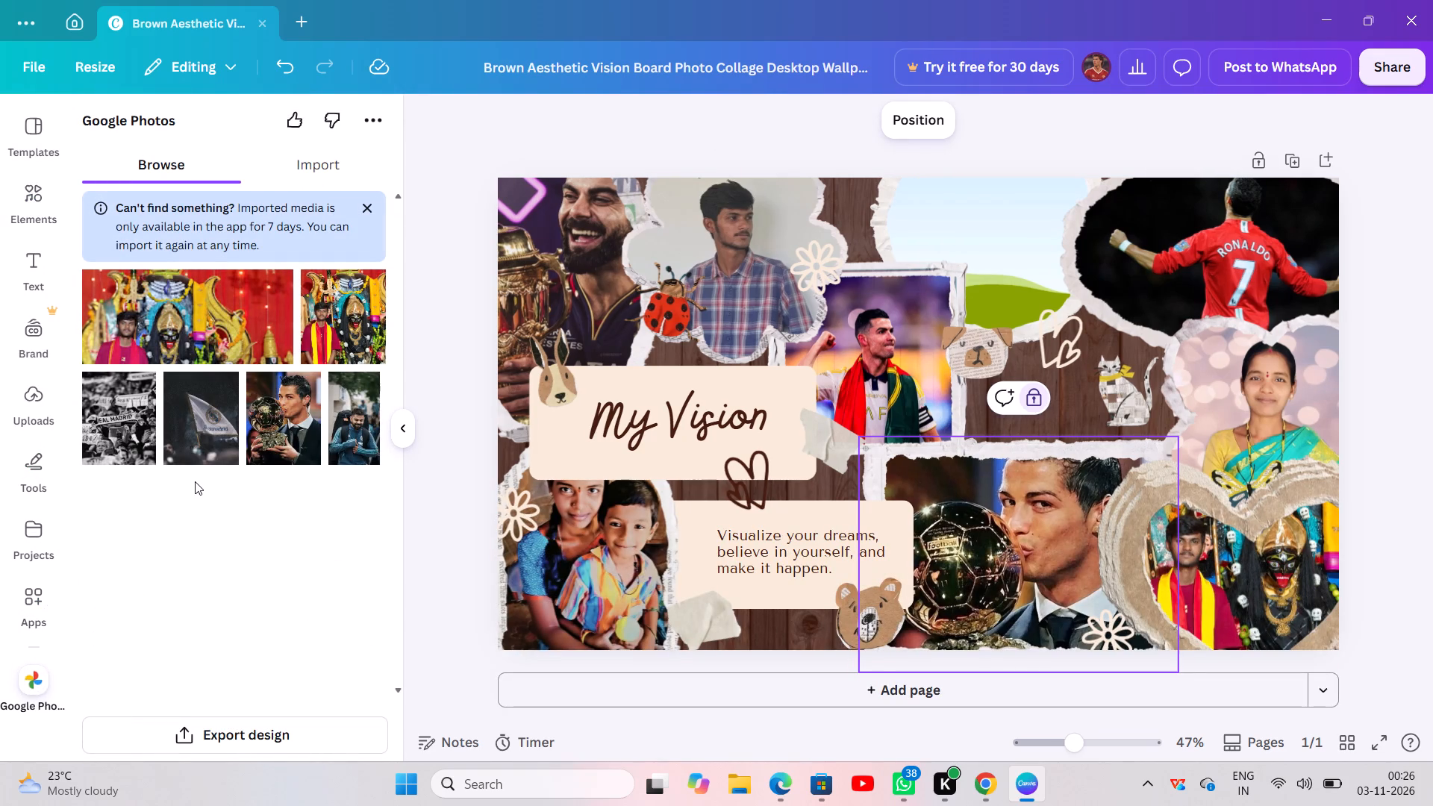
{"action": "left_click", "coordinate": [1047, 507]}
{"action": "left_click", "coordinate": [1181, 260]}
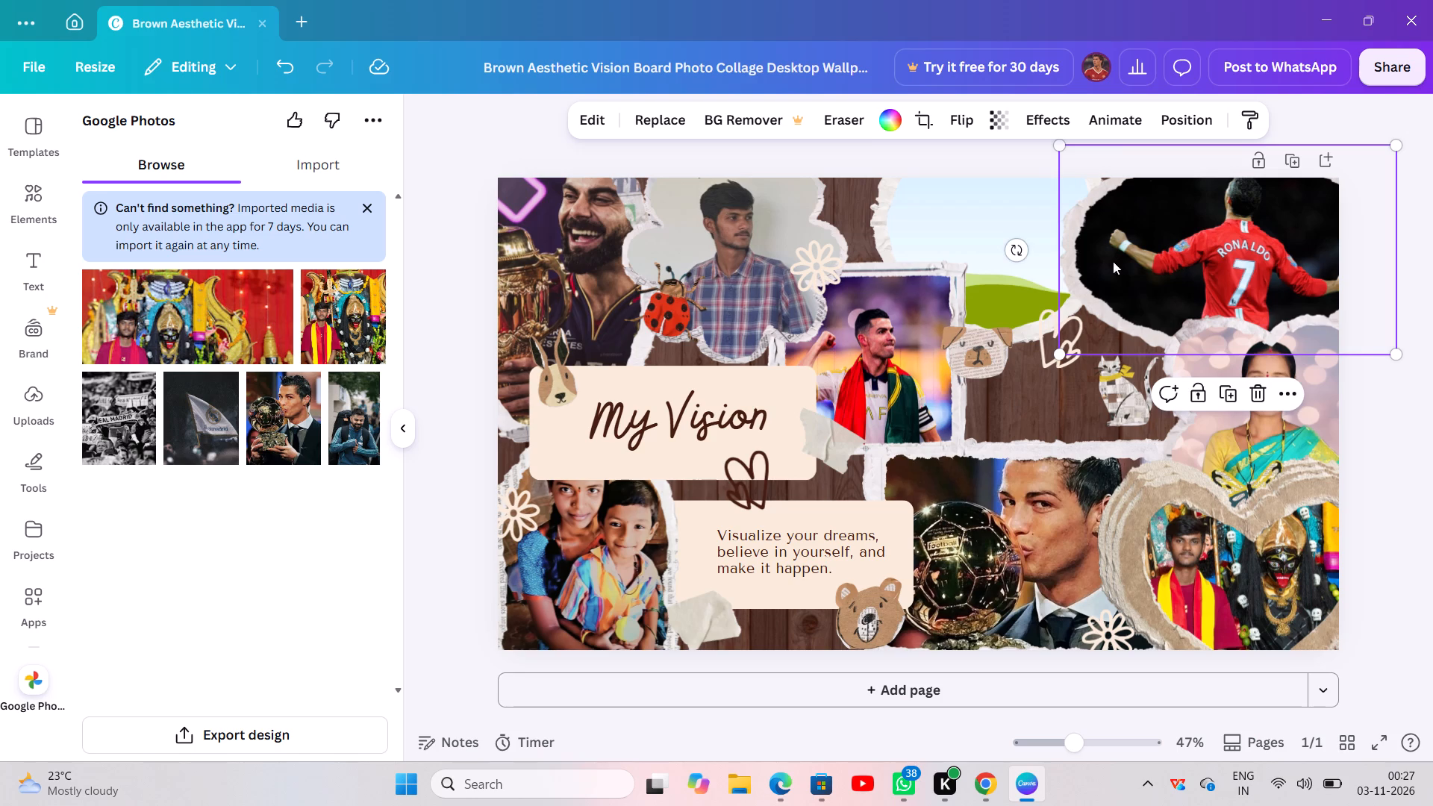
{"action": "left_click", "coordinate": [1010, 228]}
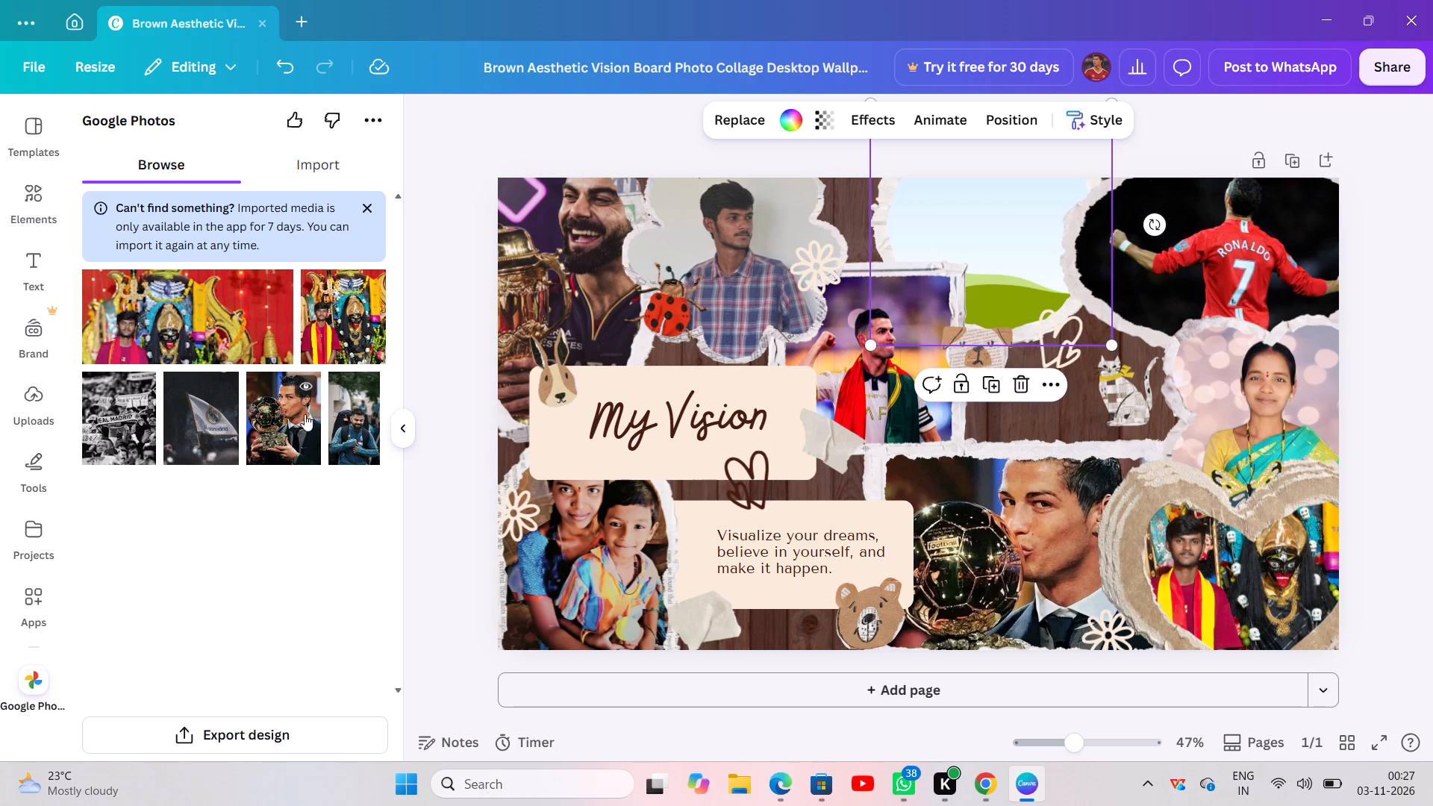
Unlock the small frame holding the footballer draped in a red and green flag.
{"action": "left_click", "coordinate": [870, 359]}
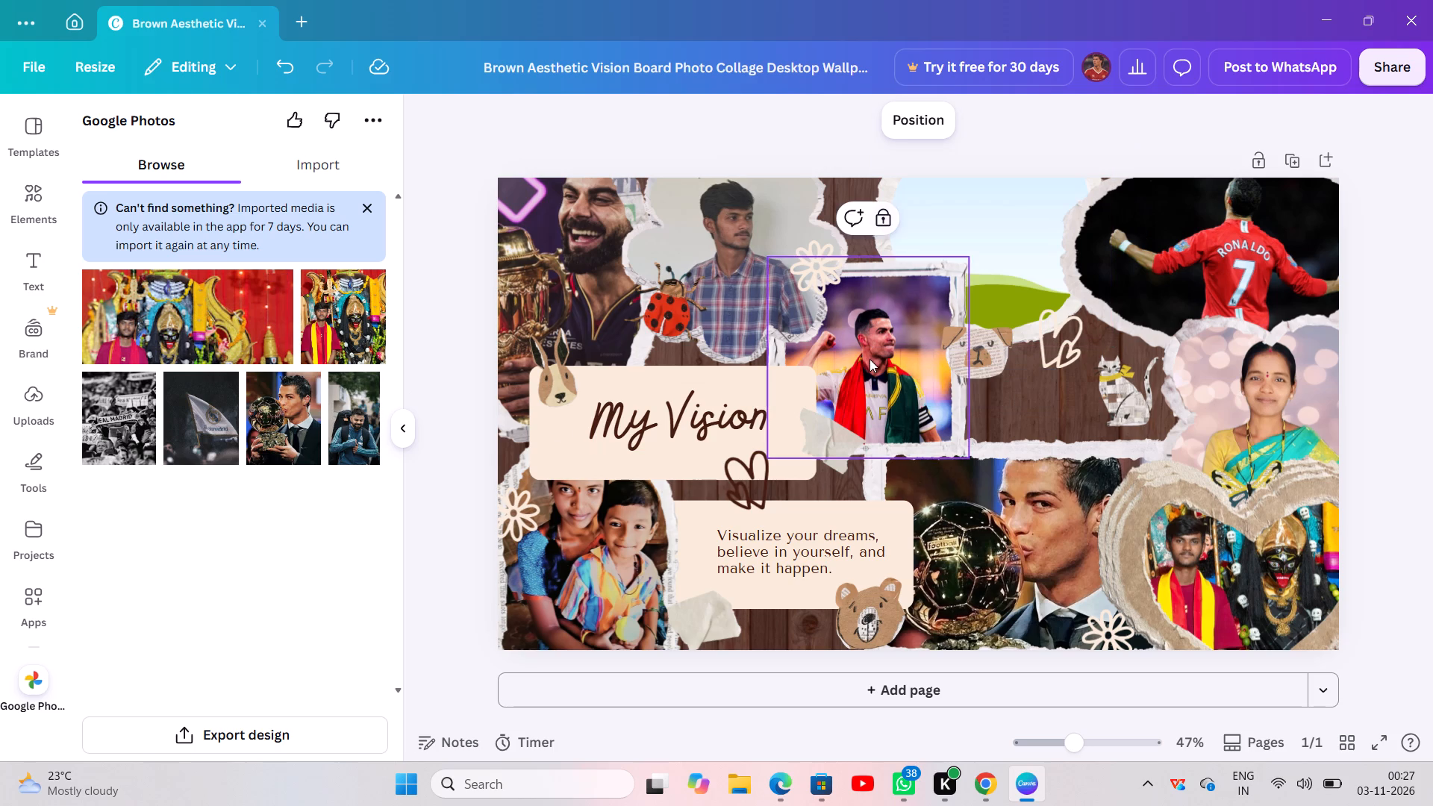
{"action": "left_click", "coordinate": [881, 206]}
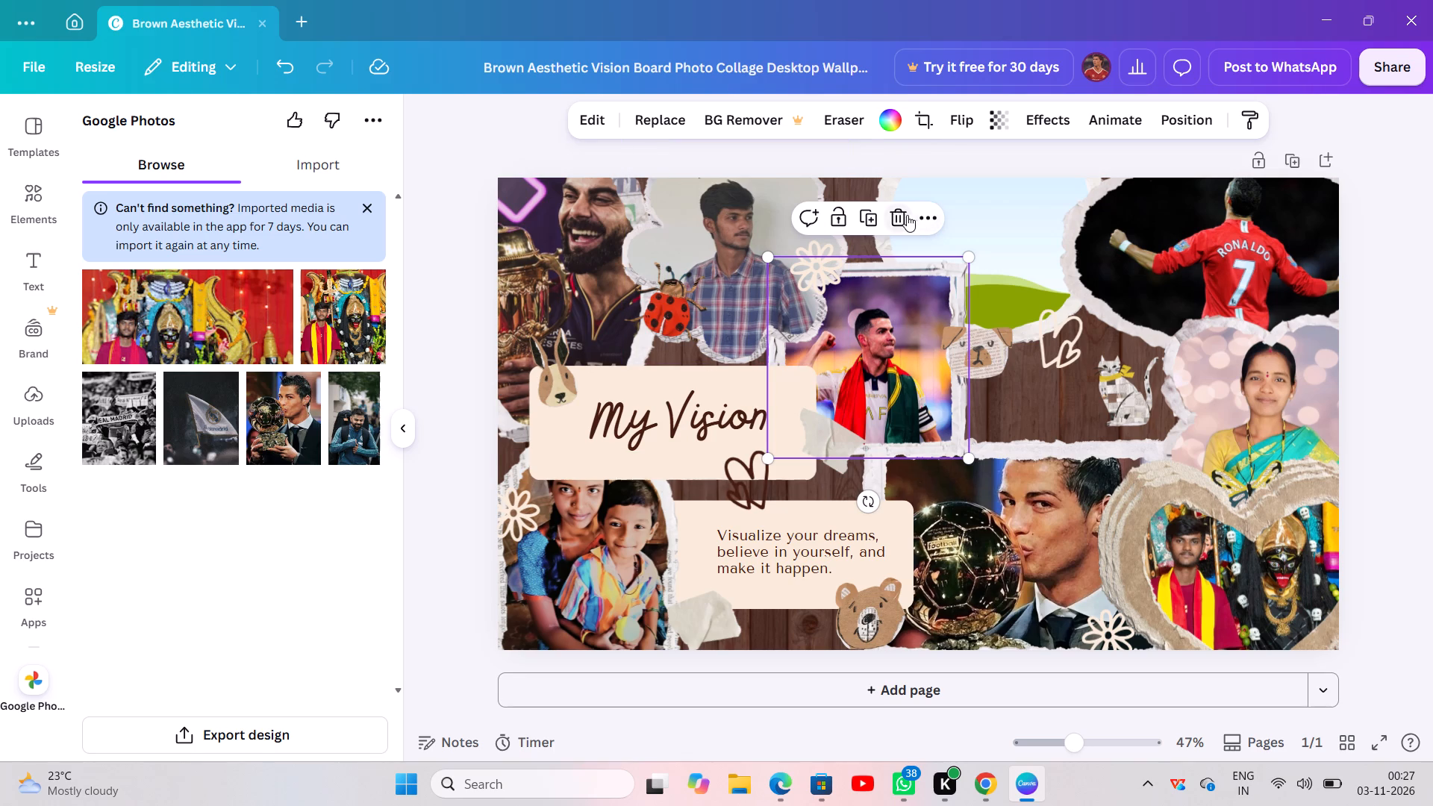
Add the imported photo of the bearded man in a blue training top with a backpack, keeping only one copy.
{"action": "double_click", "coordinate": [352, 424]}
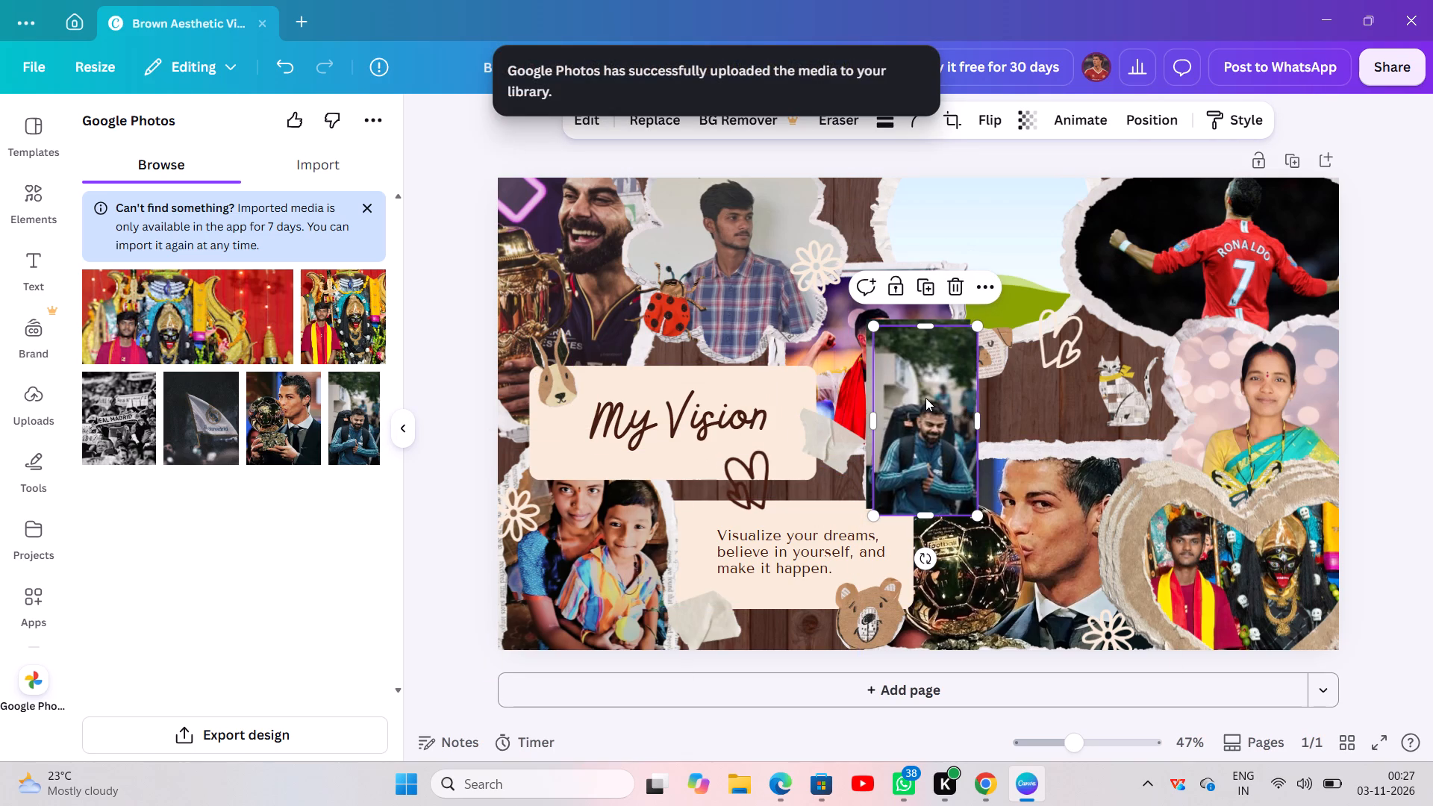
{"action": "left_click", "coordinate": [925, 398]}
{"action": "left_click", "coordinate": [937, 360]}
{"action": "left_click", "coordinate": [951, 281]}
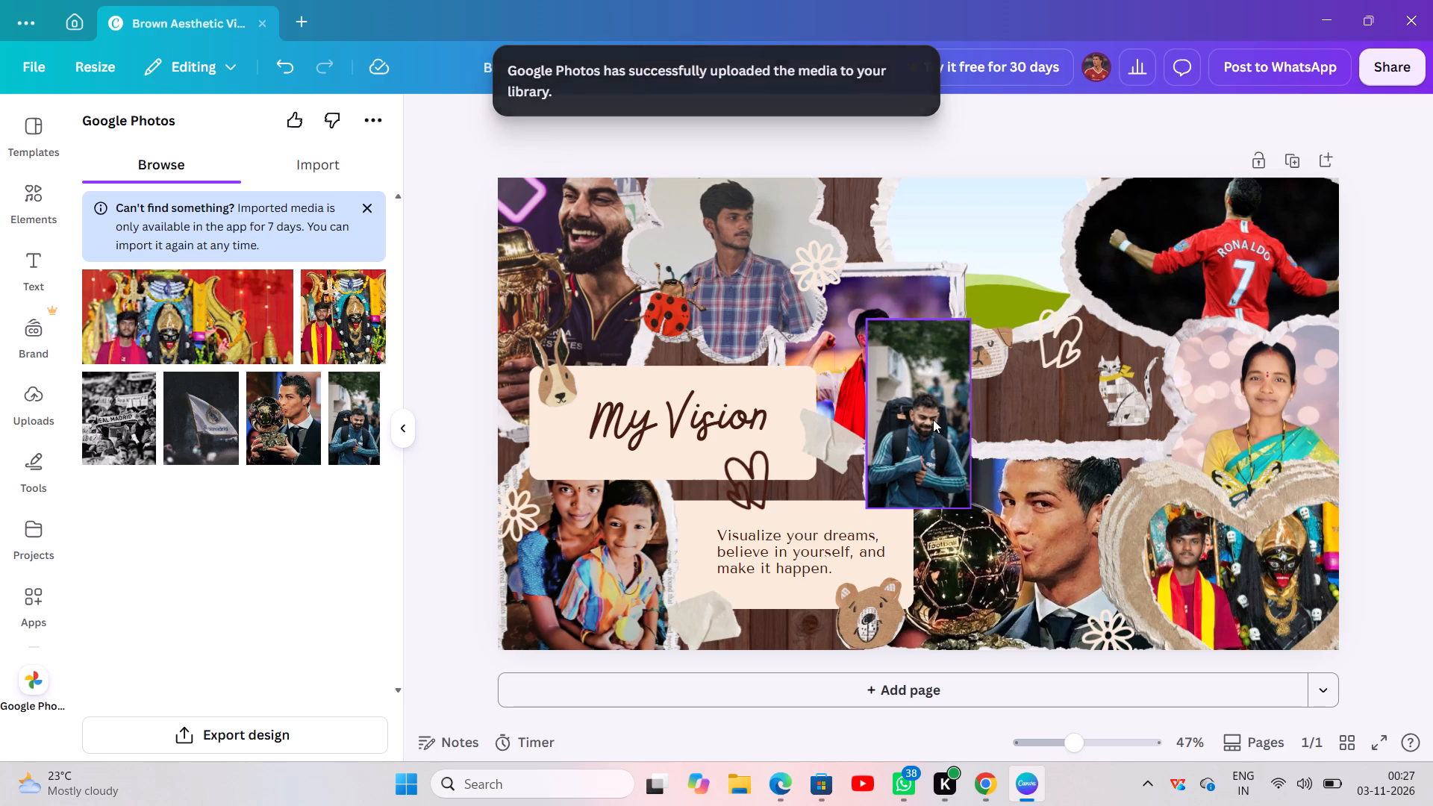
Place the bearded man's photo in the unlocked small frame, replacing the flag-draped footballer, and lock the frame.
{"action": "left_click", "coordinate": [923, 429]}
{"action": "left_click_drag", "start_coordinate": [923, 429], "coordinate": [894, 372]}
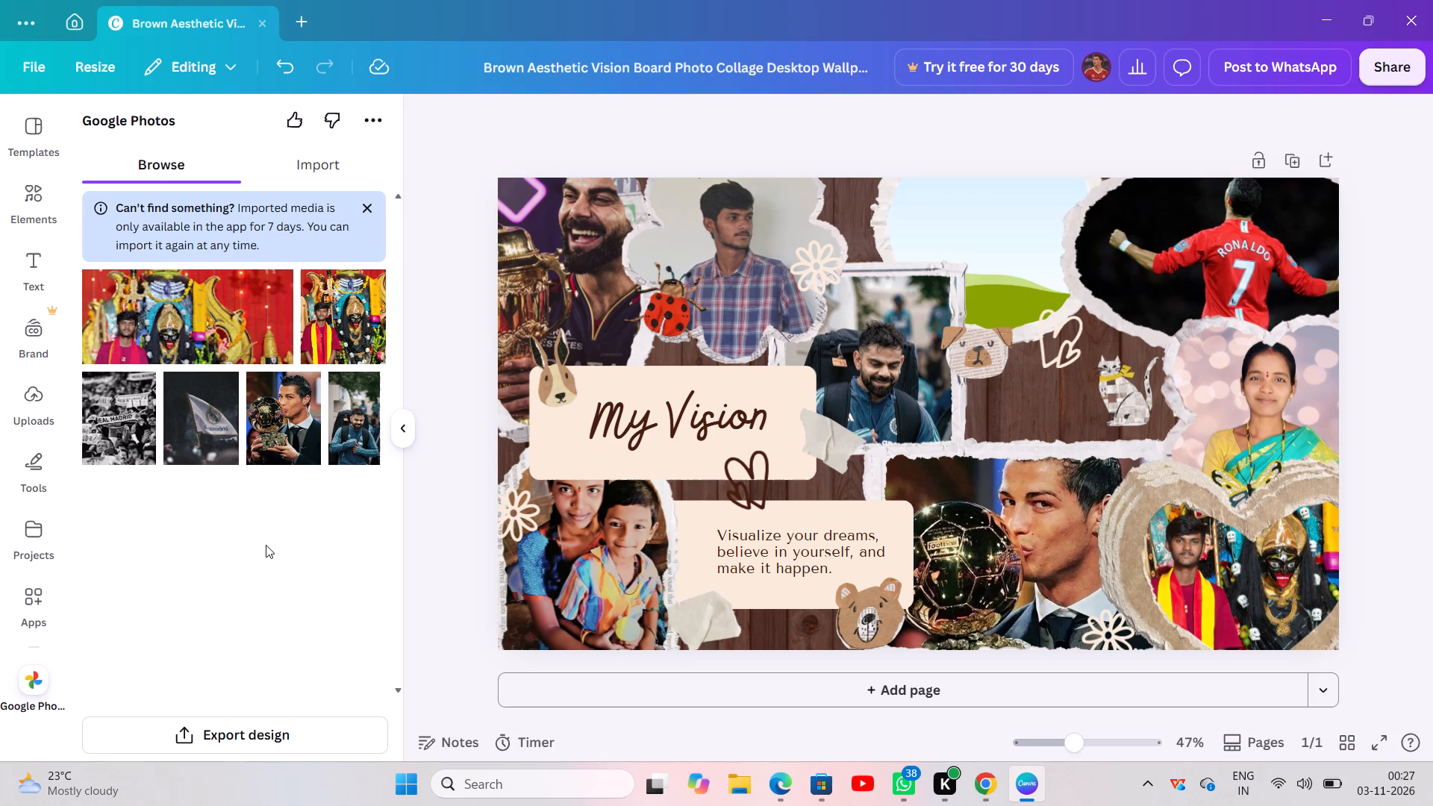
{"action": "left_click", "coordinate": [902, 352]}
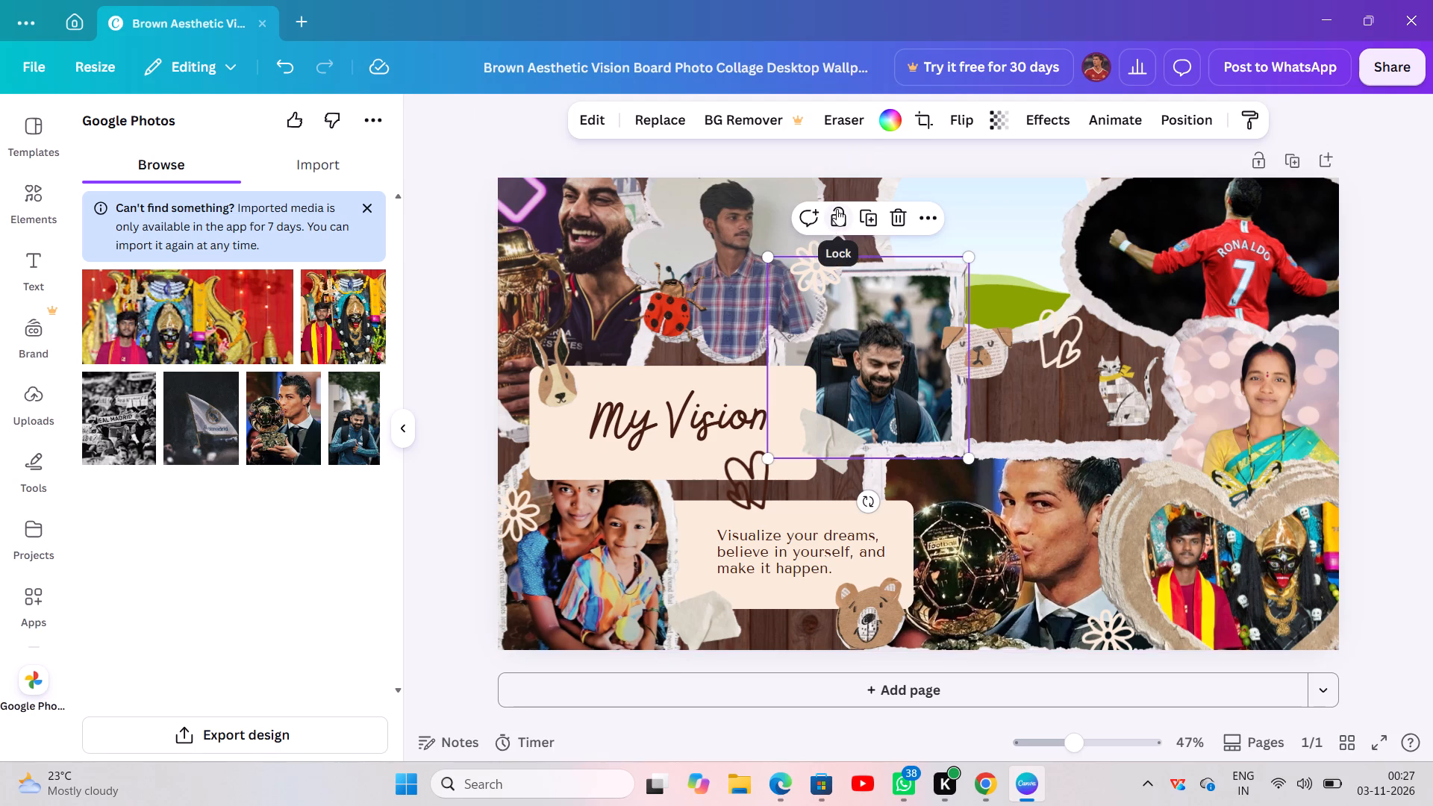
{"action": "left_click", "coordinate": [837, 209]}
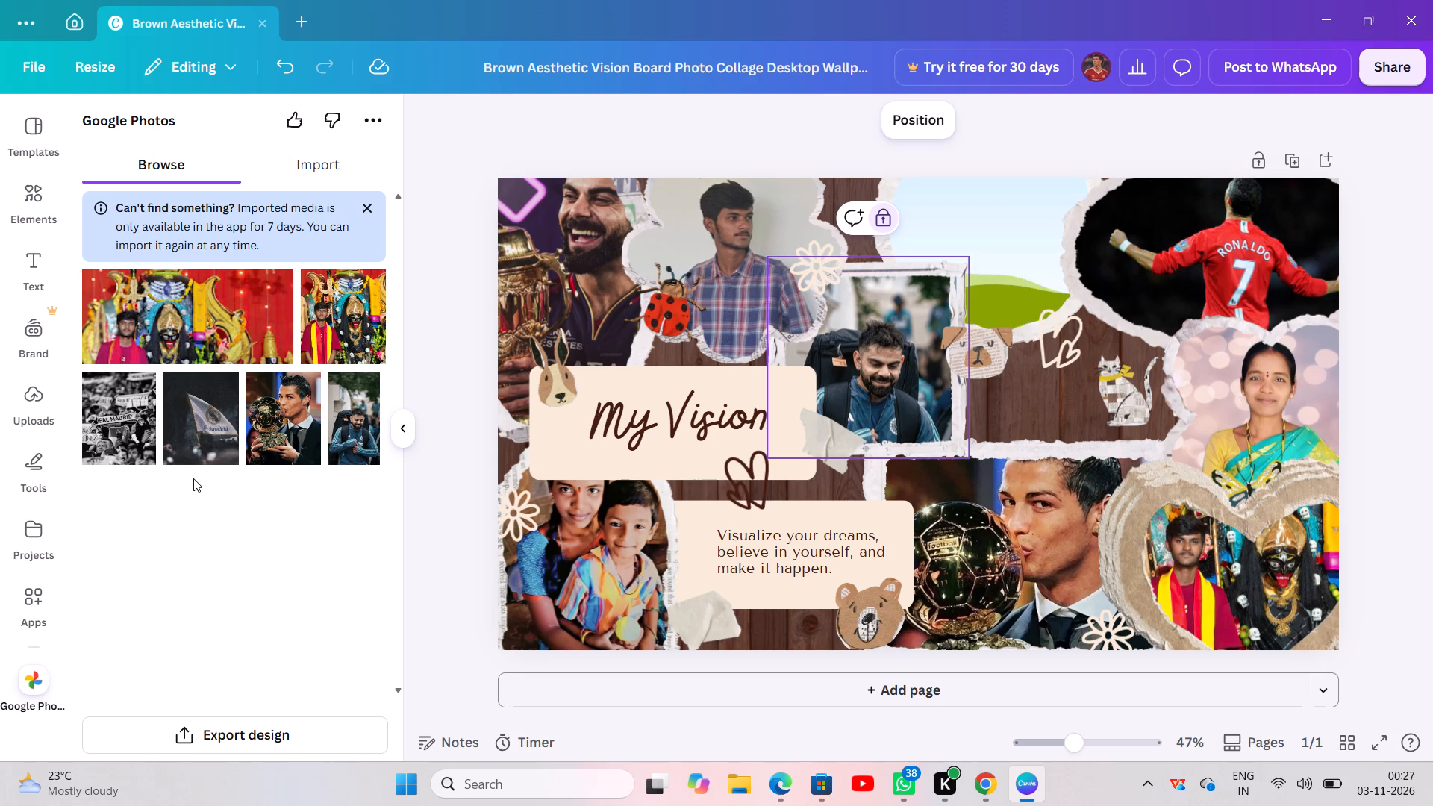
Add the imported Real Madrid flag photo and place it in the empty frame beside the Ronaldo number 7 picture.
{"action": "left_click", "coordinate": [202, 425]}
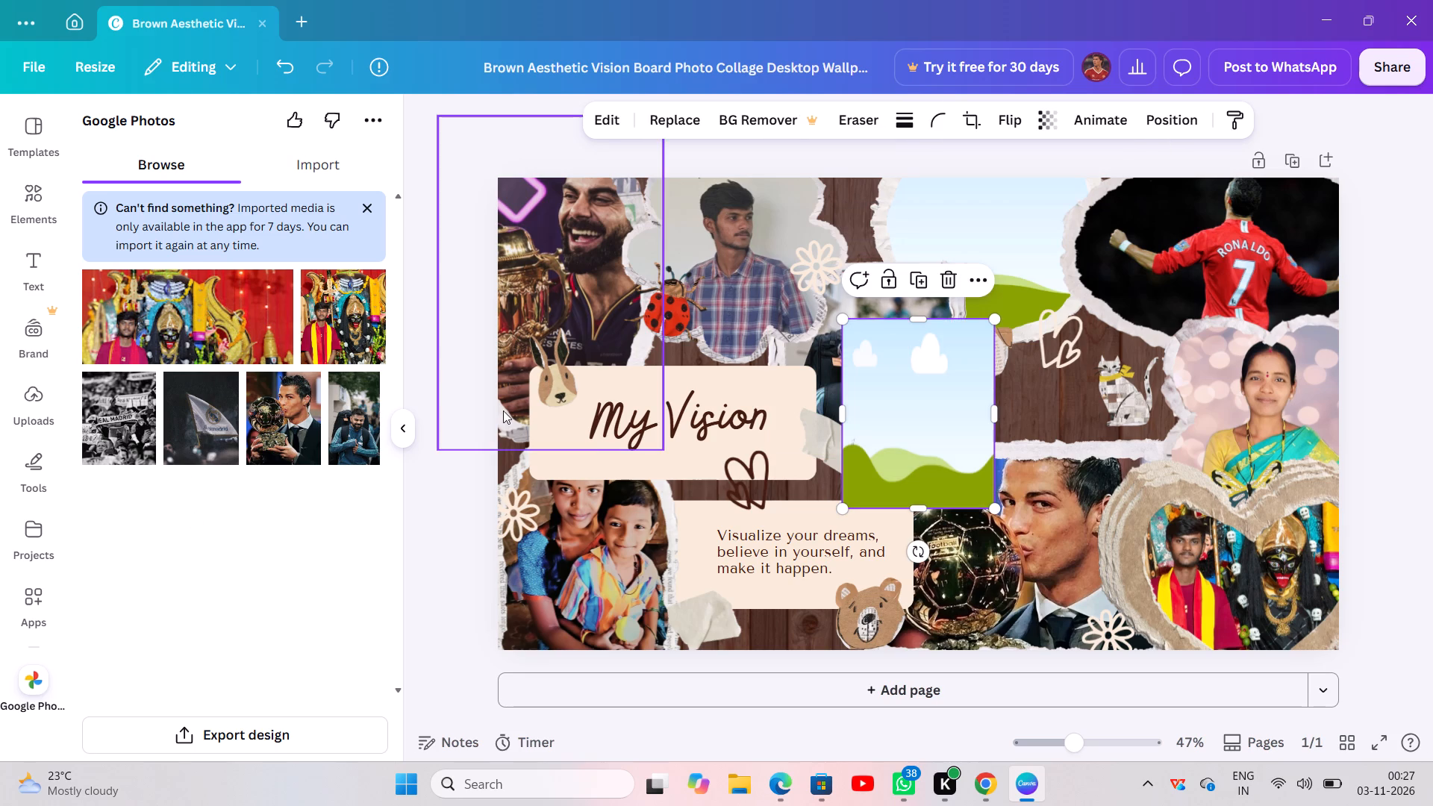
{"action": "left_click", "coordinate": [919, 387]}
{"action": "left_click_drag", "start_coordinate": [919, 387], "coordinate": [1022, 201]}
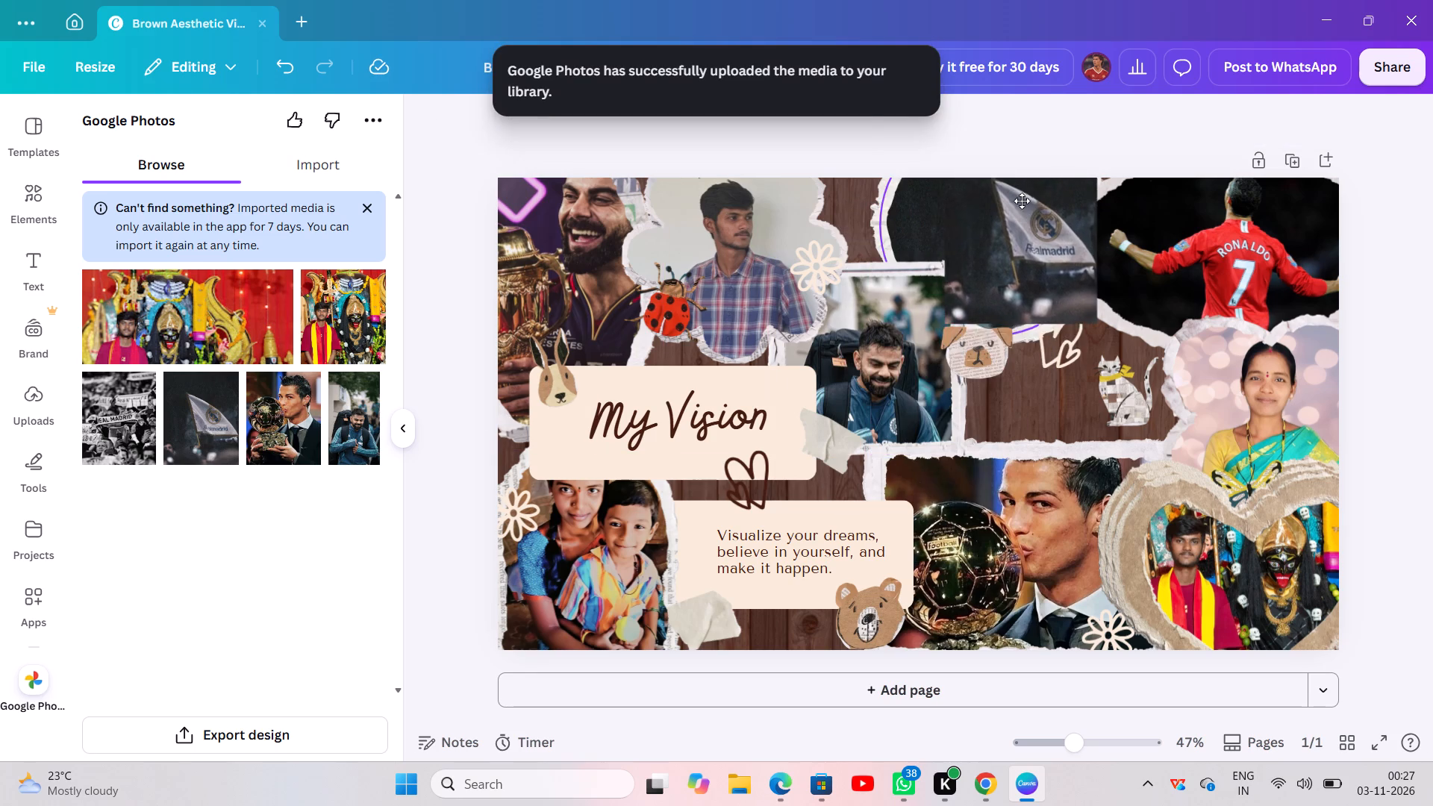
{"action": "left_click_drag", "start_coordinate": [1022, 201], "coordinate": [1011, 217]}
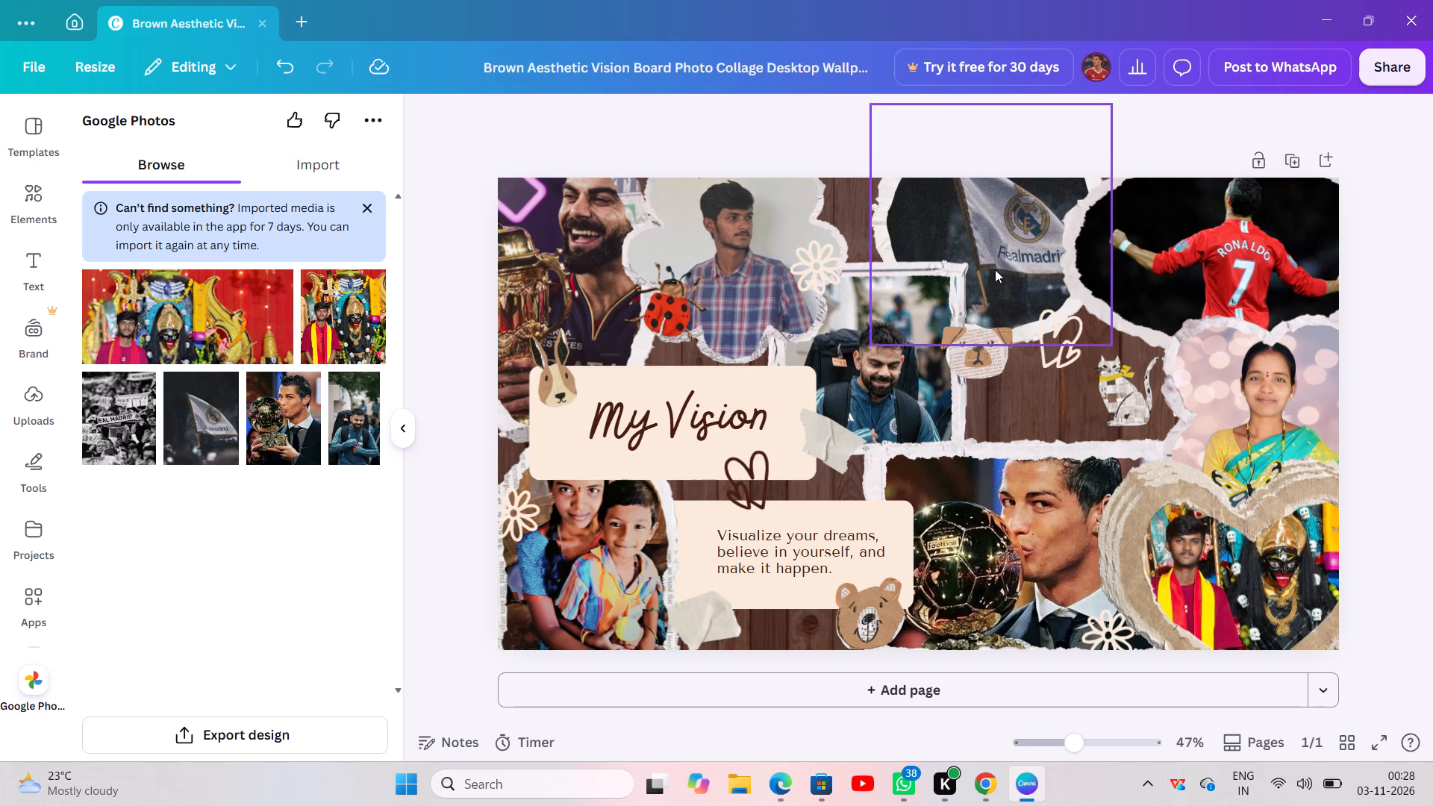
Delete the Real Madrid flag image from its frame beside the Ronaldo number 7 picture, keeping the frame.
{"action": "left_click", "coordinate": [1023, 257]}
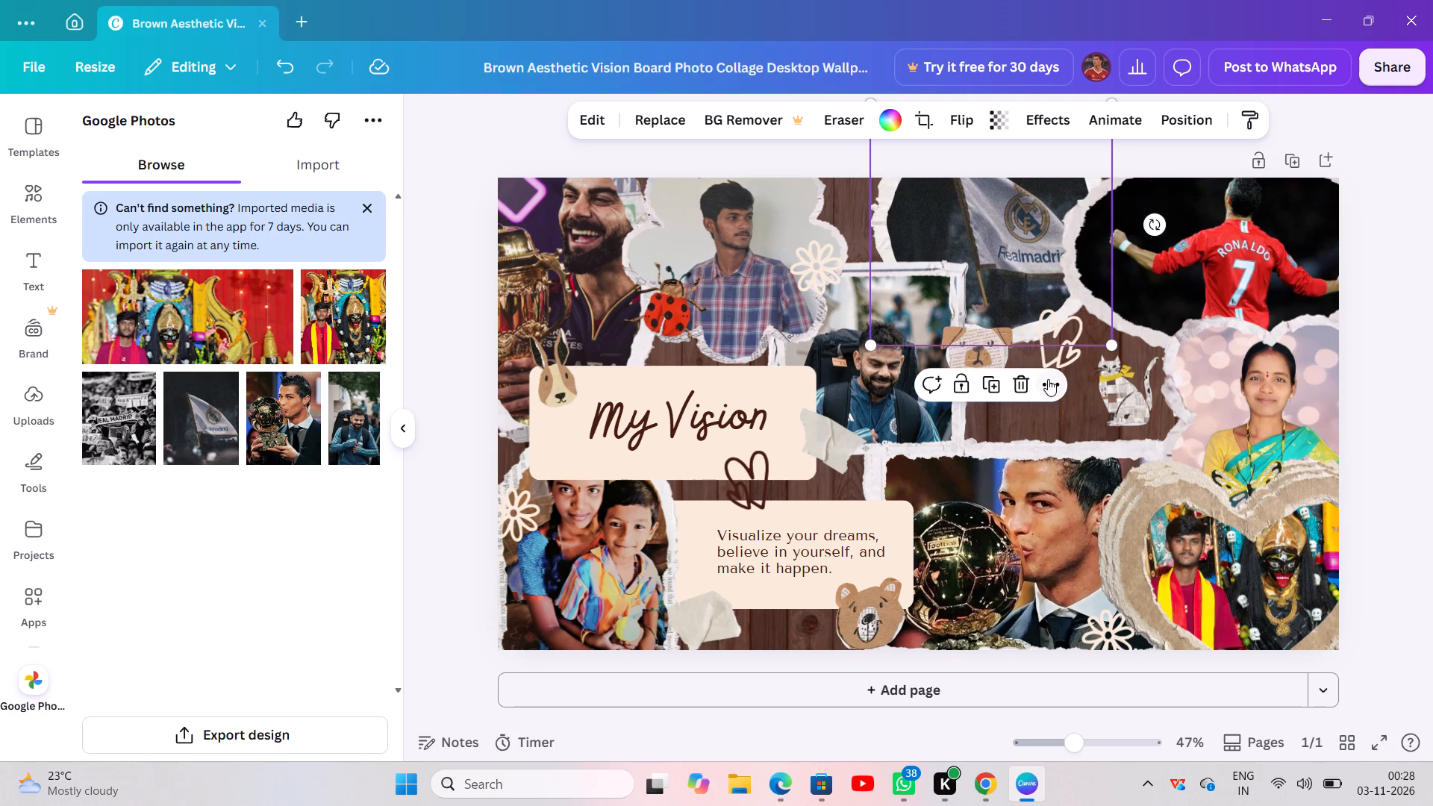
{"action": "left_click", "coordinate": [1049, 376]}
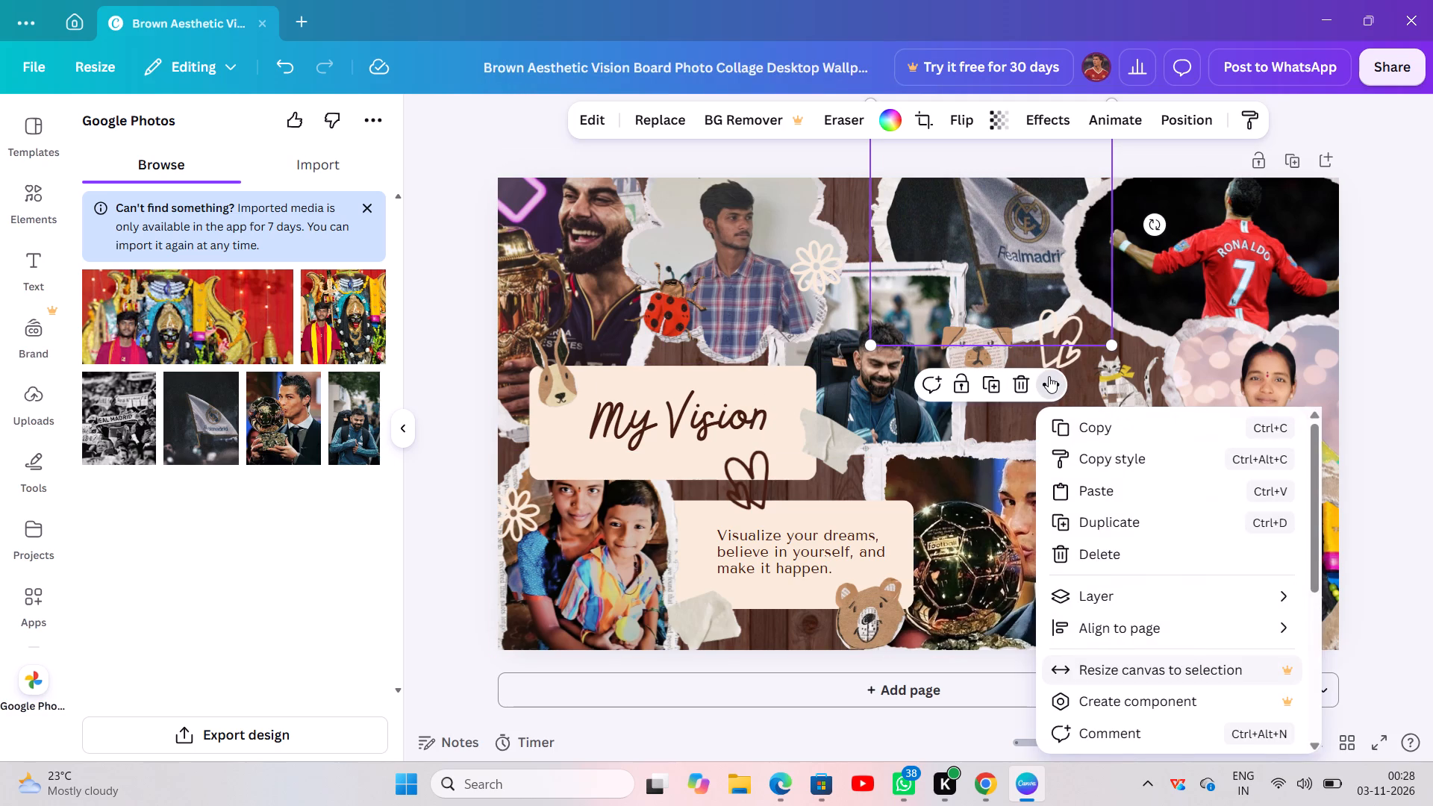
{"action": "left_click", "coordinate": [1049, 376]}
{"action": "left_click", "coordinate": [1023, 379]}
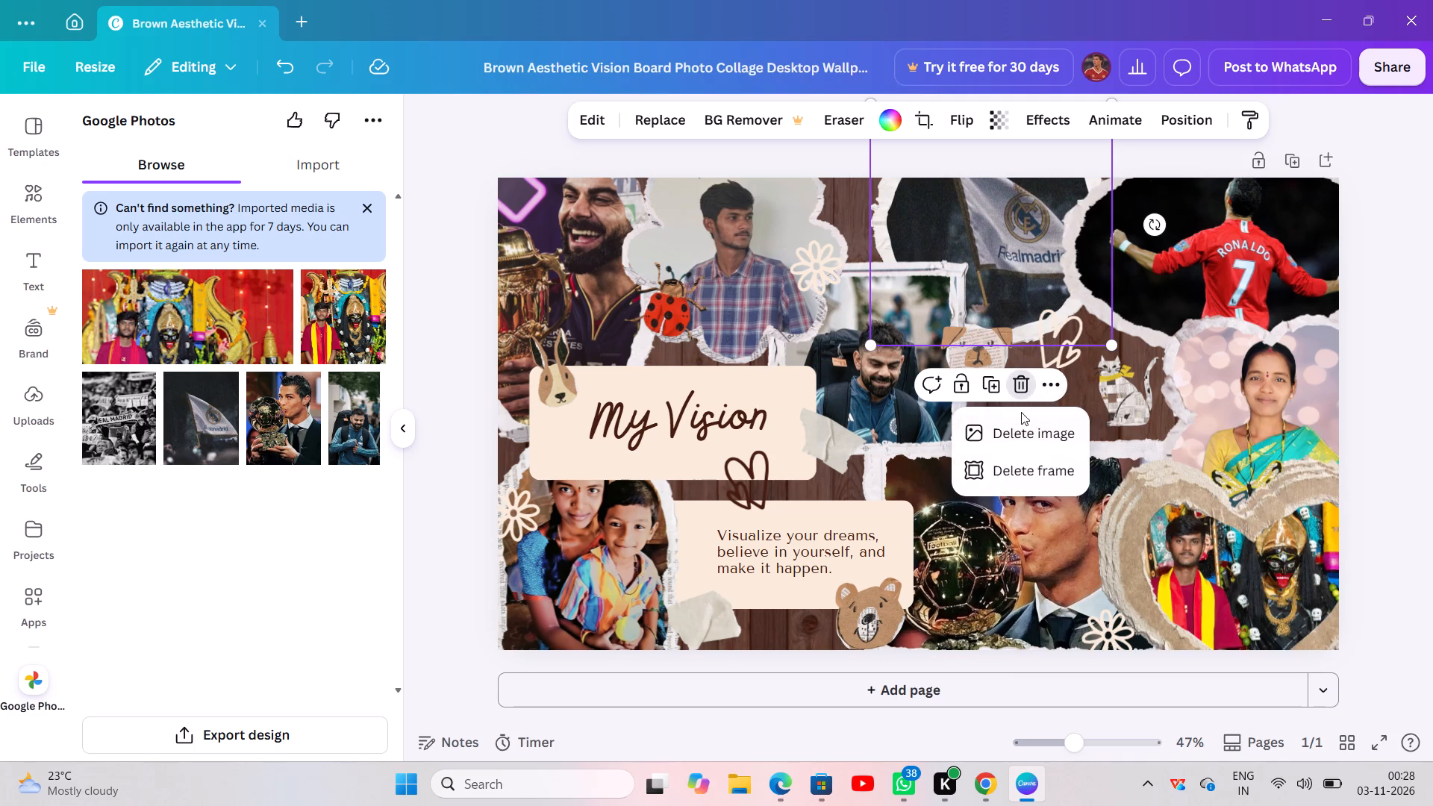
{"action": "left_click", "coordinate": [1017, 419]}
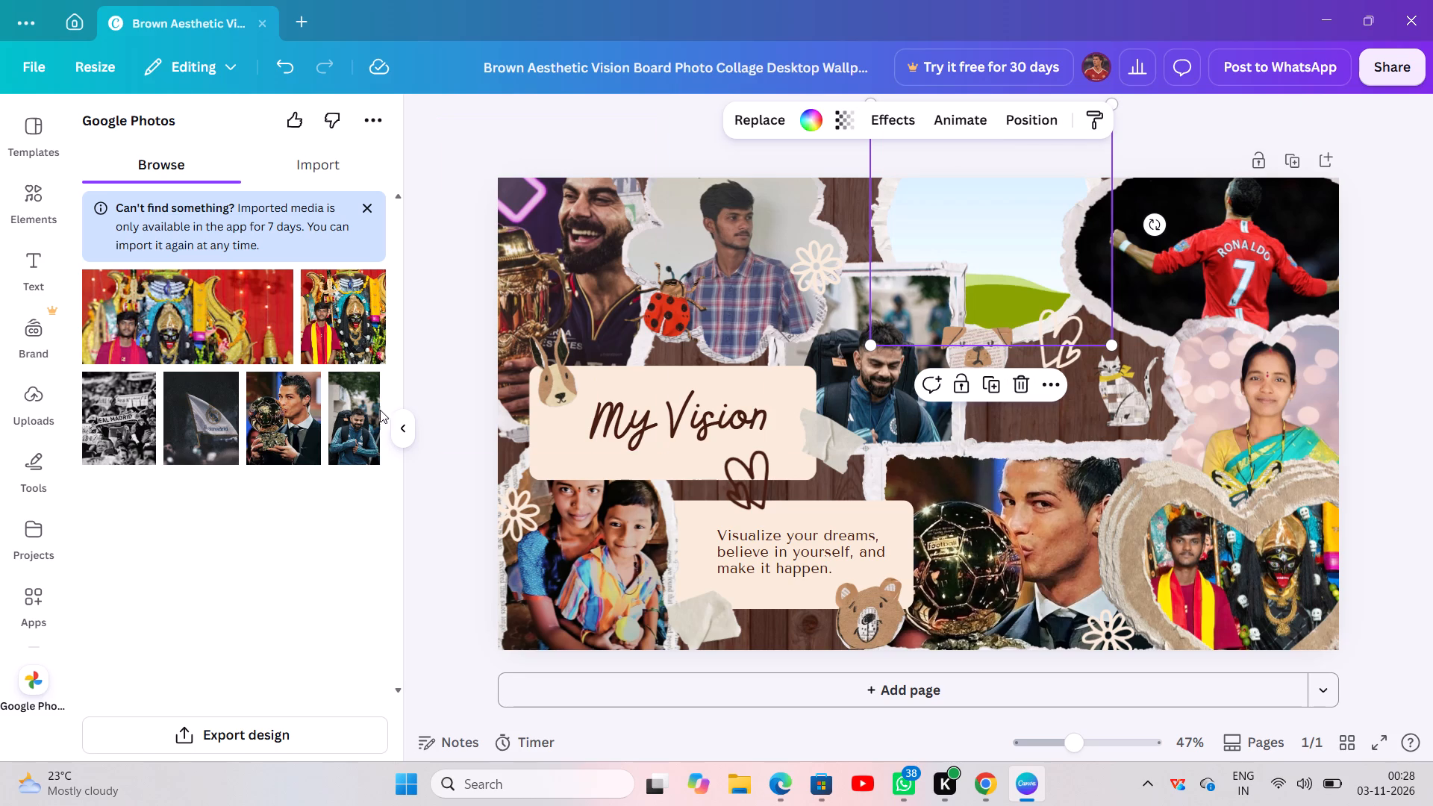
Add the imported black-and-white Real Madrid crowd photo and place it in the empty frame beside the Ronaldo number 7 picture.
{"action": "double_click", "coordinate": [103, 422]}
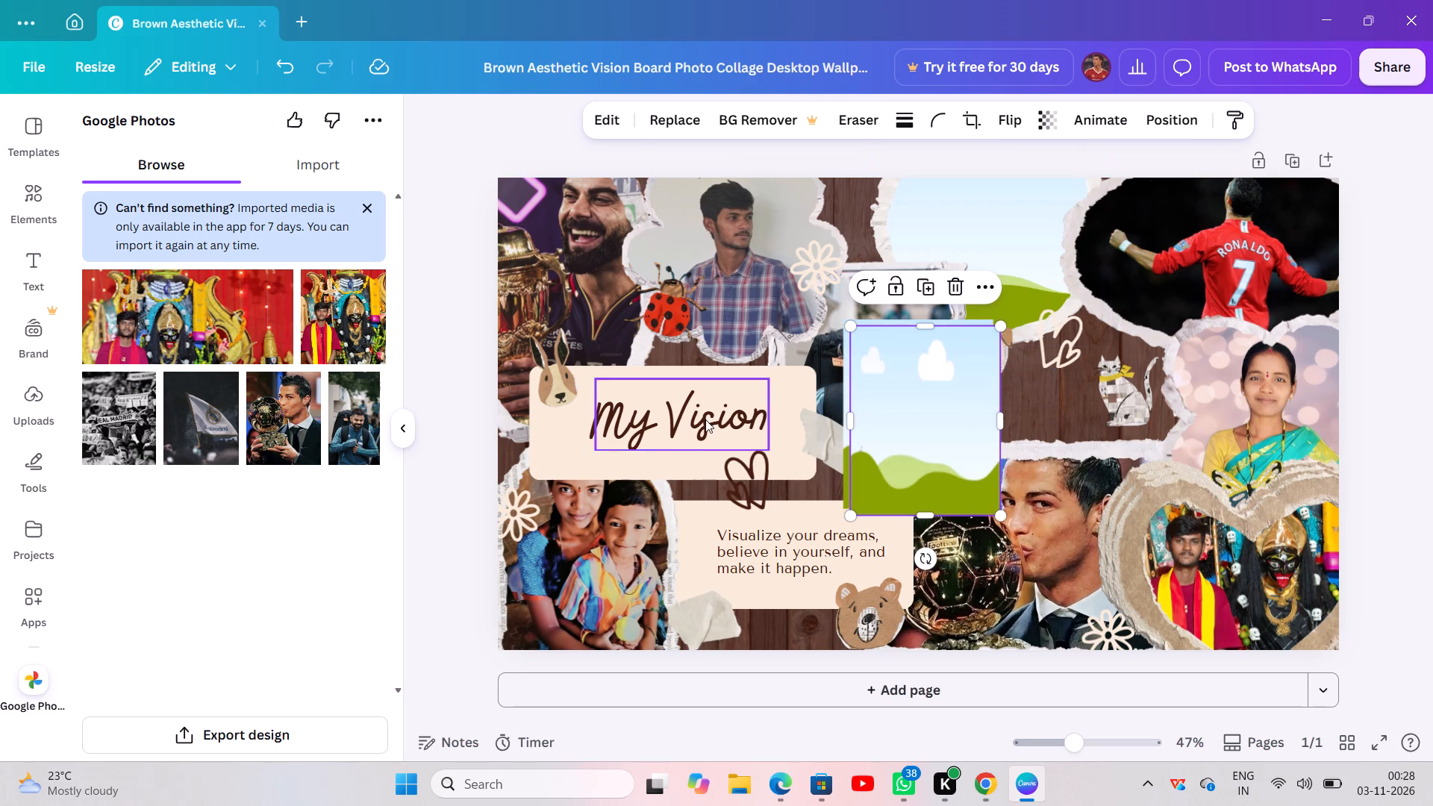
{"action": "left_click", "coordinate": [943, 443]}
{"action": "left_click_drag", "start_coordinate": [943, 443], "coordinate": [1028, 290]}
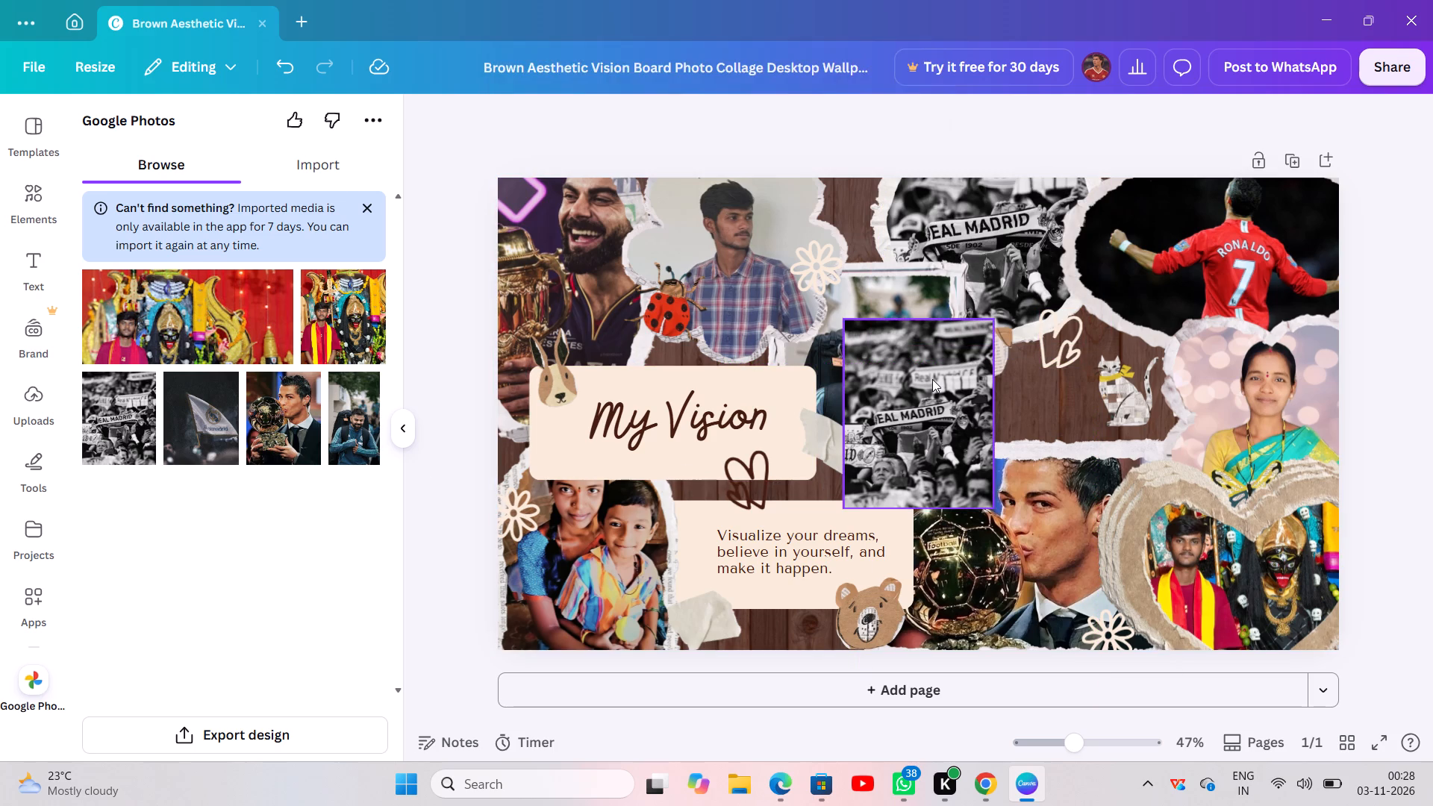
{"action": "left_click_drag", "start_coordinate": [932, 379], "coordinate": [946, 314]}
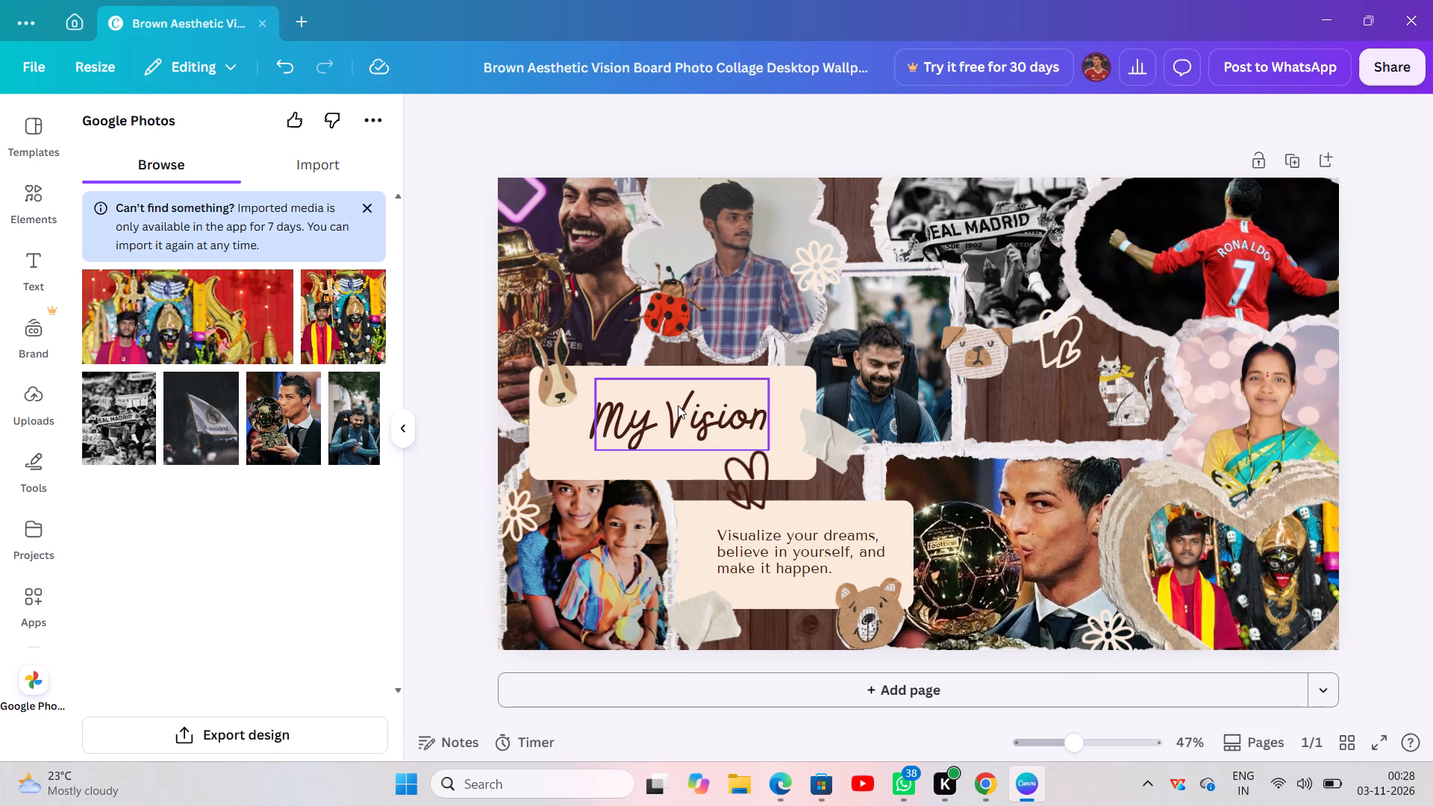
Move the beige card behind the "My Vision" title slightly upward, without moving the title text.
{"action": "left_click_drag", "start_coordinate": [558, 448], "coordinate": [560, 428]}
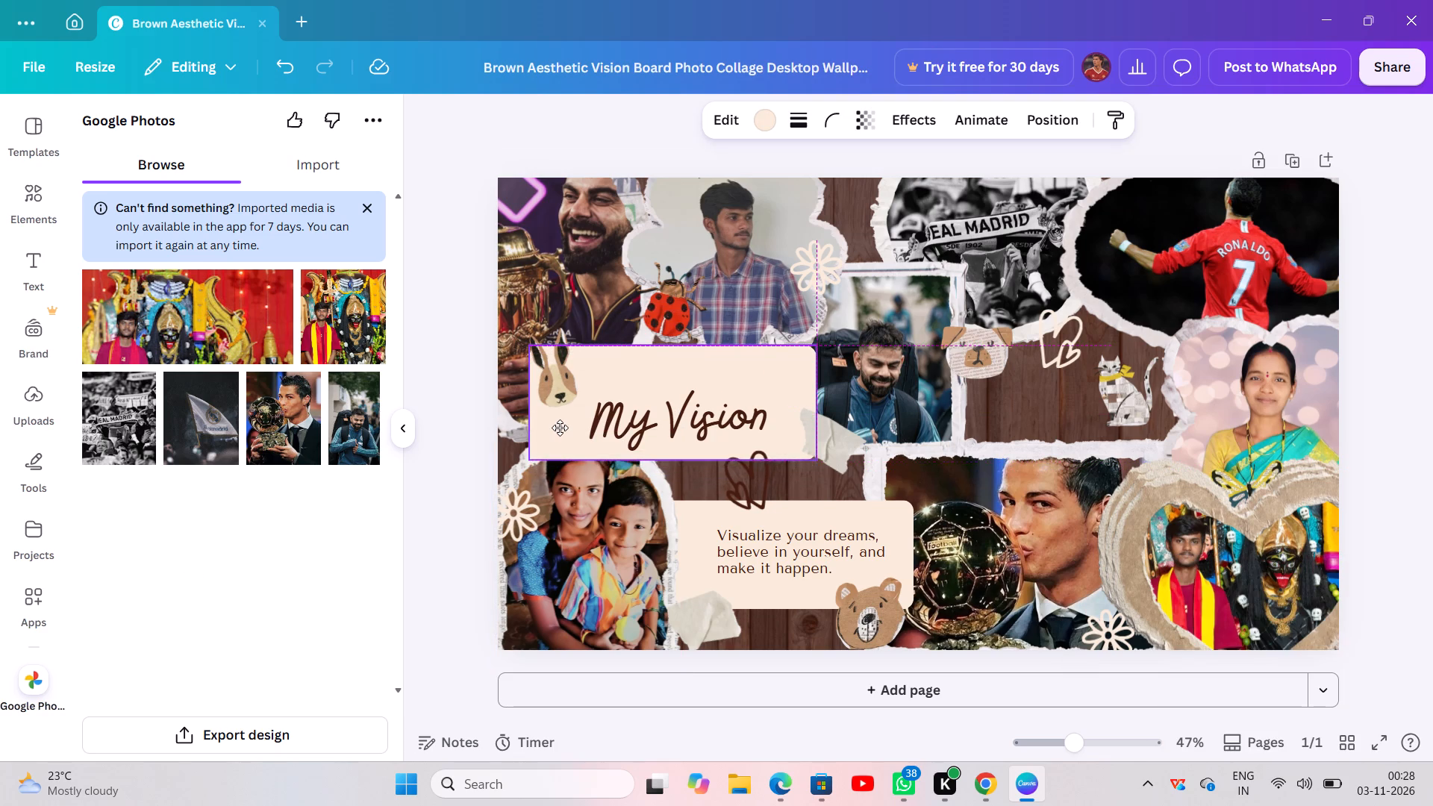
{"action": "left_click_drag", "start_coordinate": [560, 428], "coordinate": [561, 422]}
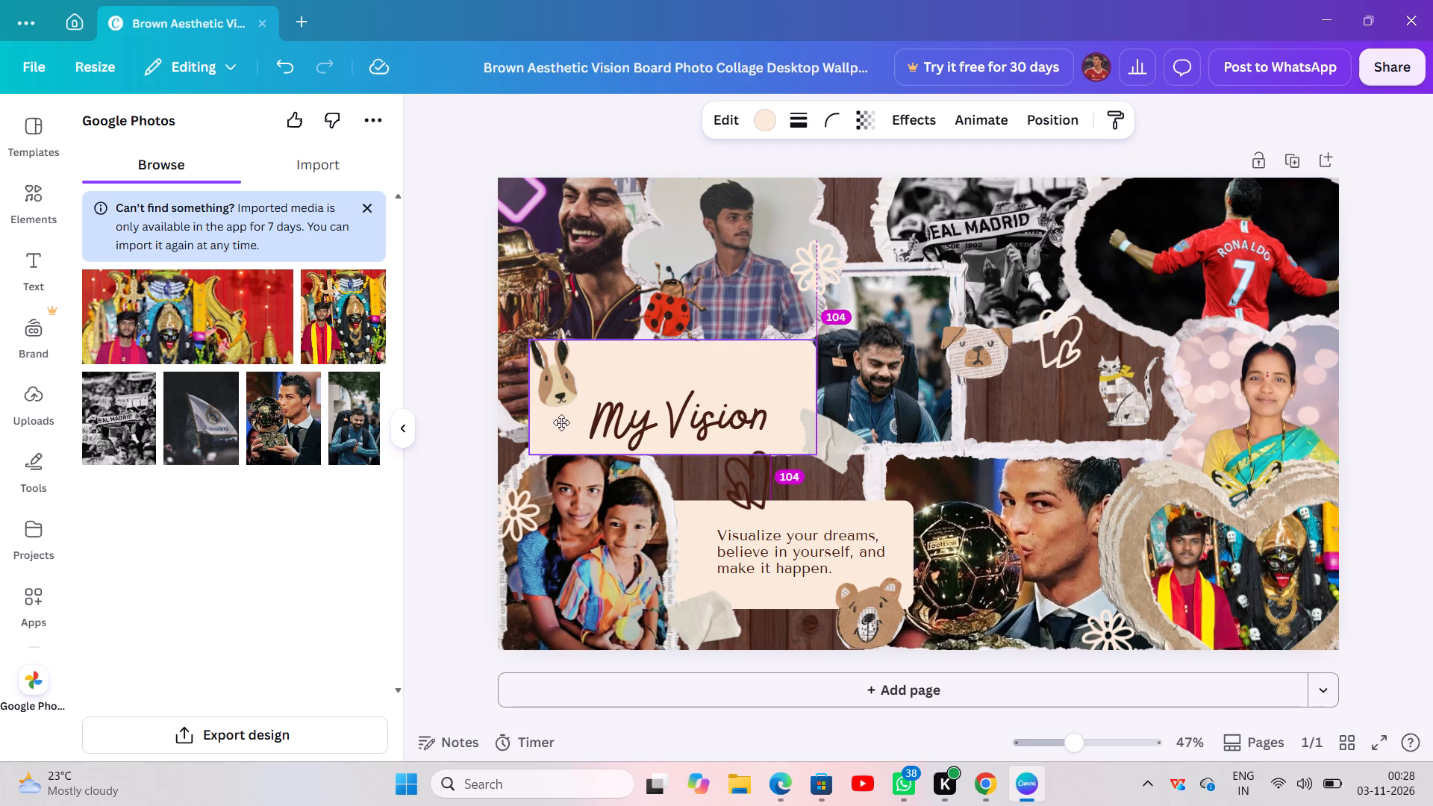
{"action": "left_click_drag", "start_coordinate": [561, 422], "coordinate": [551, 423]}
{"action": "left_click_drag", "start_coordinate": [551, 423], "coordinate": [558, 427]}
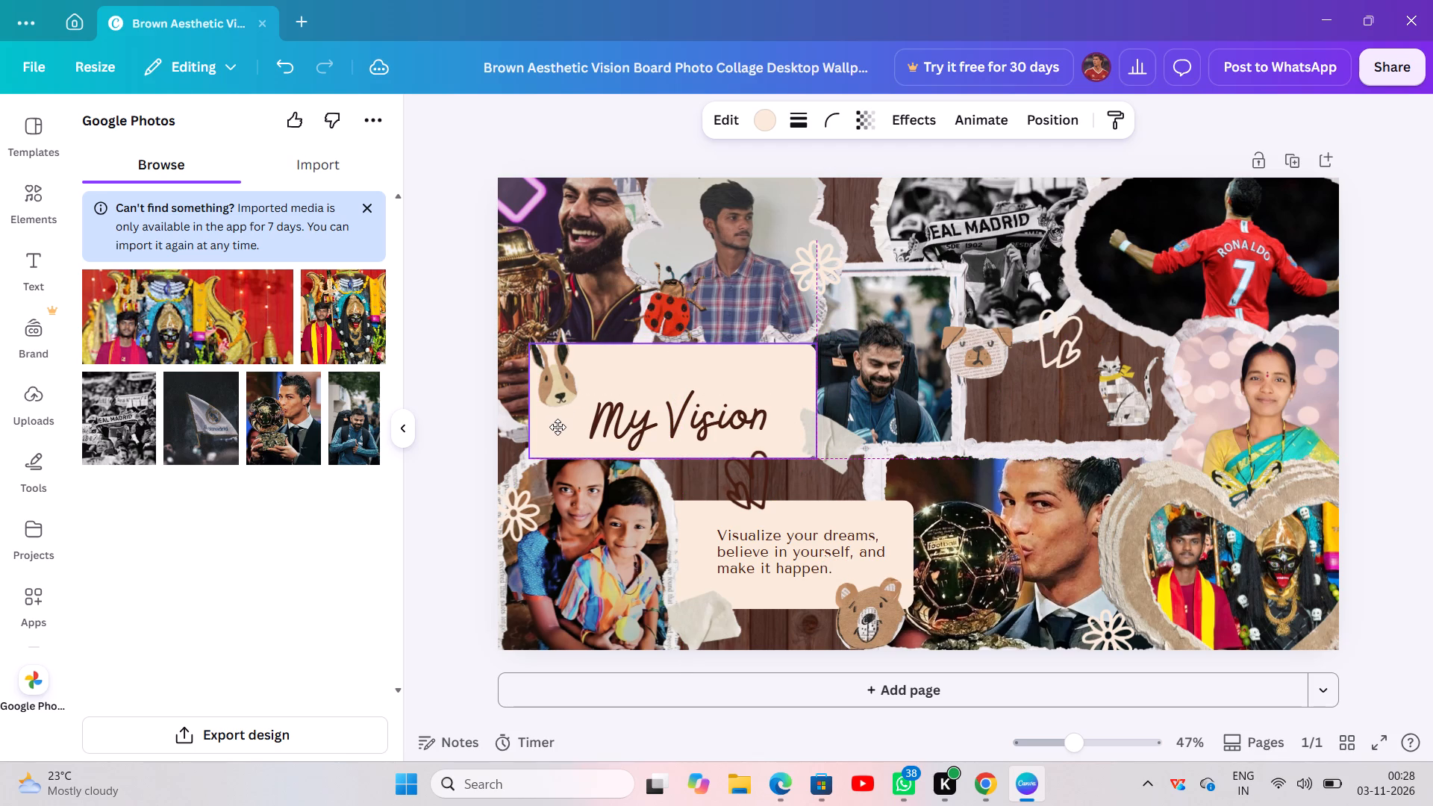
{"action": "left_click_drag", "start_coordinate": [558, 427], "coordinate": [558, 434]}
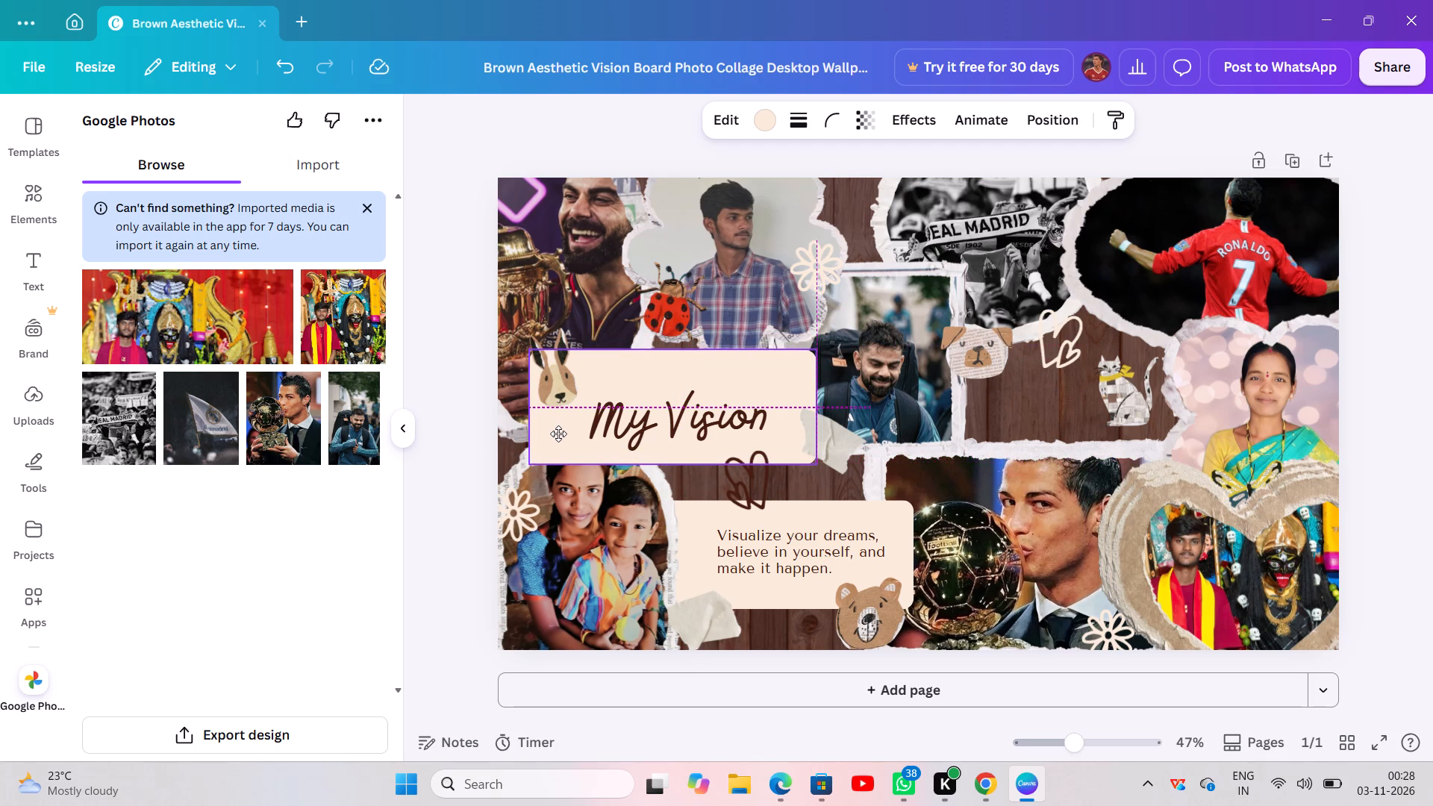
{"action": "left_click_drag", "start_coordinate": [558, 434], "coordinate": [558, 433]}
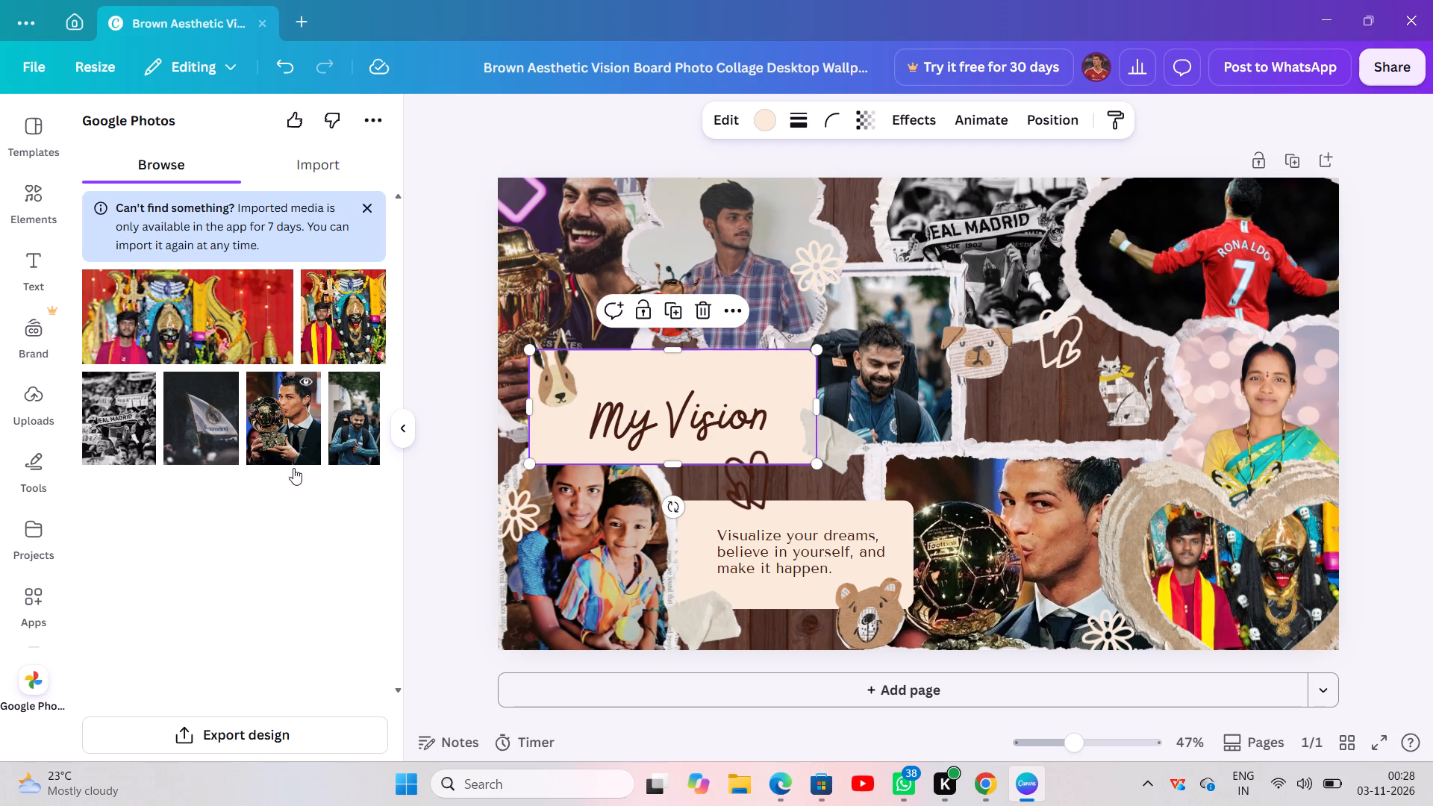
{"action": "left_click", "coordinate": [278, 521]}
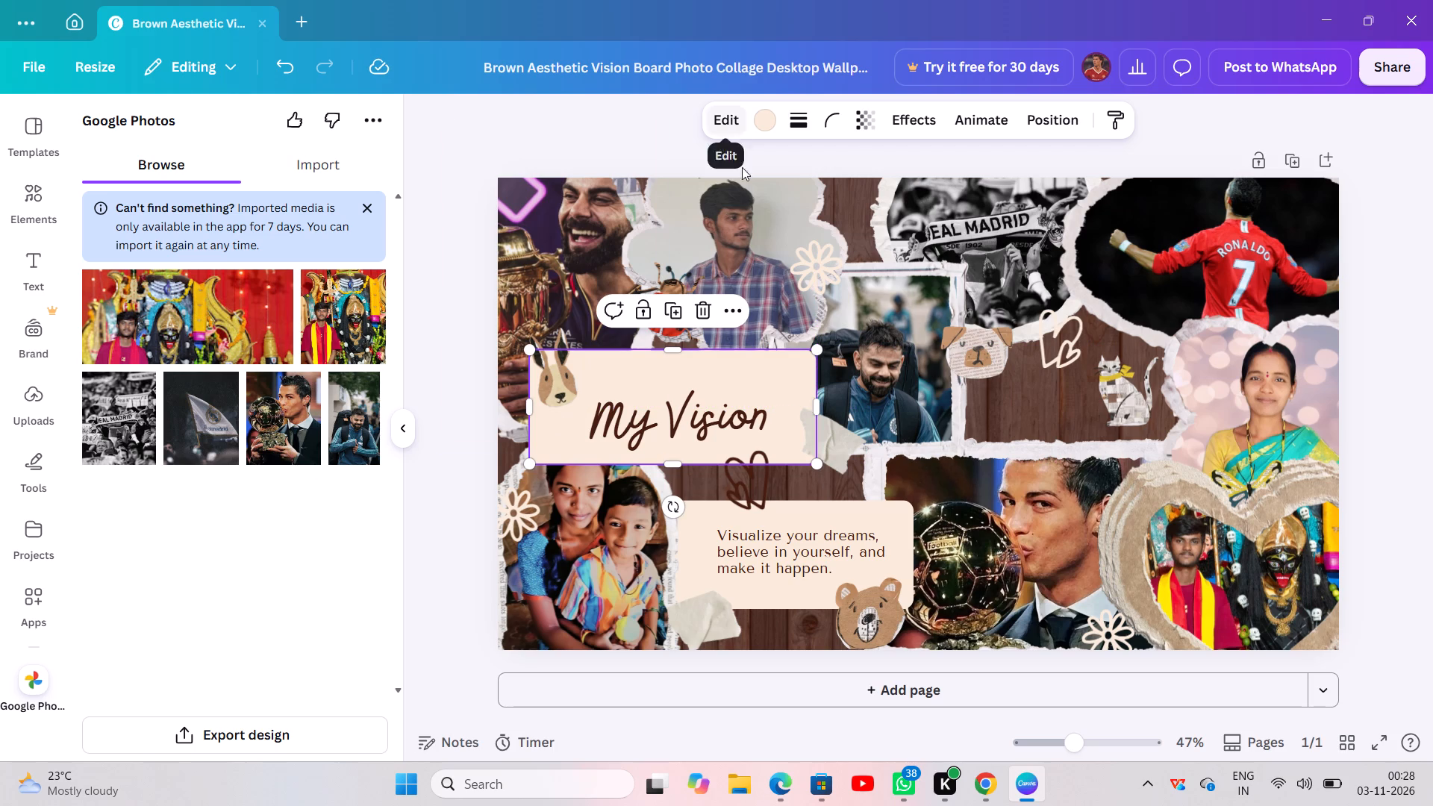
Move the ladybug sticker slightly down towards the bearded man's trophy photo, just above the beige title card.
{"action": "left_click", "coordinate": [743, 212]}
{"action": "left_click_drag", "start_coordinate": [669, 307], "coordinate": [643, 322]}
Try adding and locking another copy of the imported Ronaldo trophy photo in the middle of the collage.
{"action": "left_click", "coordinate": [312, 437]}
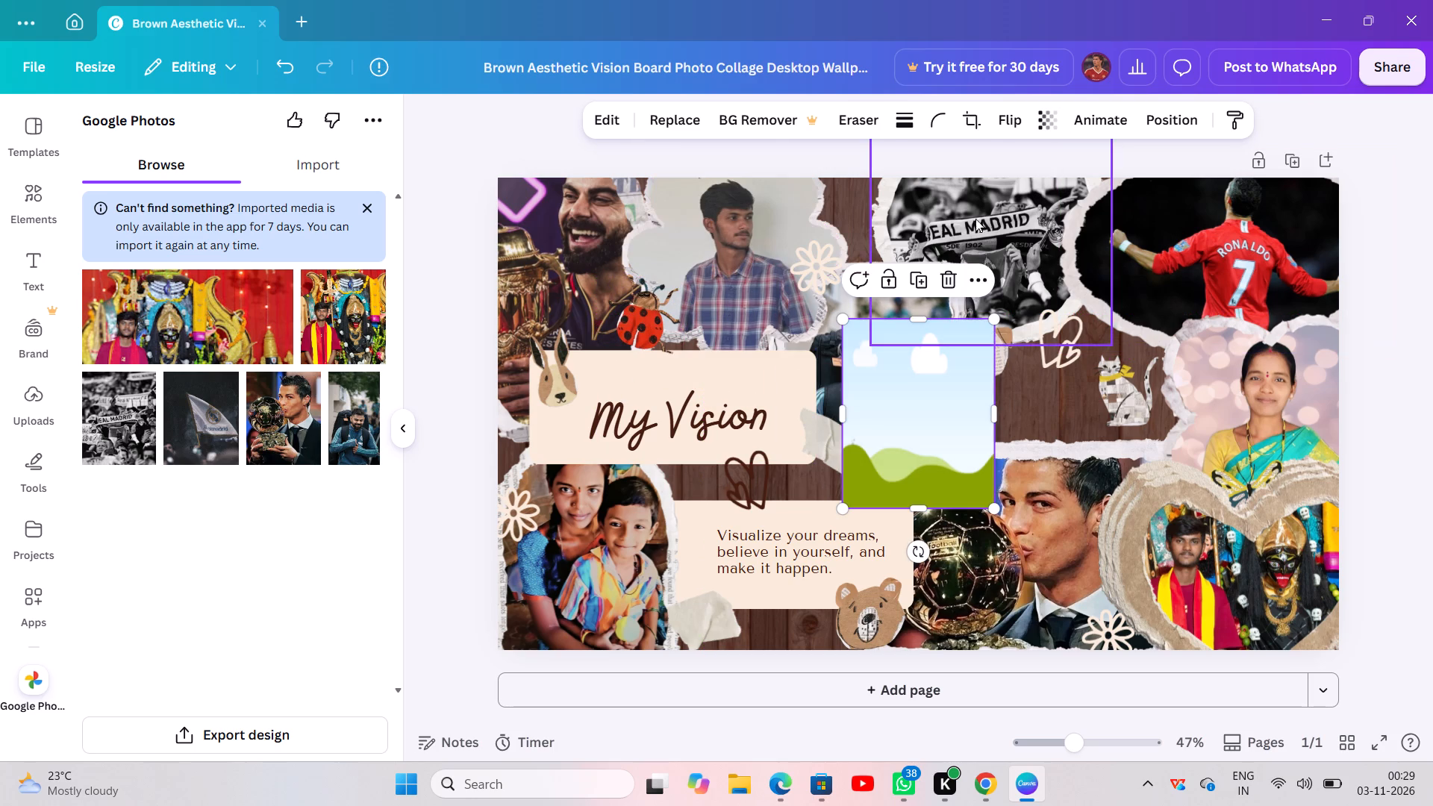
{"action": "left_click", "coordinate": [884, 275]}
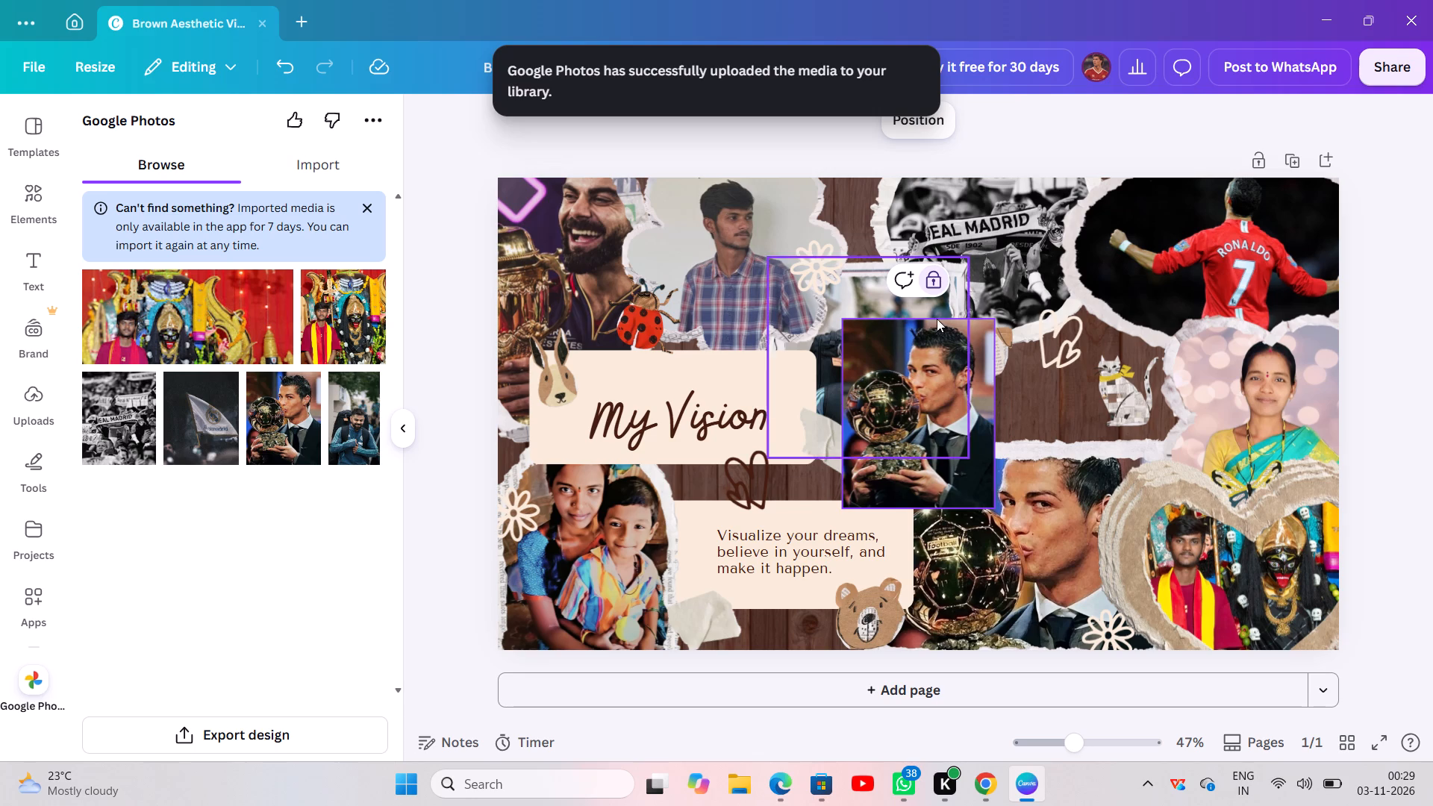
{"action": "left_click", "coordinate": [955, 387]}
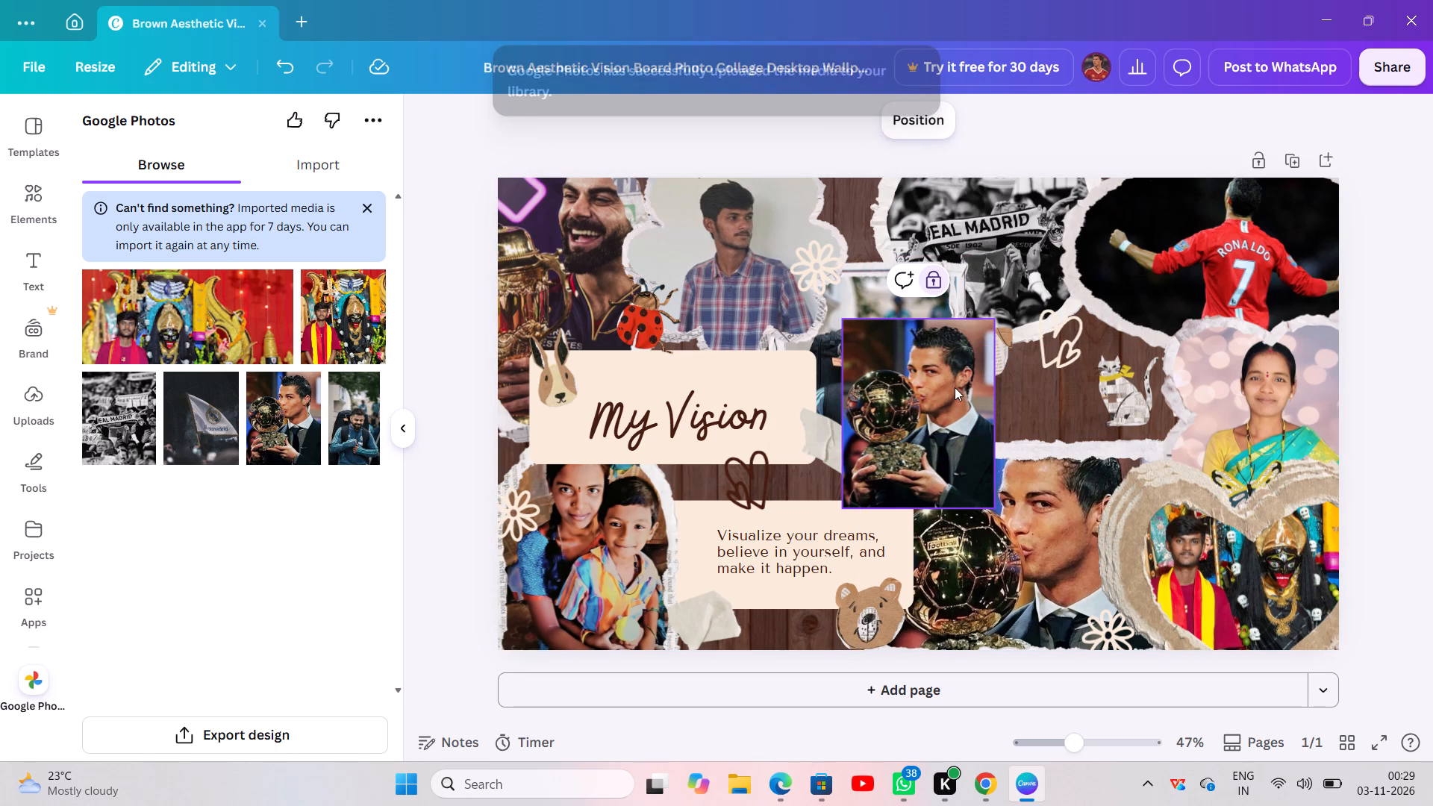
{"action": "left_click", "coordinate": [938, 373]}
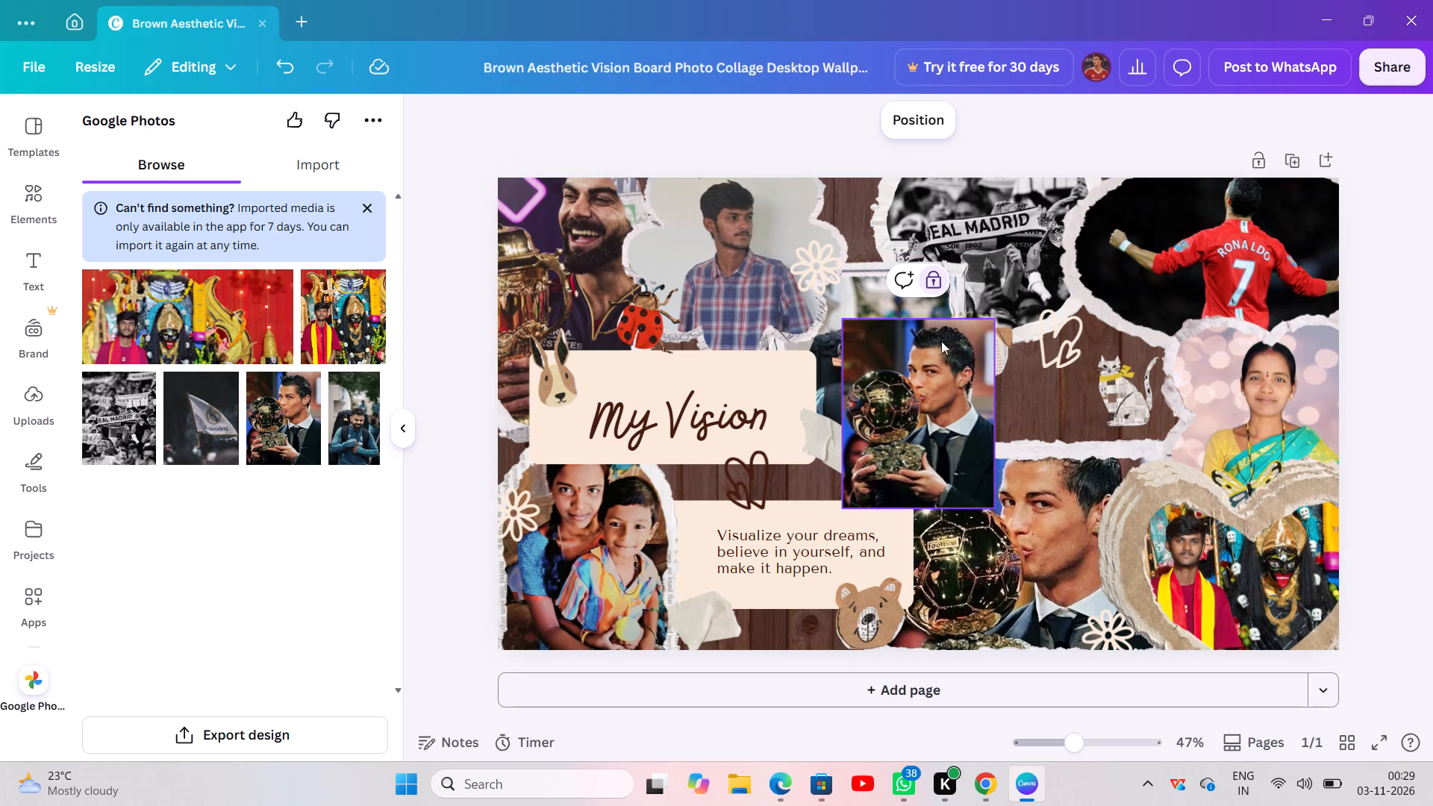
Unlock and delete the extra Ronaldo trophy photo covering the middle of the collage.
{"action": "left_click", "coordinate": [928, 275]}
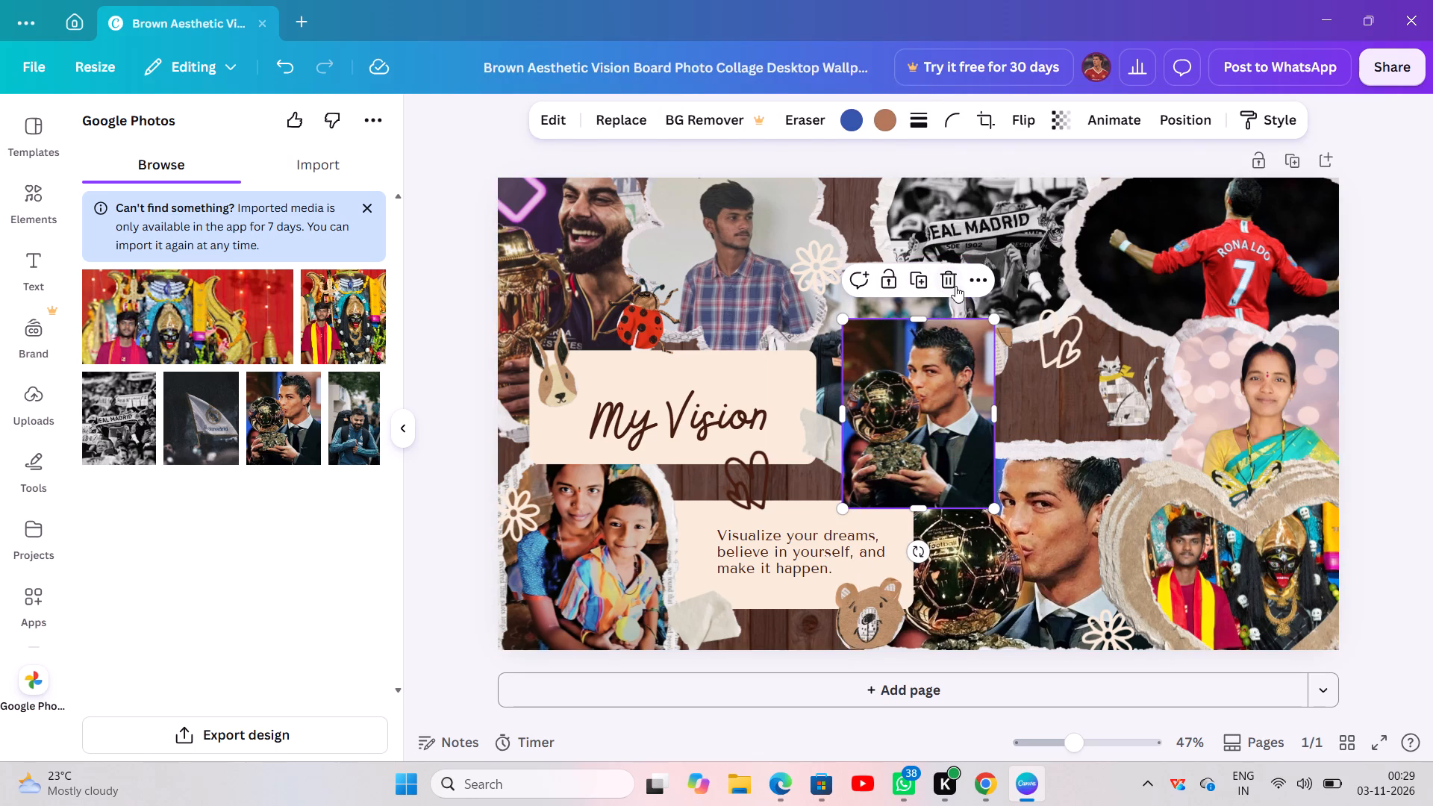
{"action": "left_click", "coordinate": [949, 276]}
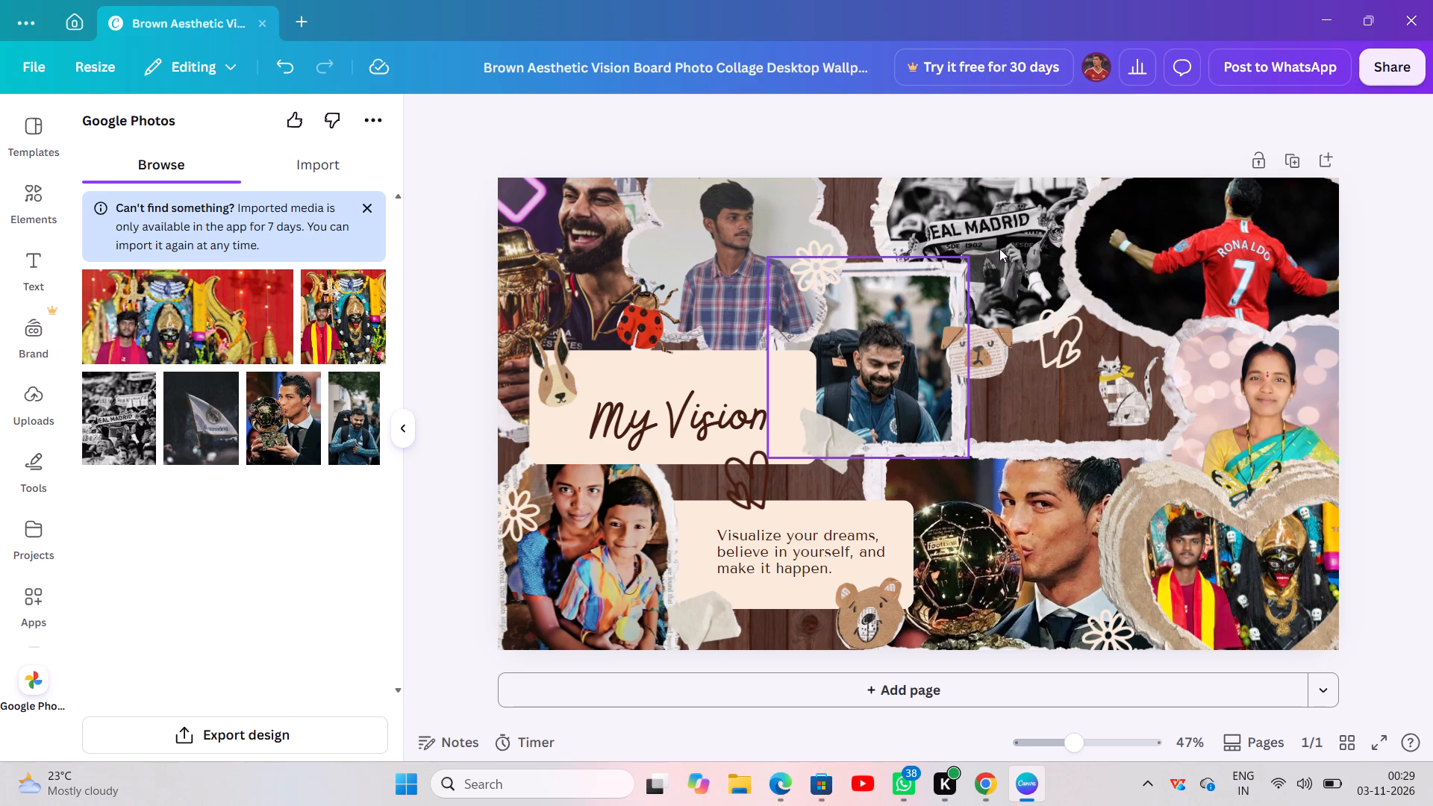
Lock the black-and-white Real Madrid crowd photo, and check the locks on the bearded man's backpack photo and the framed Ronaldo trophy photo.
{"action": "left_click", "coordinate": [999, 249]}
{"action": "left_click", "coordinate": [956, 378]}
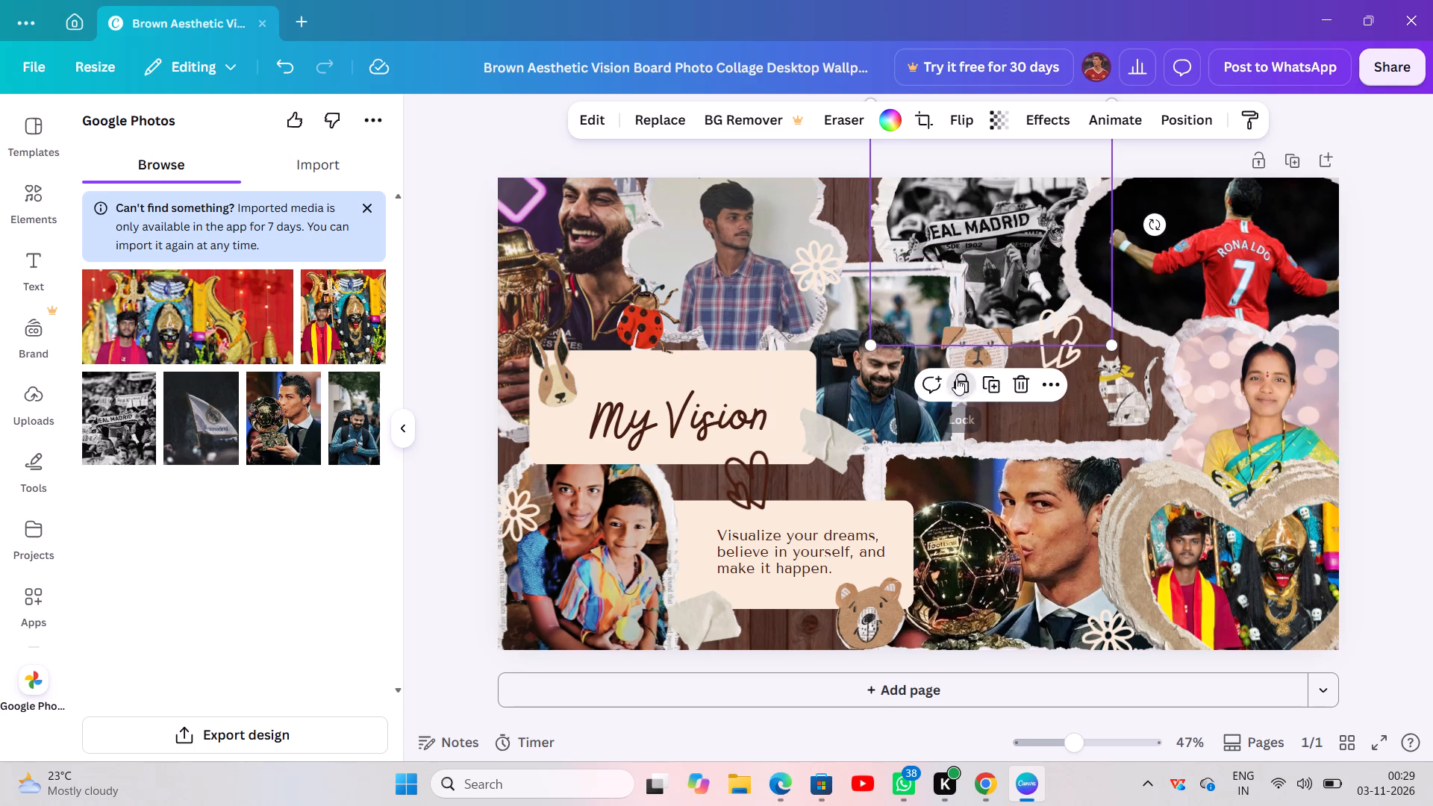
{"action": "left_click", "coordinate": [898, 399]}
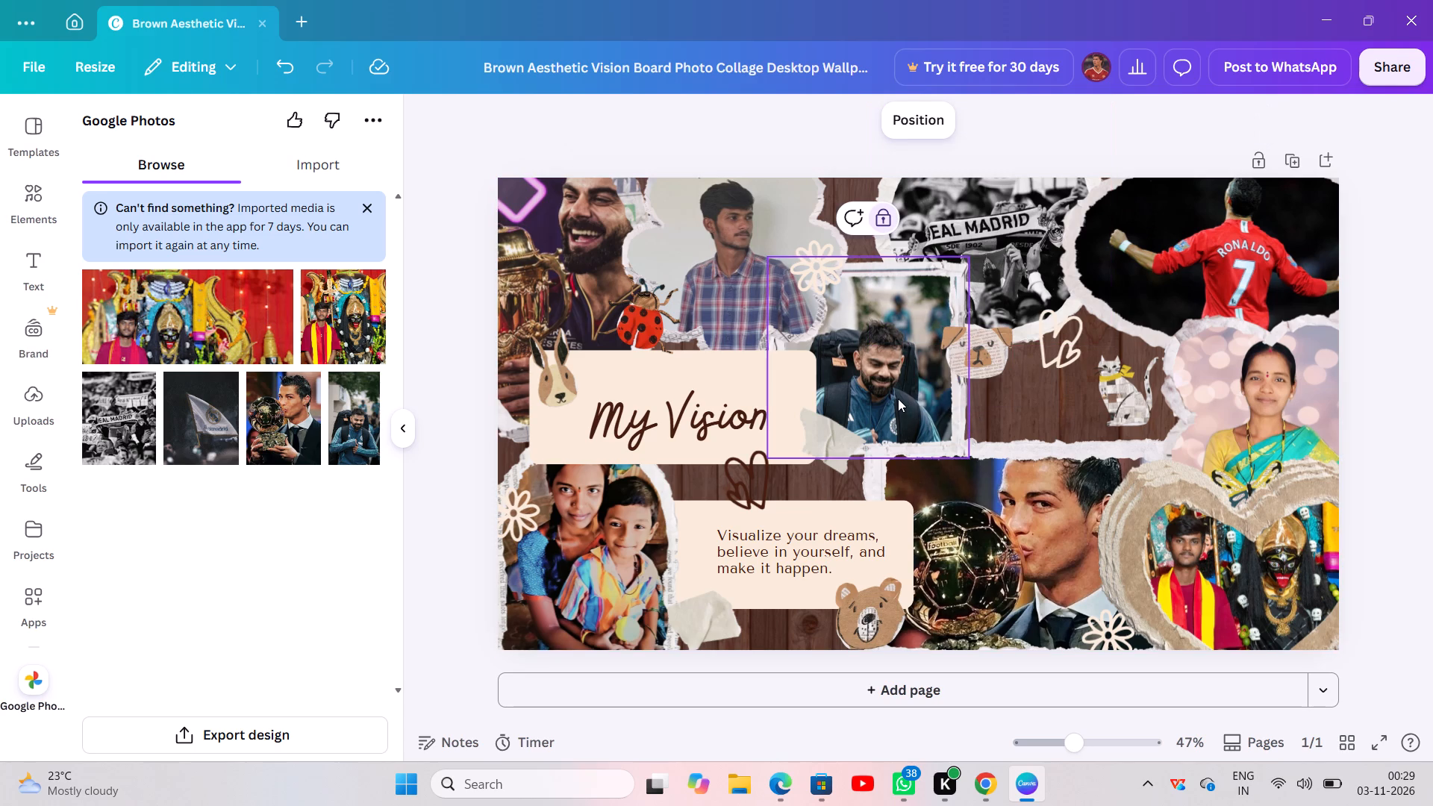
{"action": "left_click", "coordinate": [977, 552]}
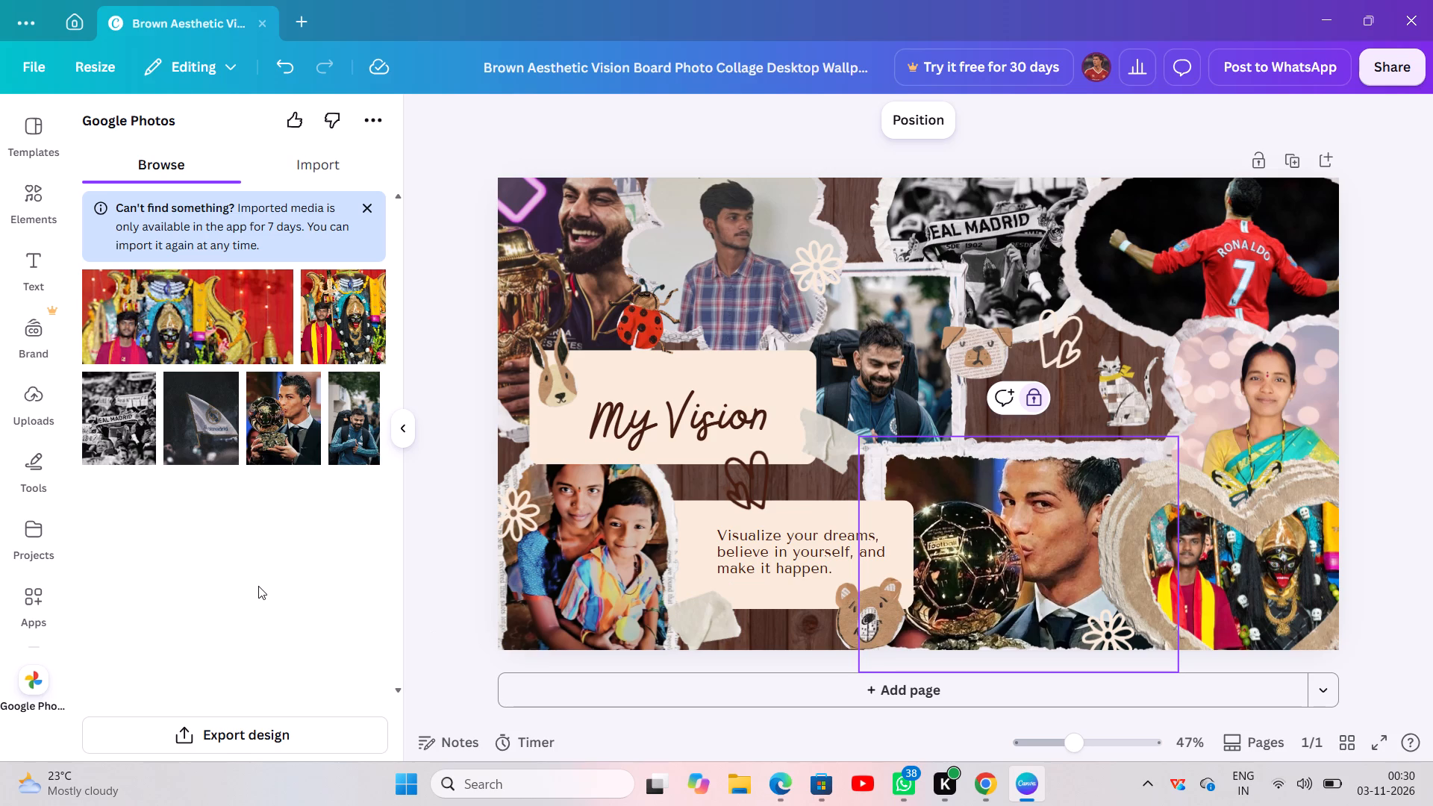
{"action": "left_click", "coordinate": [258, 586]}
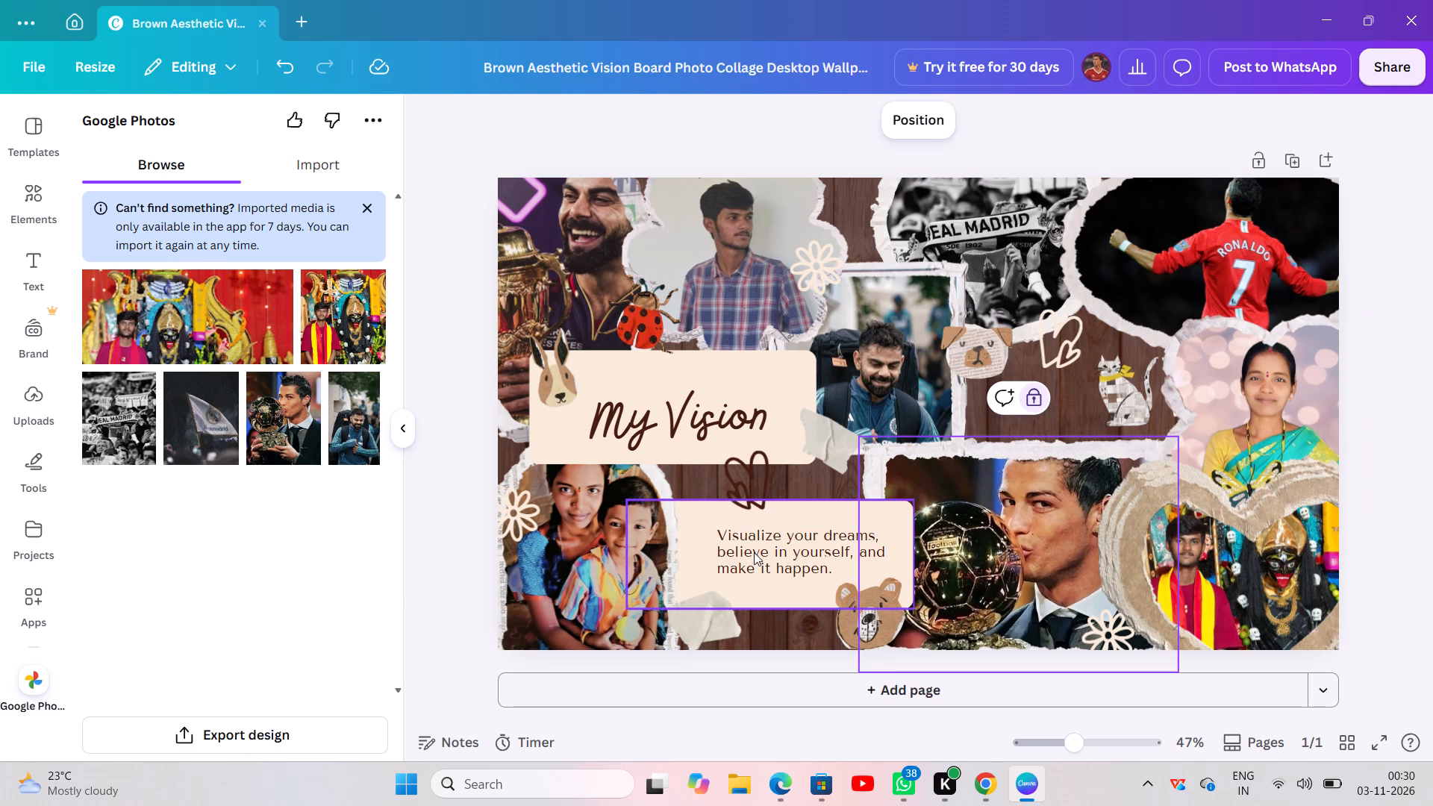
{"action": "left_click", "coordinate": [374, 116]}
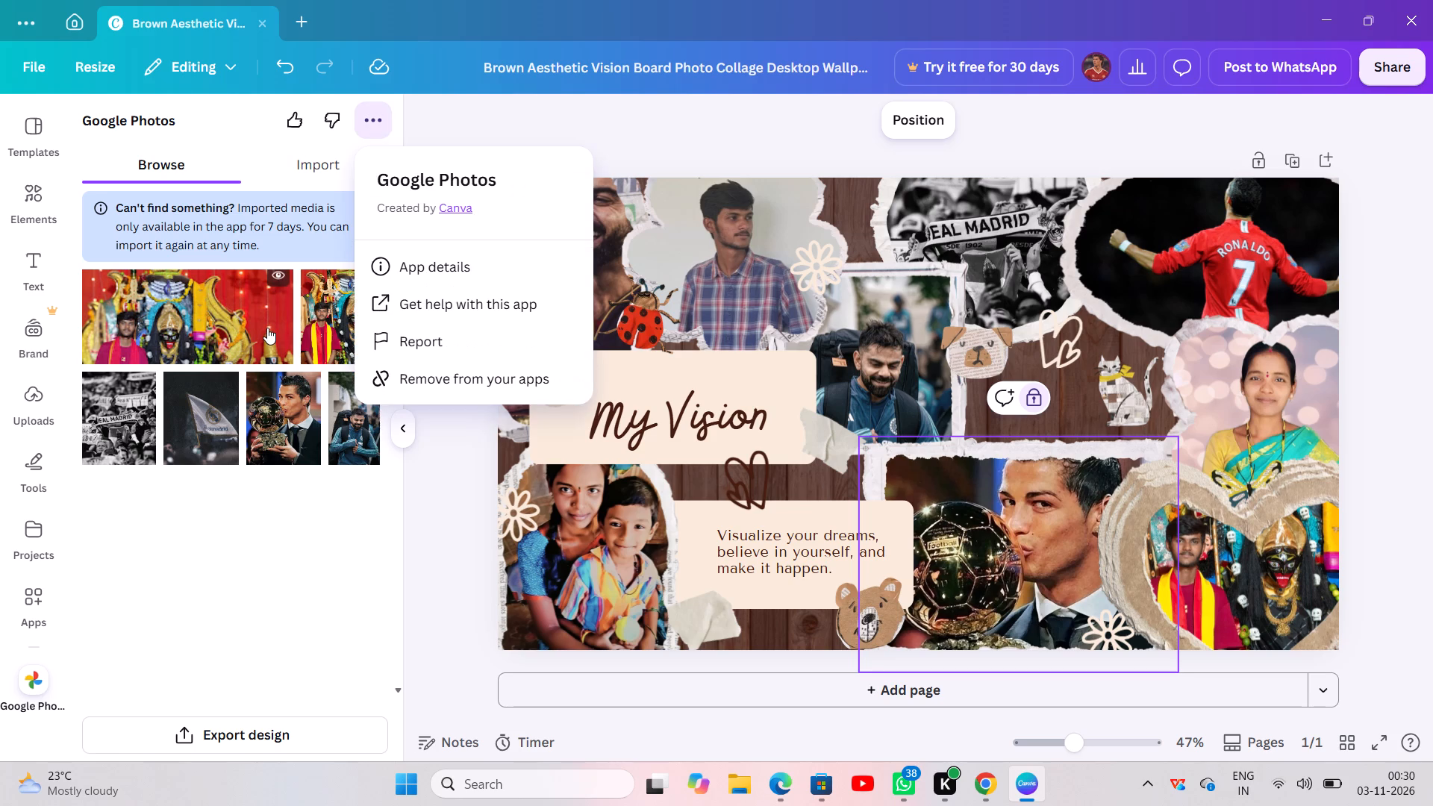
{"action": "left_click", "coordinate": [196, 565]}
Open the download settings for the collage.
{"action": "left_click", "coordinate": [1371, 54]}
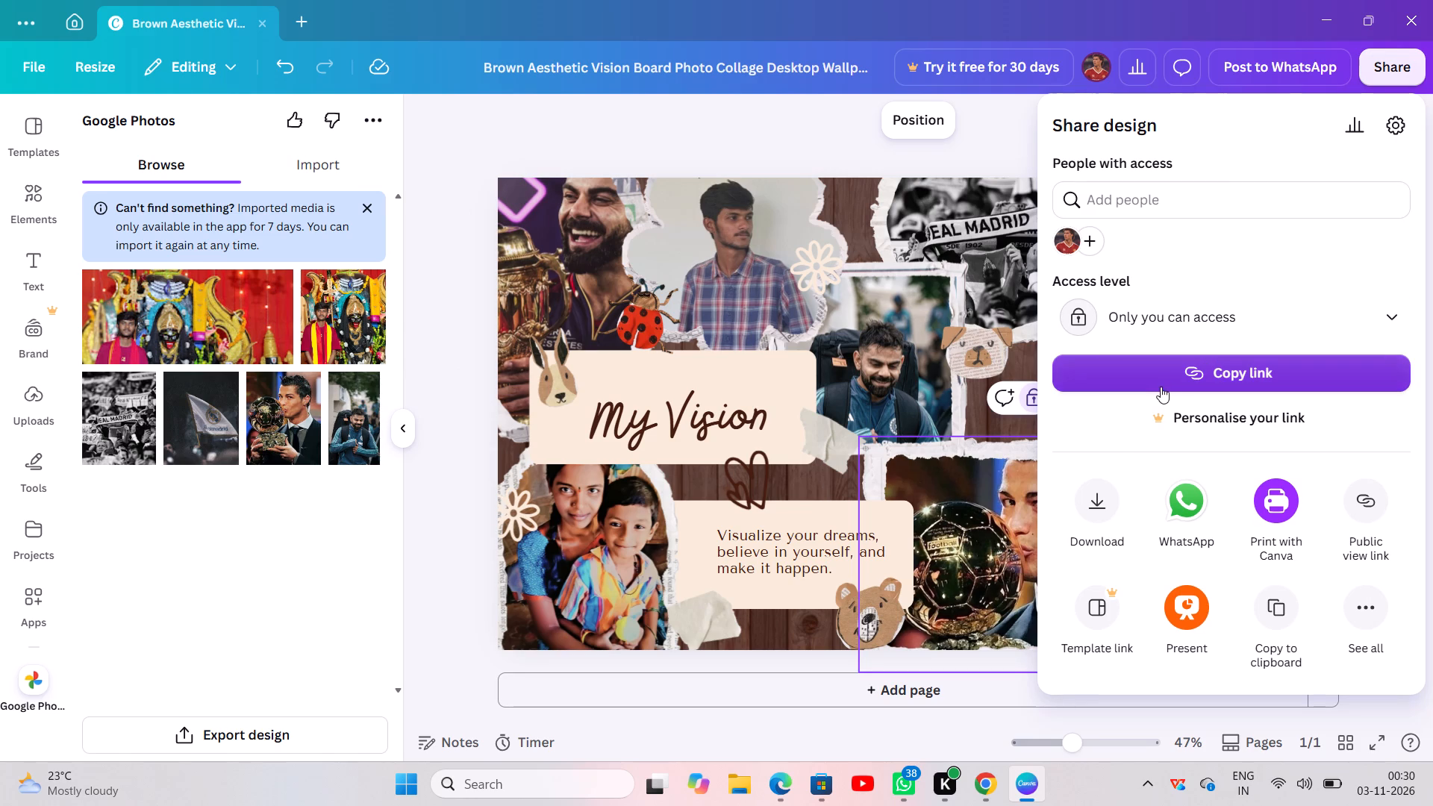
{"action": "left_click", "coordinate": [1096, 495]}
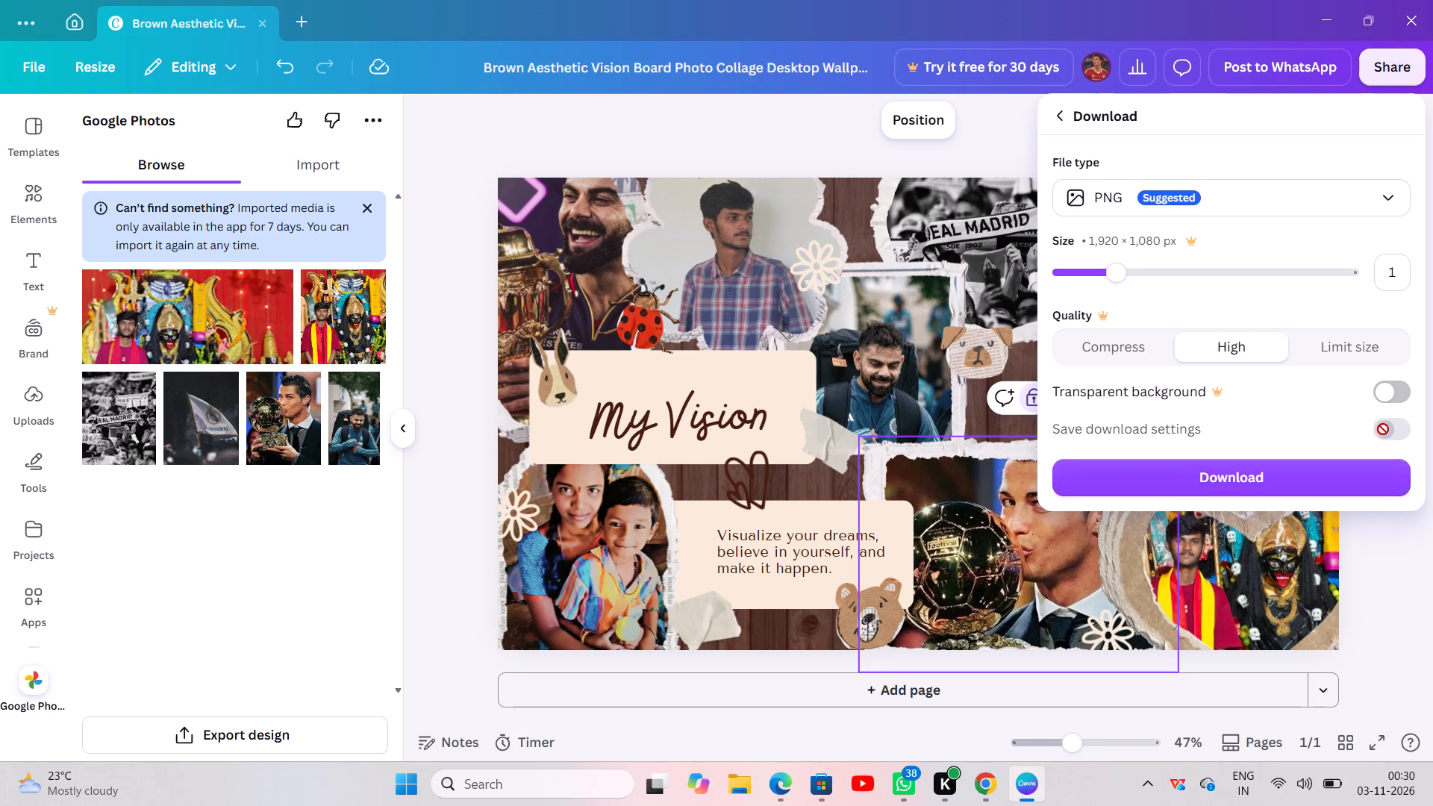
Download the collage as a PNG and save it in the Vamshi folder on the Desktop, keeping the suggested file name.
{"action": "left_click", "coordinate": [1247, 476]}
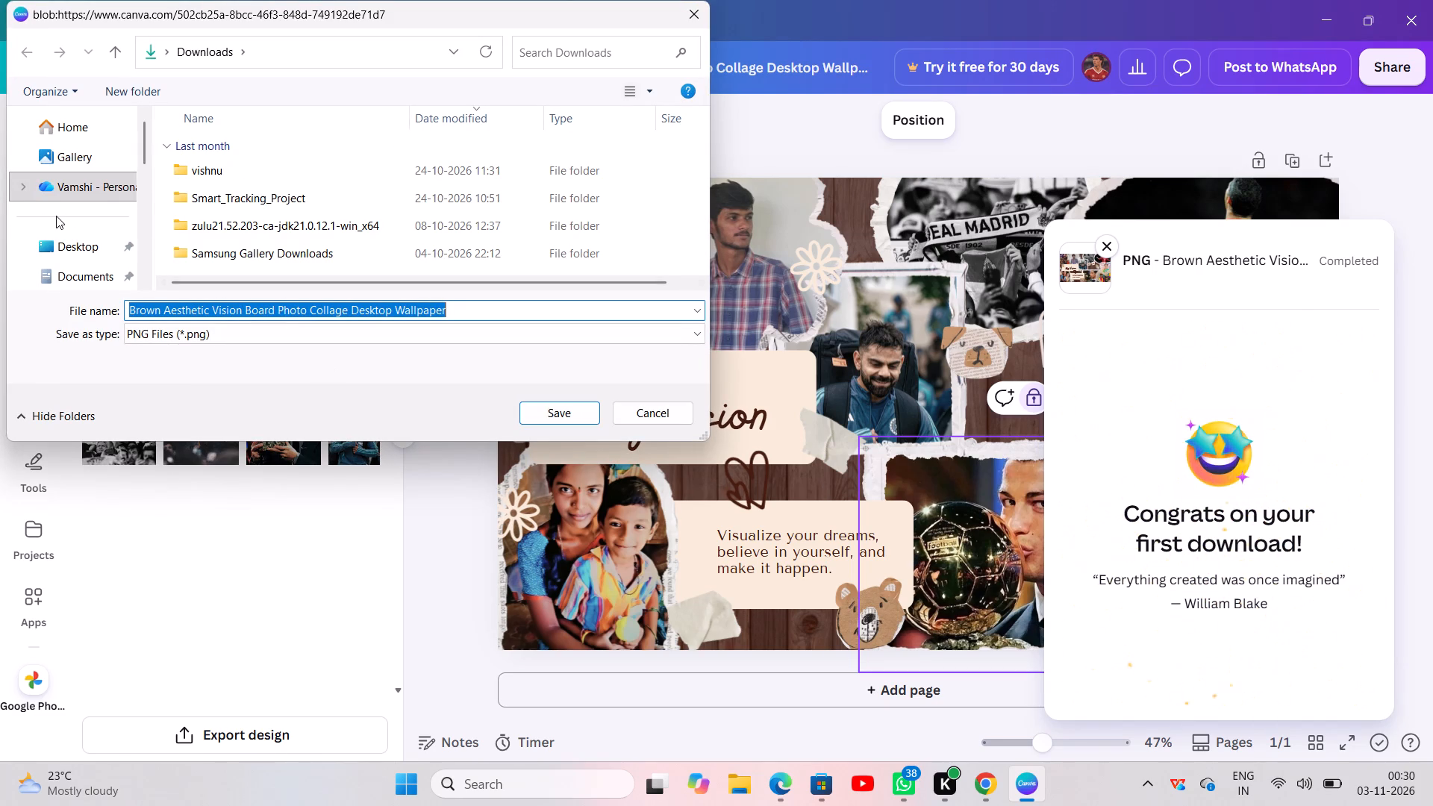
{"action": "left_click", "coordinate": [20, 182]}
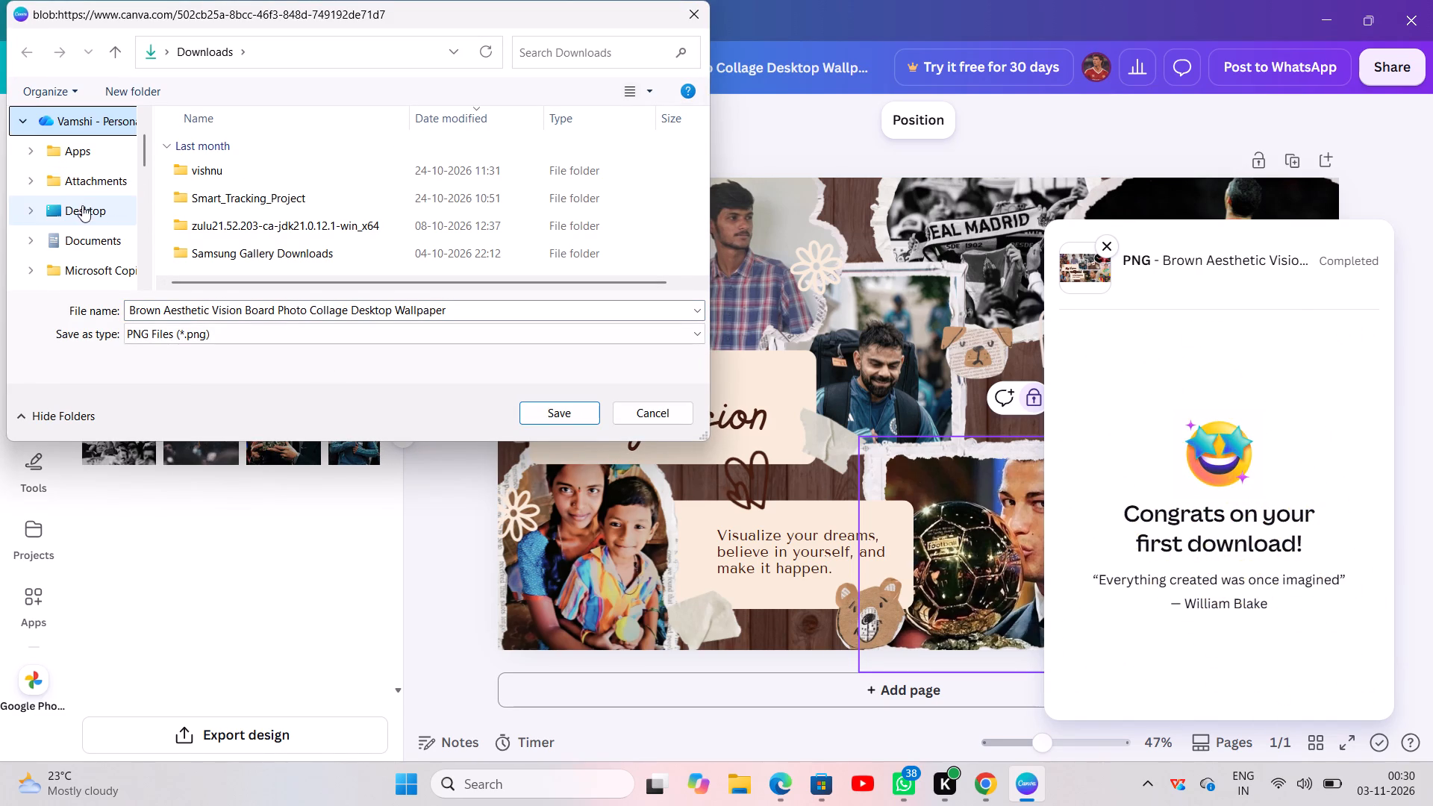
{"action": "left_click", "coordinate": [89, 209]}
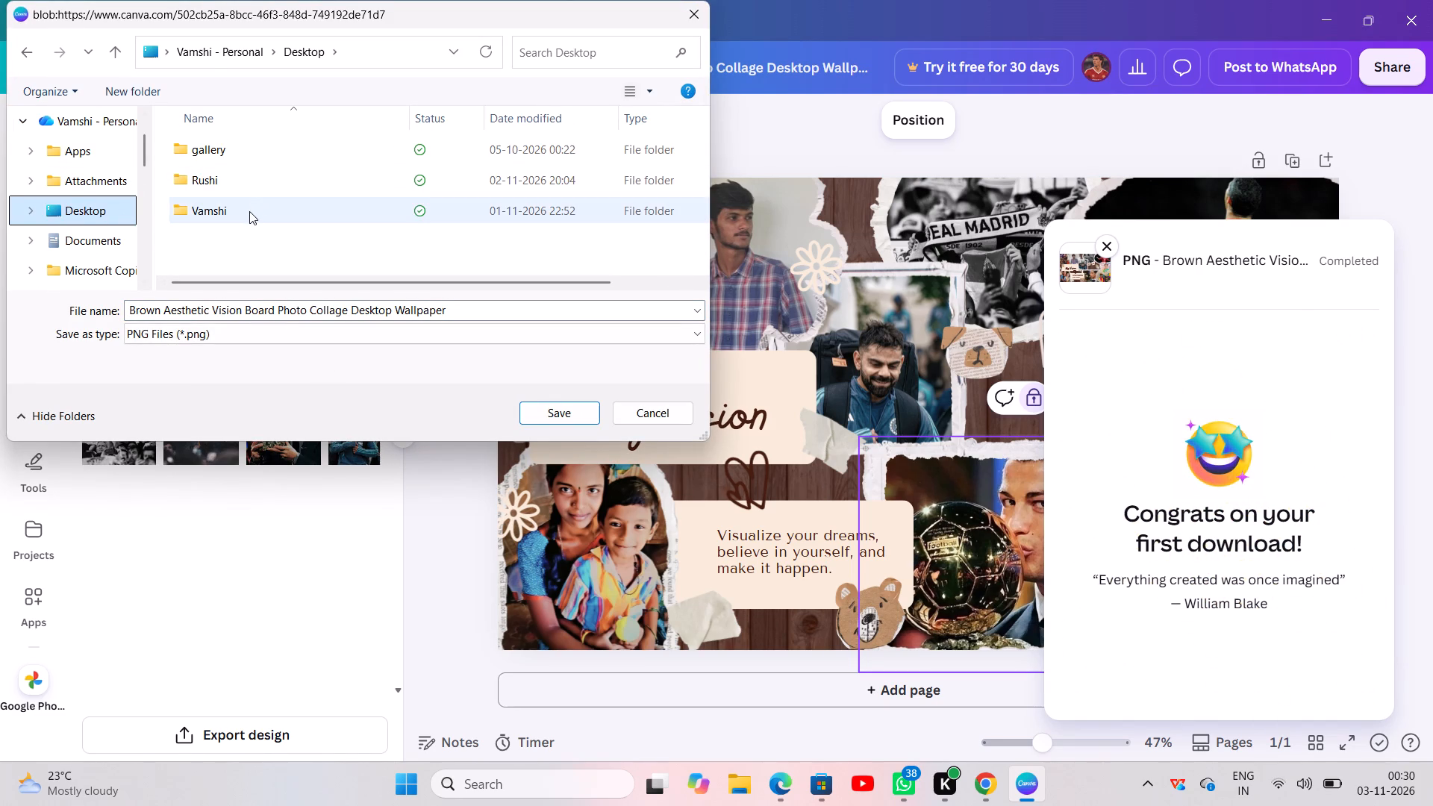
{"action": "double_click", "coordinate": [249, 211]}
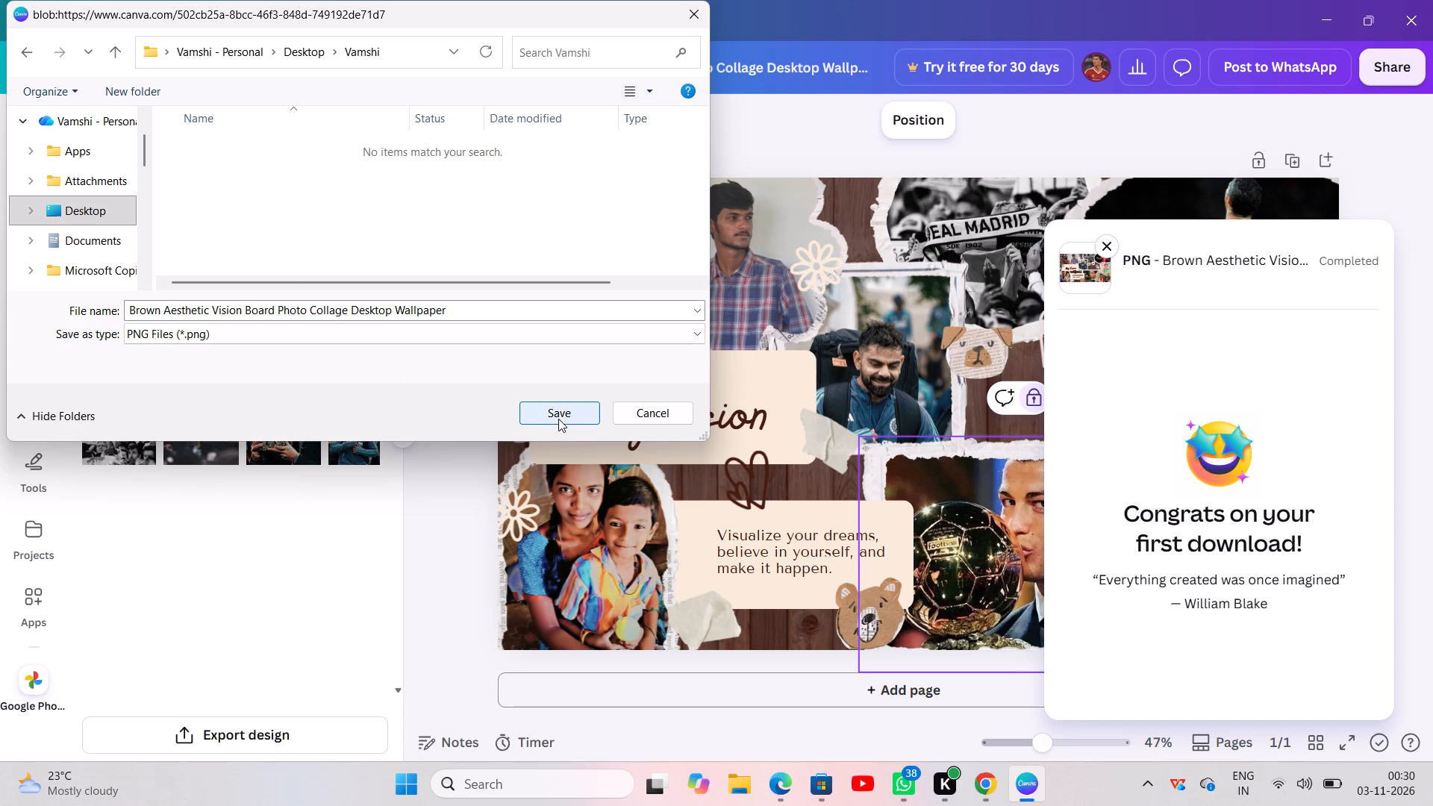
{"action": "left_click", "coordinate": [558, 419]}
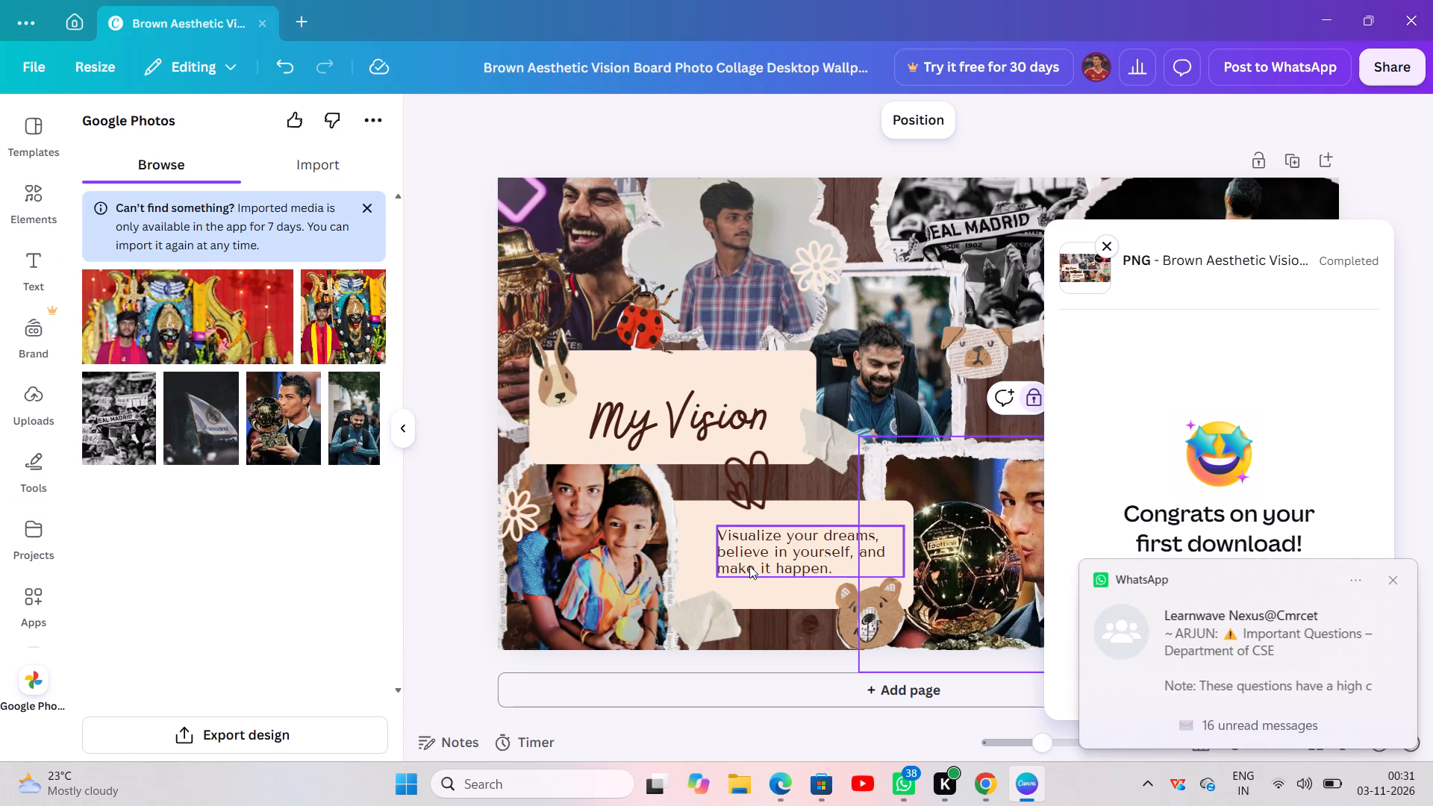
{"action": "left_click", "coordinate": [1387, 579]}
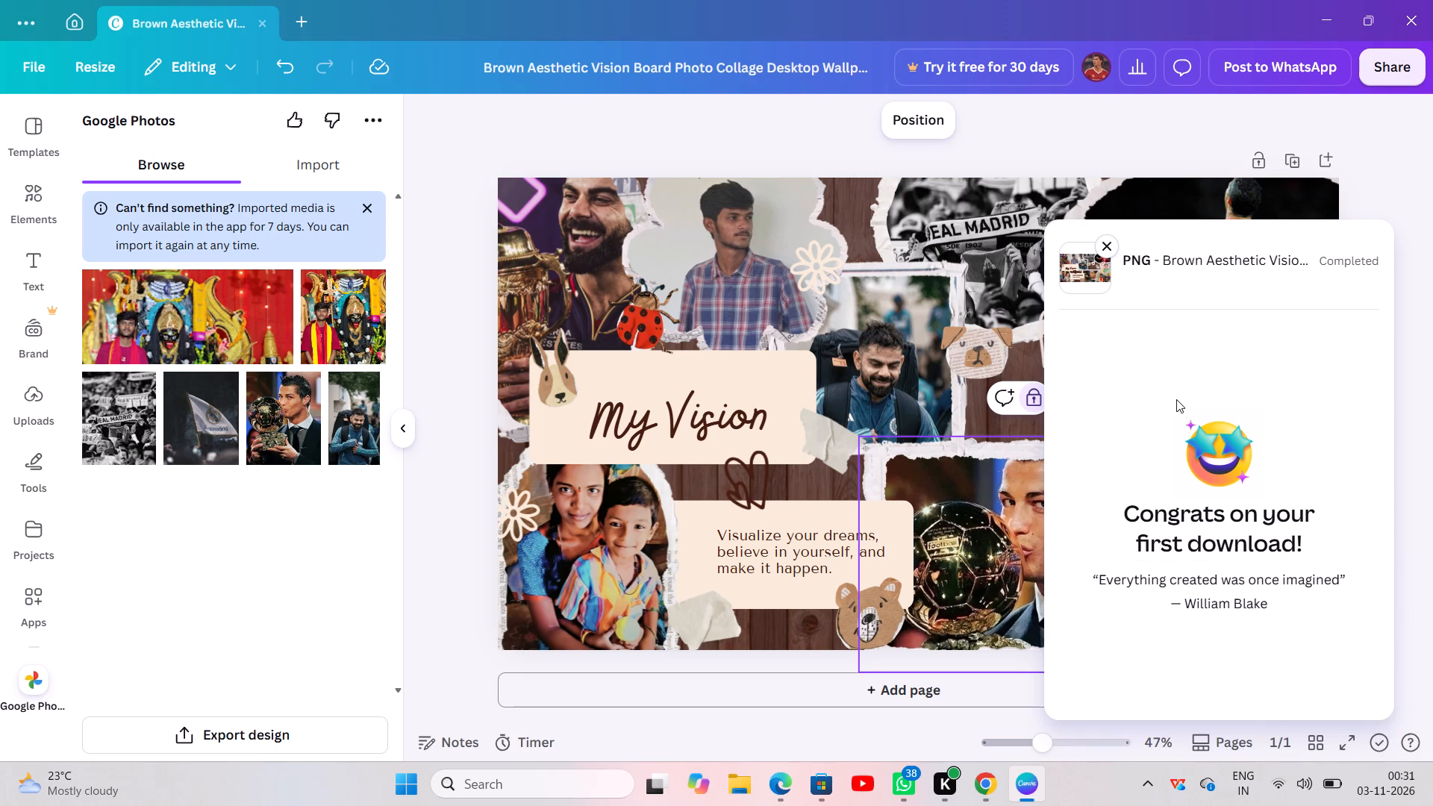
{"action": "left_click", "coordinate": [1108, 241]}
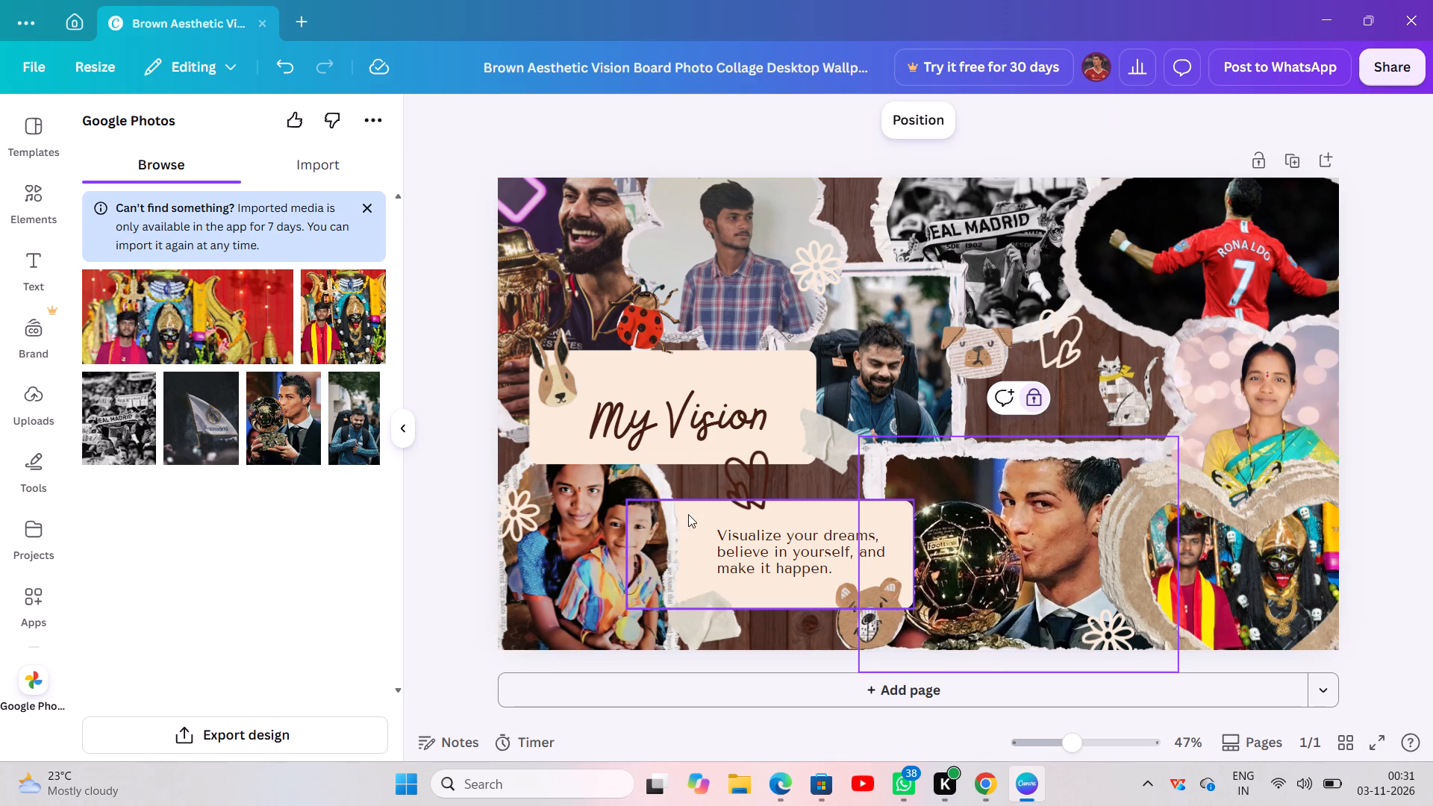
Select the "Visualize your dreams, believe in yourself, and make it happen." text on the lower beige card.
{"action": "left_click", "coordinate": [761, 540]}
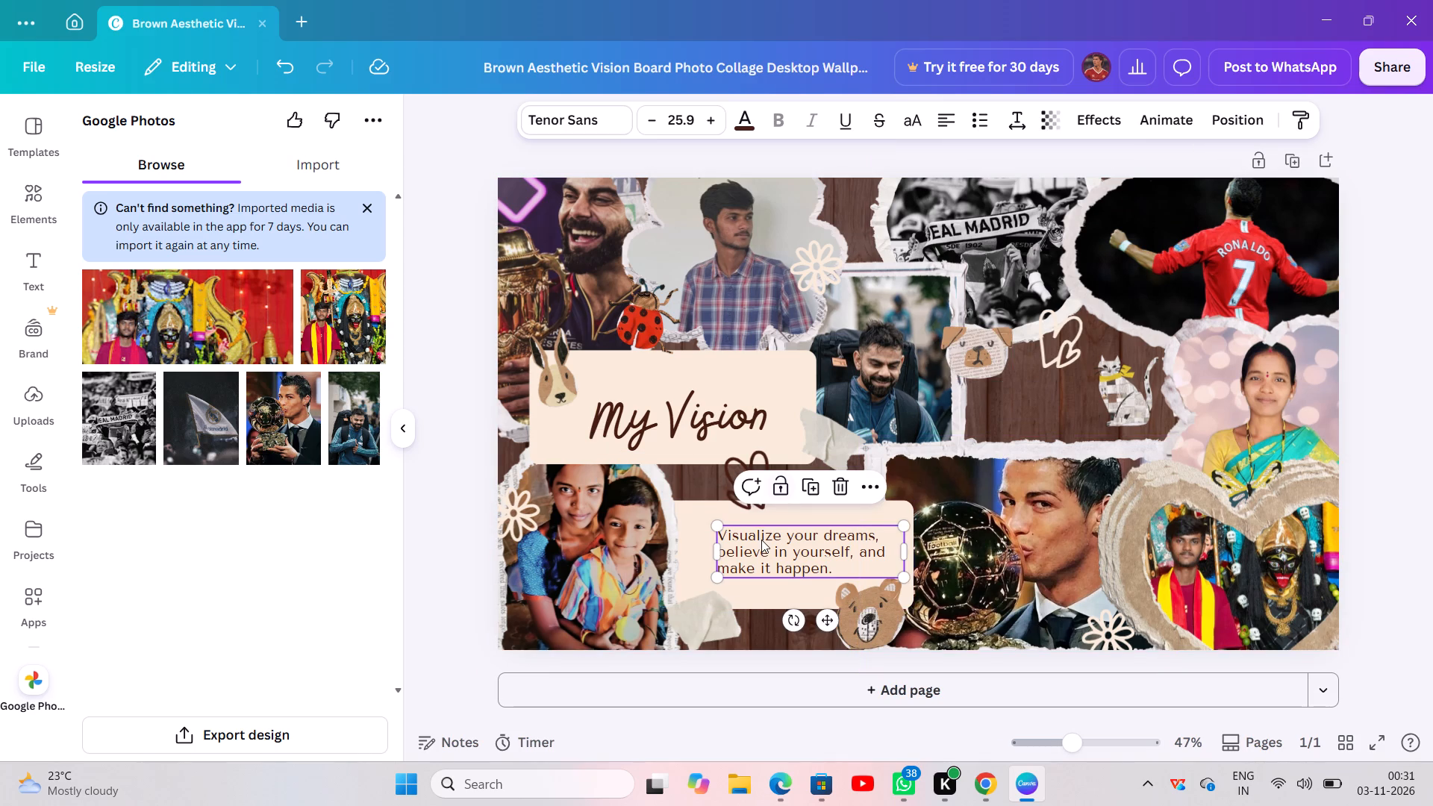
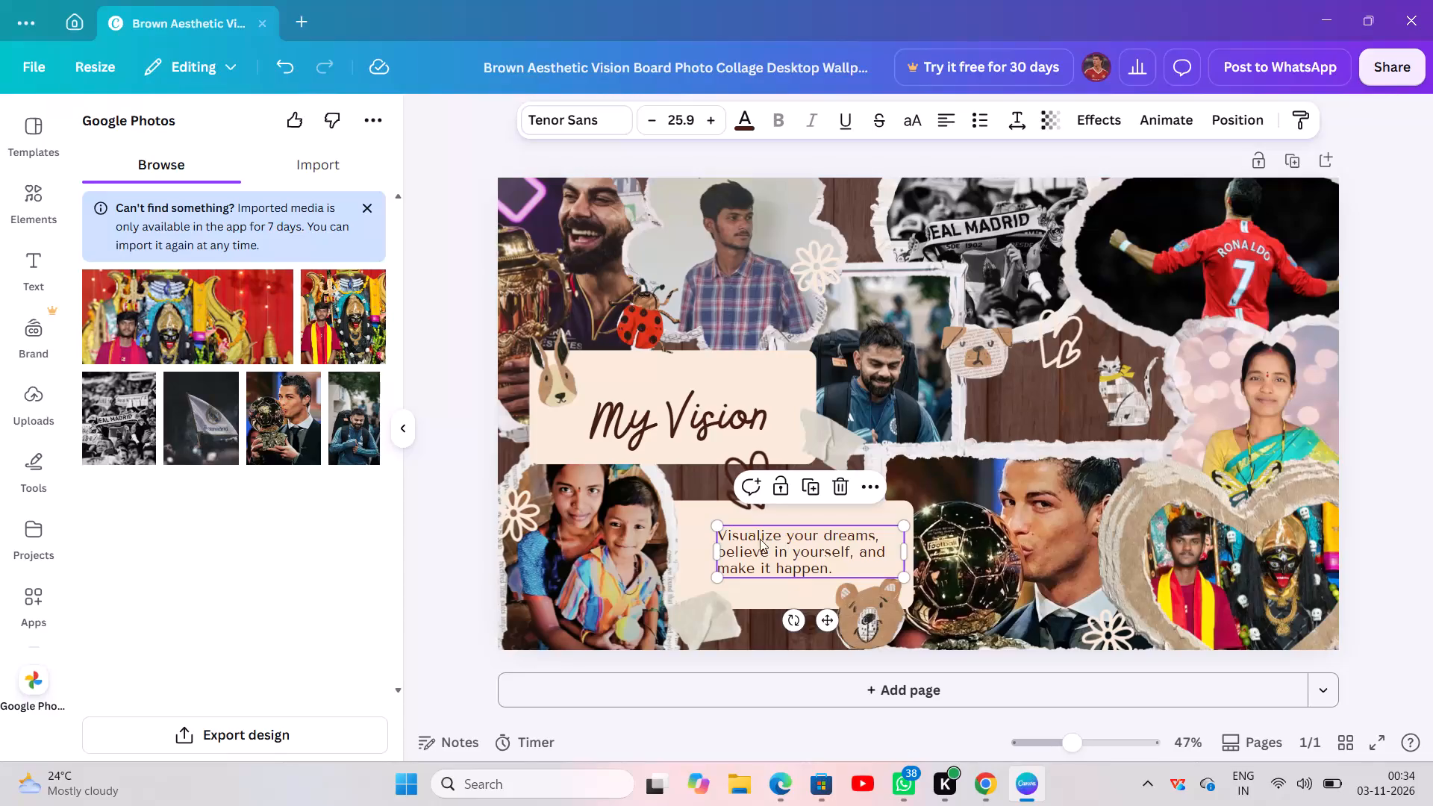
Replace the quote on the lower beige card with “Loving who I am,honoring who raised me,and admiring those who inspired me, starting with an opening quotation mark.
{"action": "left_click", "coordinate": [735, 532]}
{"action": "key", "text": "BackSpace"}
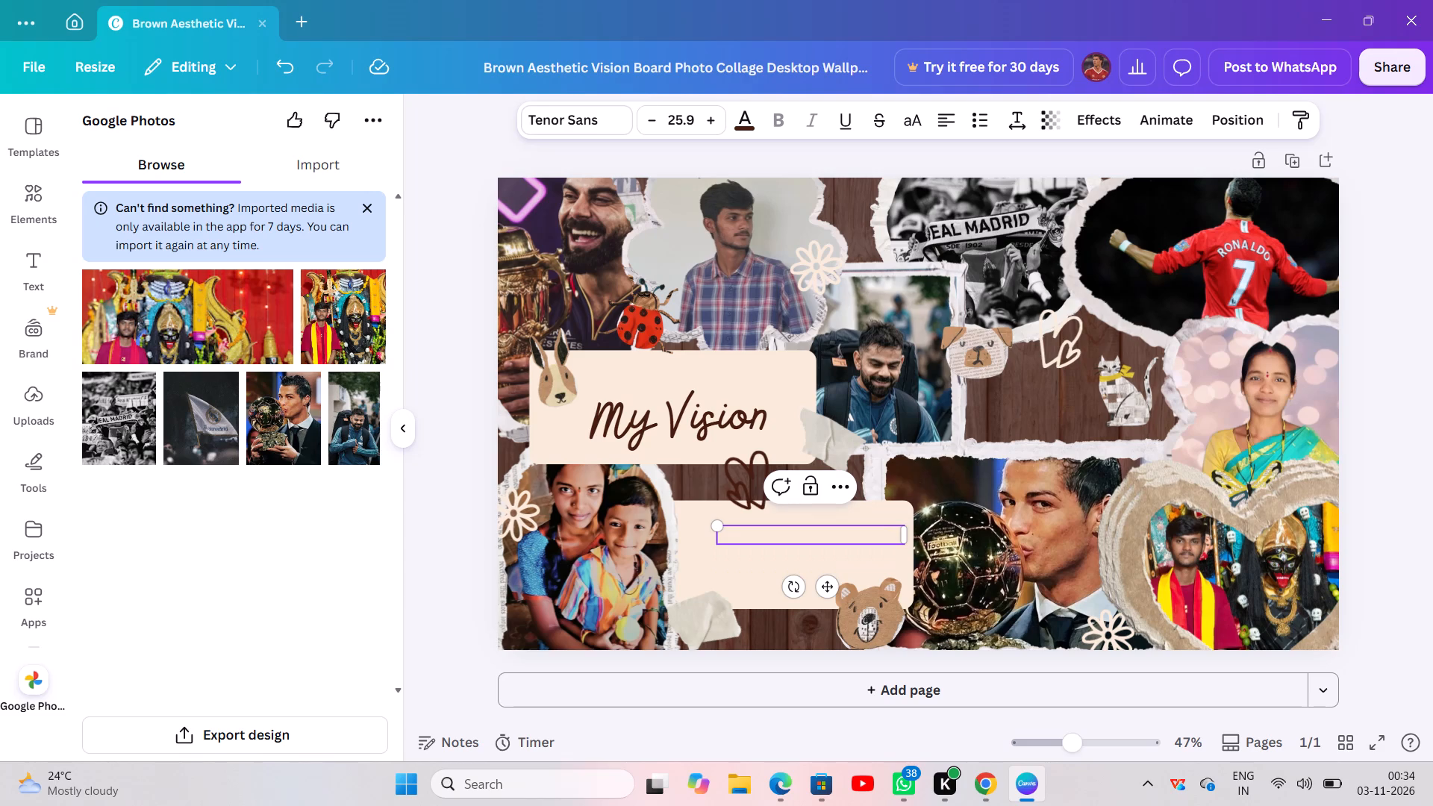
{"action": "key", "text": "shift+quotedbl"}
{"action": "key", "text": "l"}
{"action": "type", "text": "oving"}
{"action": "key", "text": "space"}
{"action": "type", "text": "who"}
{"action": "key", "text": "space"}
{"action": "key", "text": "i"}
{"action": "key", "text": "a"}
{"action": "key", "text": "BackSpace"}
{"action": "key", "text": "space"}
{"action": "key", "text": "a"}
{"action": "key", "text": "m"}
{"action": "key", "text": "comma"}
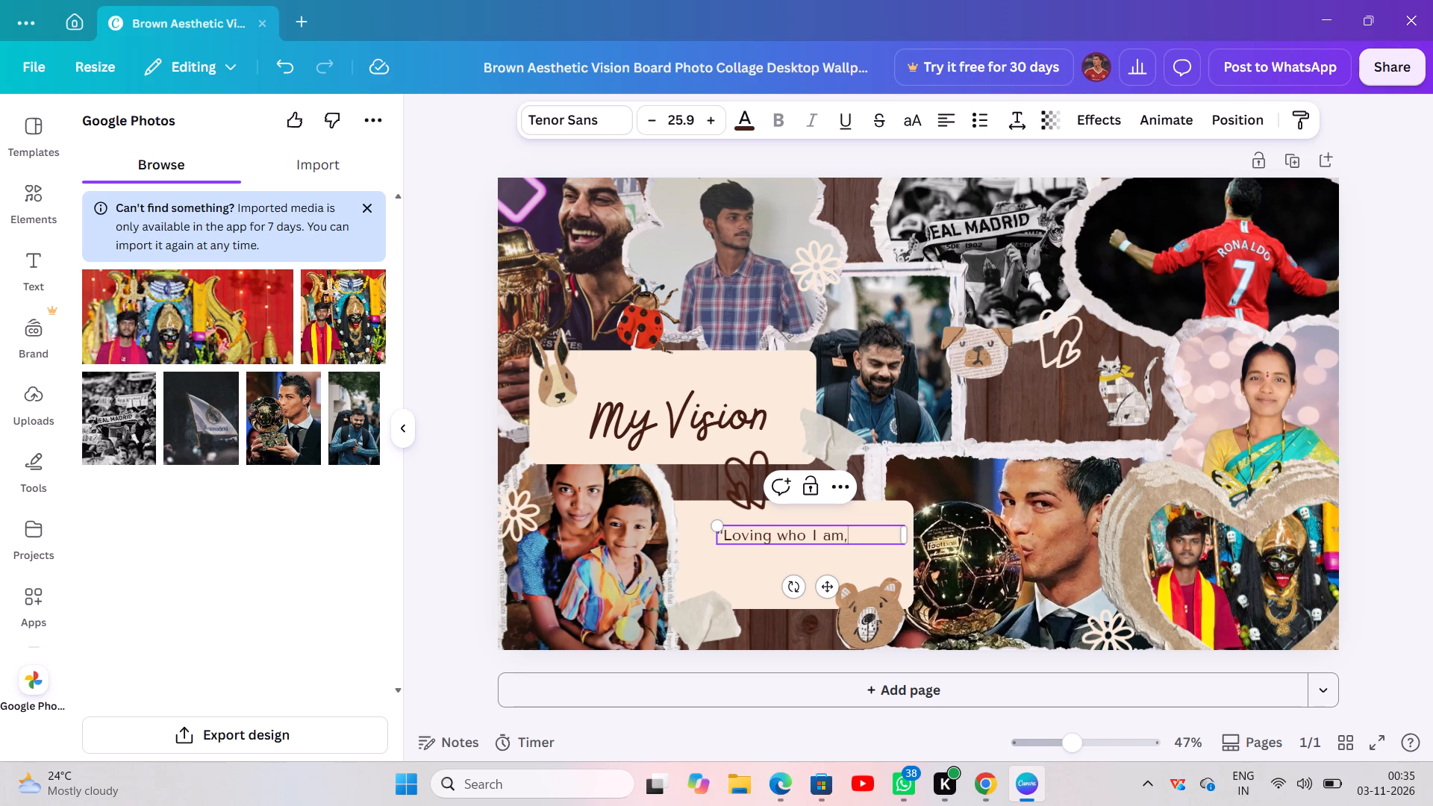
{"action": "key", "text": "h"}
{"action": "type", "text": "onoring"}
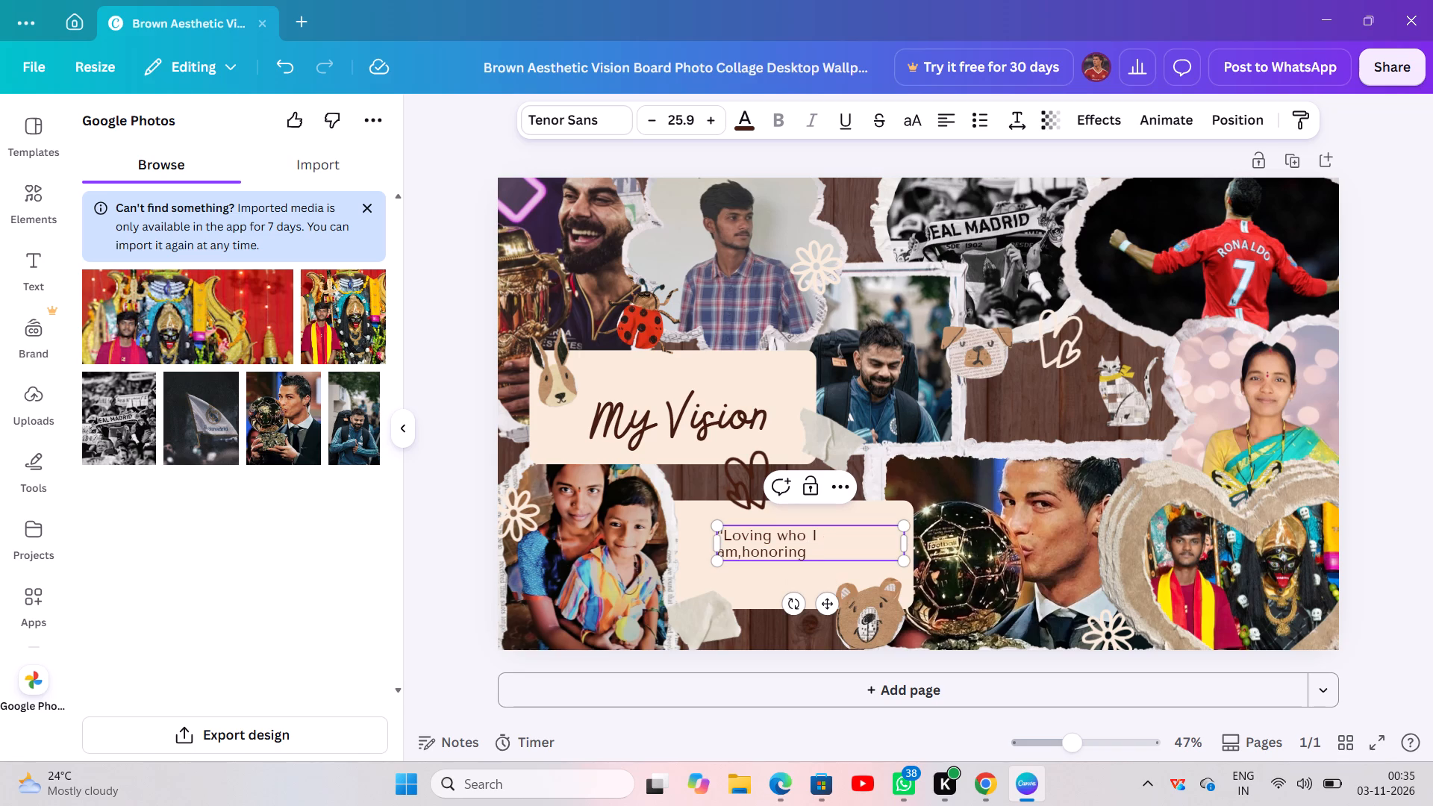
{"action": "key", "text": "space"}
{"action": "type", "text": "who raised me"}
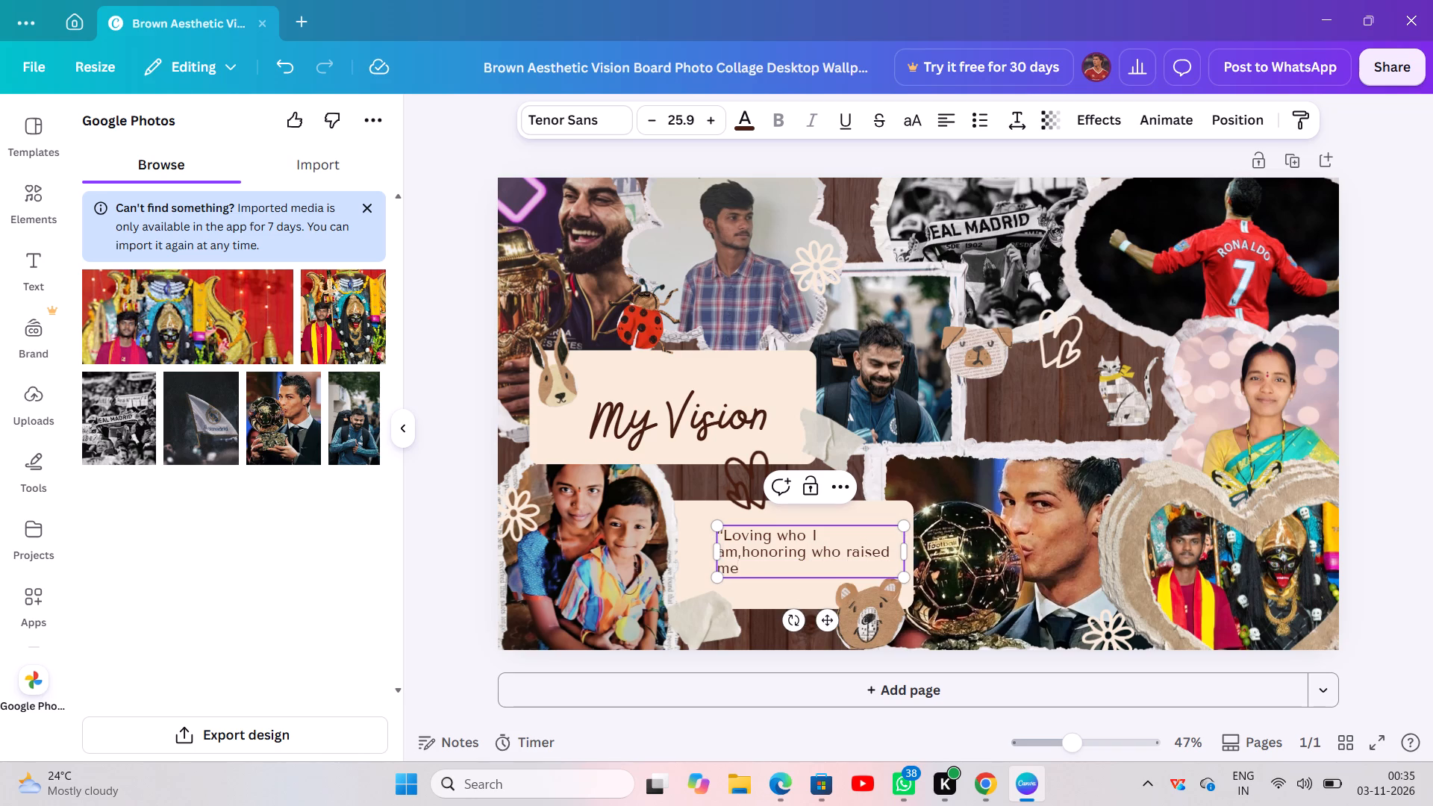
{"action": "key", "text": "comma"}
{"action": "type", "text": "and admirind"}
{"action": "key", "text": "BackSpace"}
{"action": "key", "text": "g"}
{"action": "key", "text": "space"}
{"action": "type", "text": "thi"}
{"action": "key", "text": "BackSpace"}
{"action": "key", "text": "o"}
{"action": "type", "text": "se"}
{"action": "key", "text": "space"}
{"action": "key", "text": "w"}
{"action": "type", "text": "ho in"}
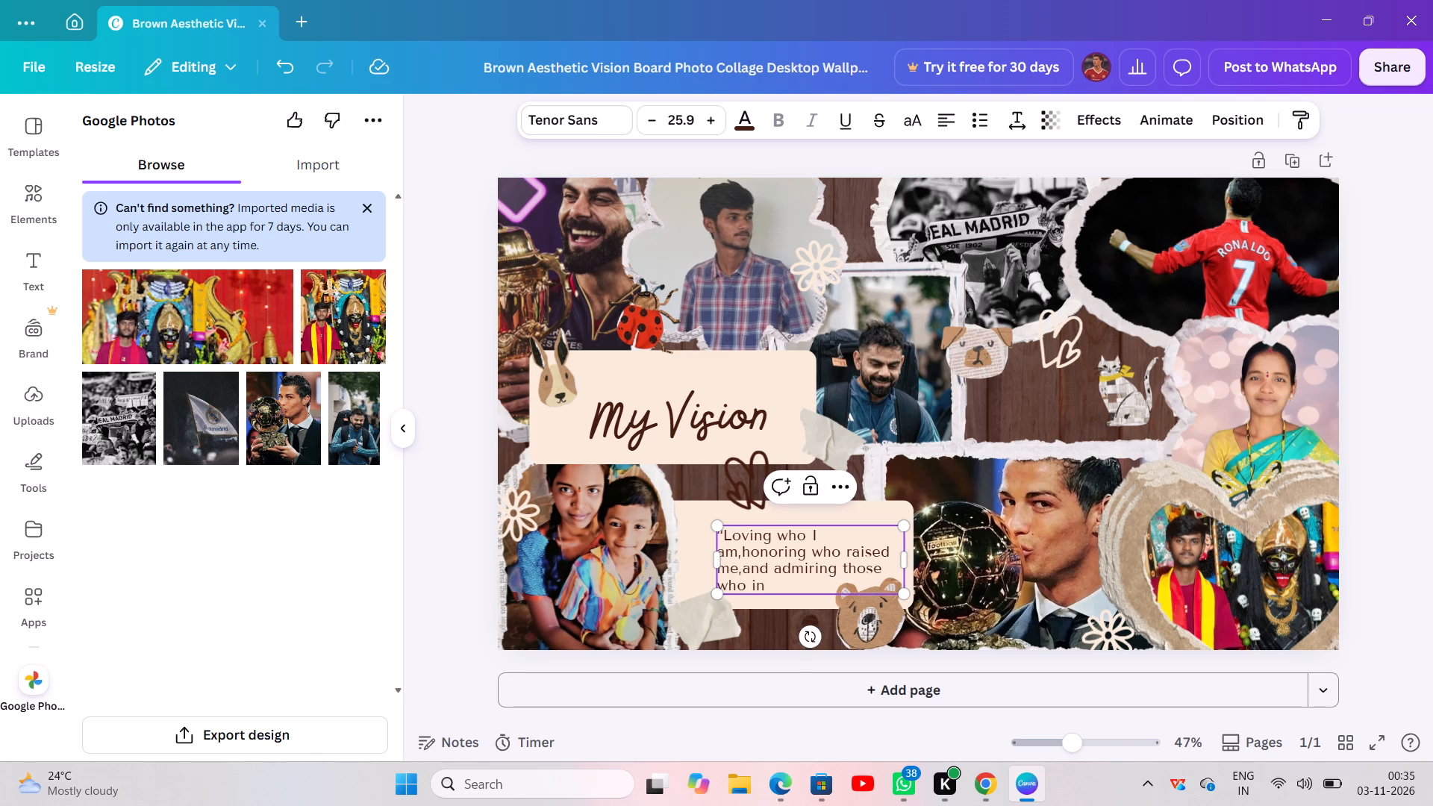
{"action": "type", "text": "spired me"}
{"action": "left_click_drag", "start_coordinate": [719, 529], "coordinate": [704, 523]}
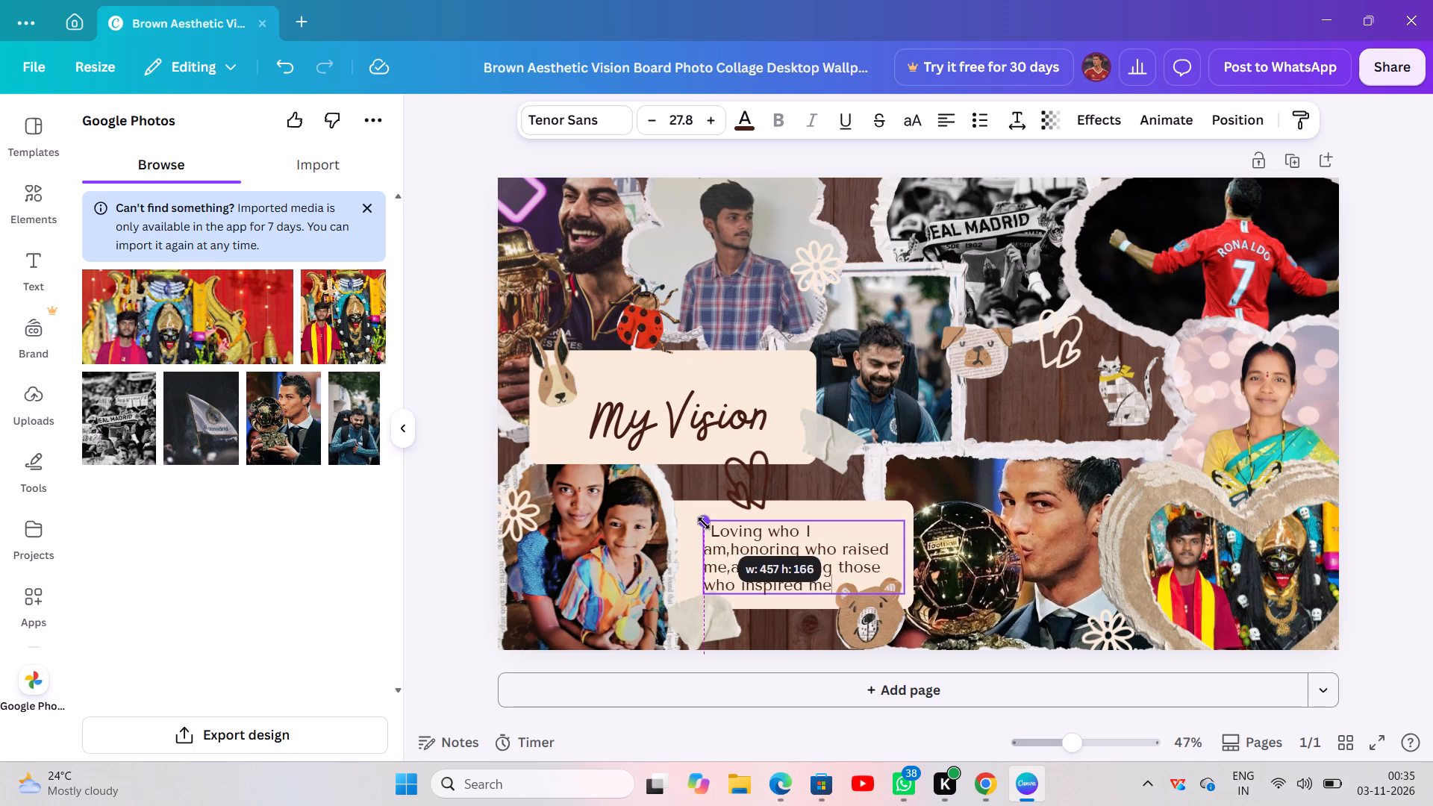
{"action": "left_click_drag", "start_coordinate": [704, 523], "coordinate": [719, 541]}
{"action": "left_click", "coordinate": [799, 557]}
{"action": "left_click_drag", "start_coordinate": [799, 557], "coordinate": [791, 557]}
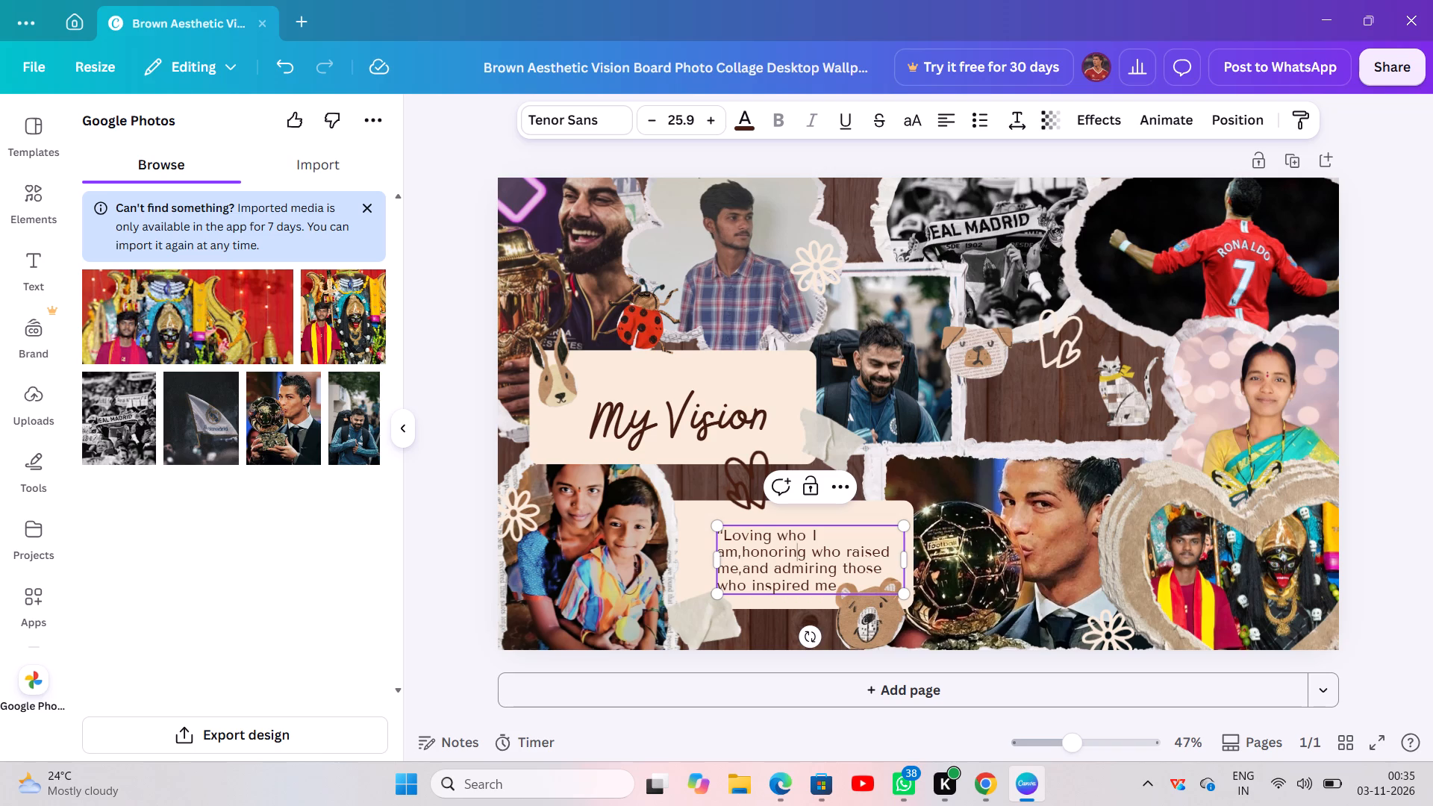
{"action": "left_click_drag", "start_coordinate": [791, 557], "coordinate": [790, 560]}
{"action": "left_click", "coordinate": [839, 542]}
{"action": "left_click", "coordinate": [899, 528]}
Move the quote text slightly up towards the top edge of the lower beige card.
{"action": "left_click_drag", "start_coordinate": [806, 524], "coordinate": [806, 510]}
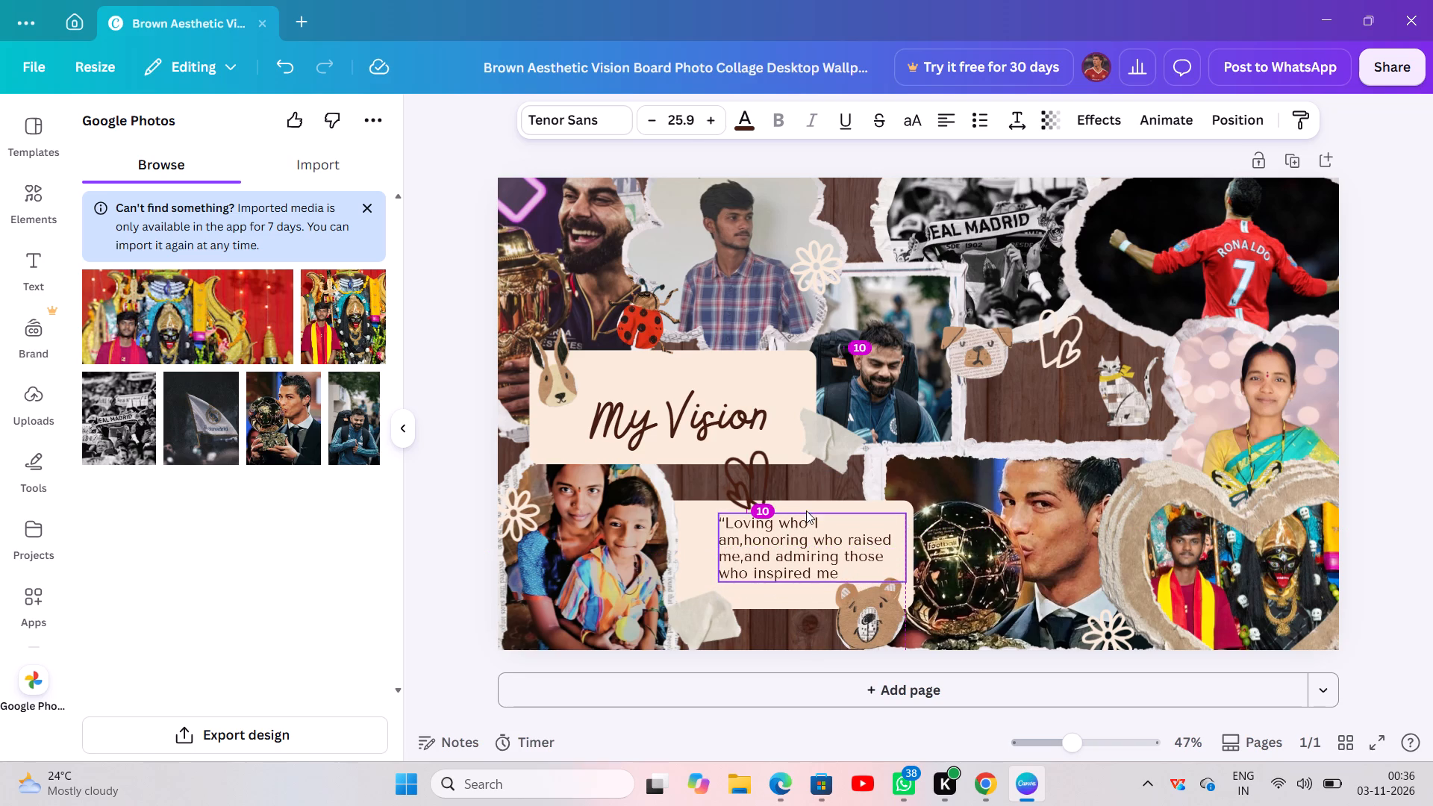
{"action": "left_click_drag", "start_coordinate": [806, 510], "coordinate": [804, 508]}
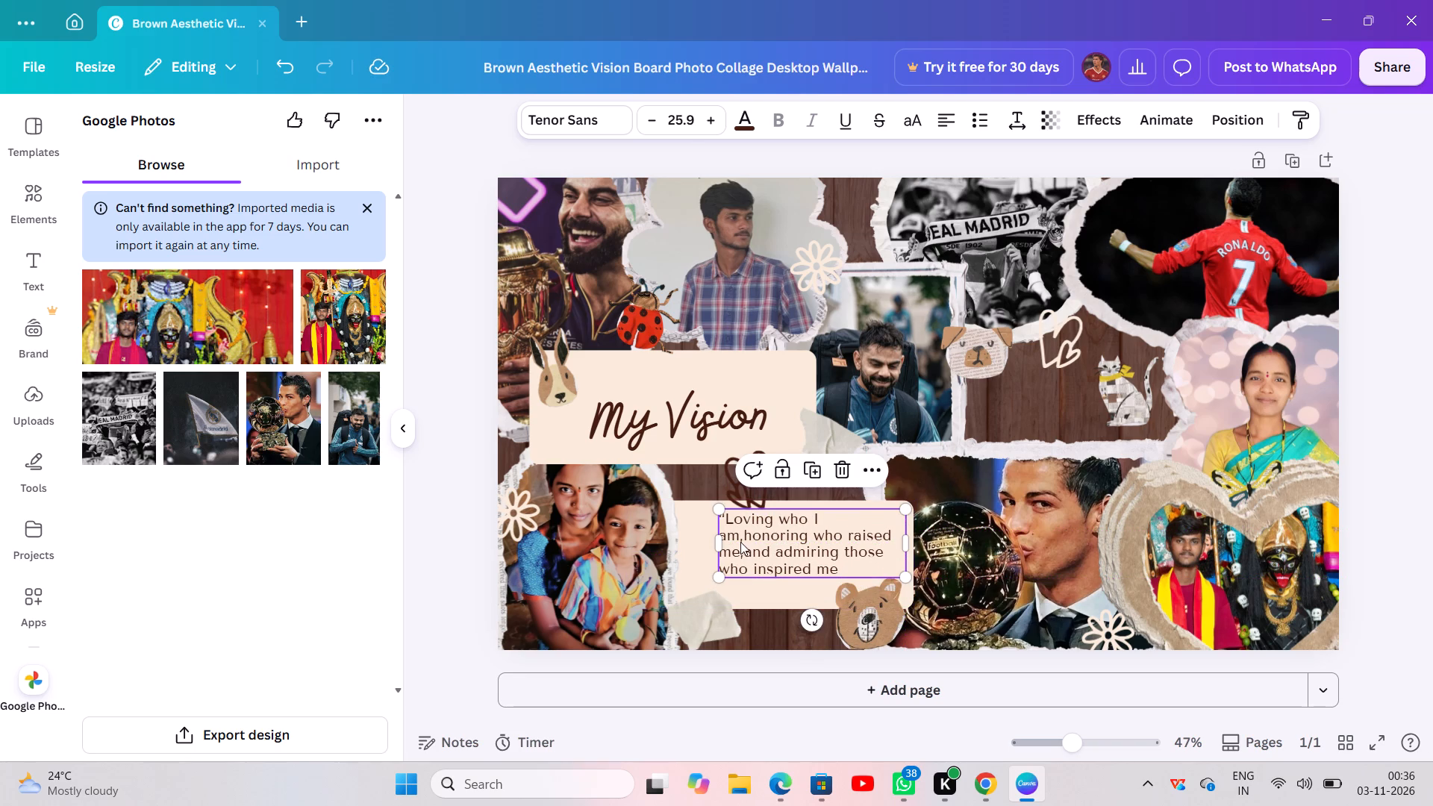
Widen the quote's text box to about 491 by extending its left edge across the beige card, keeping the font size.
{"action": "left_click_drag", "start_coordinate": [716, 545], "coordinate": [705, 547]}
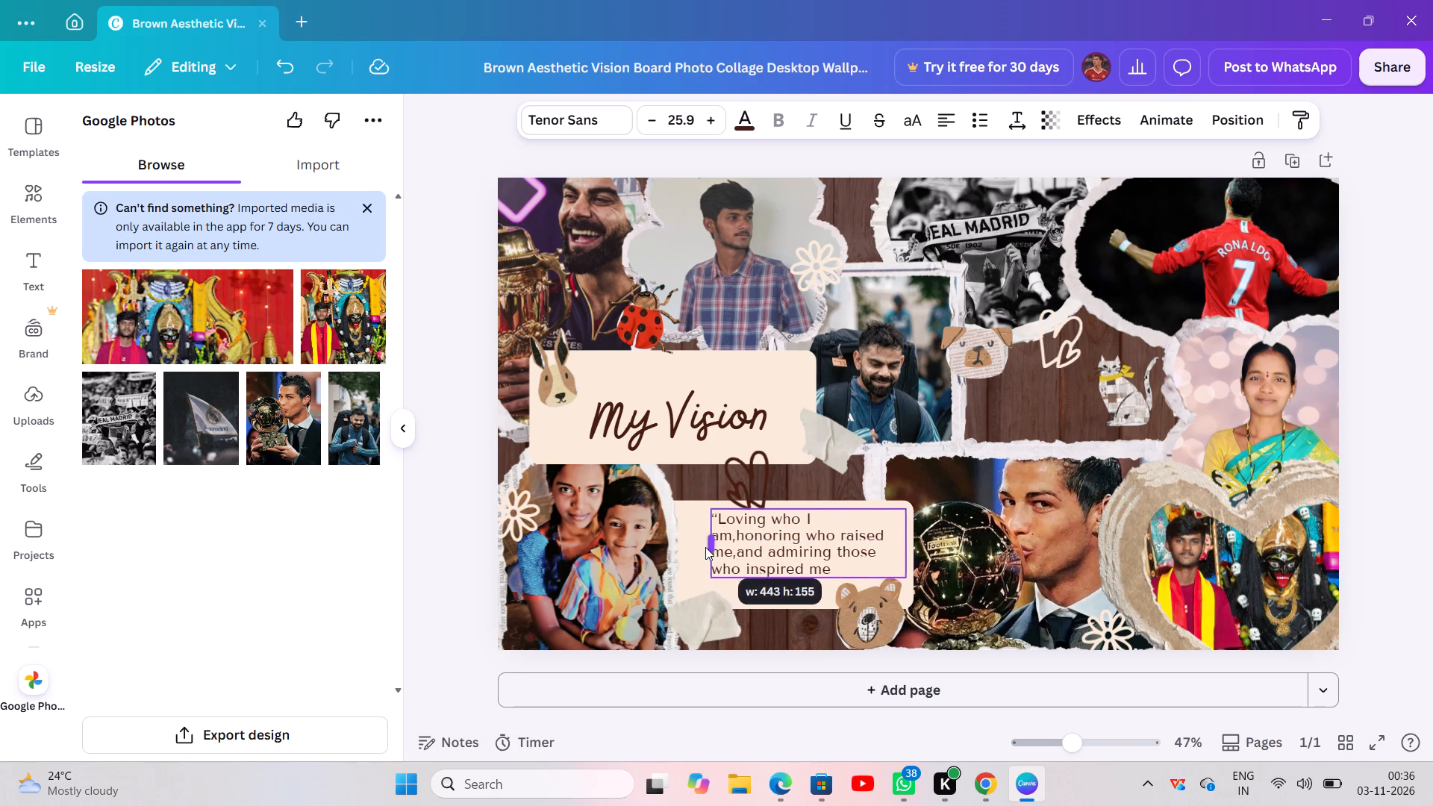
{"action": "left_click_drag", "start_coordinate": [705, 547], "coordinate": [690, 552]}
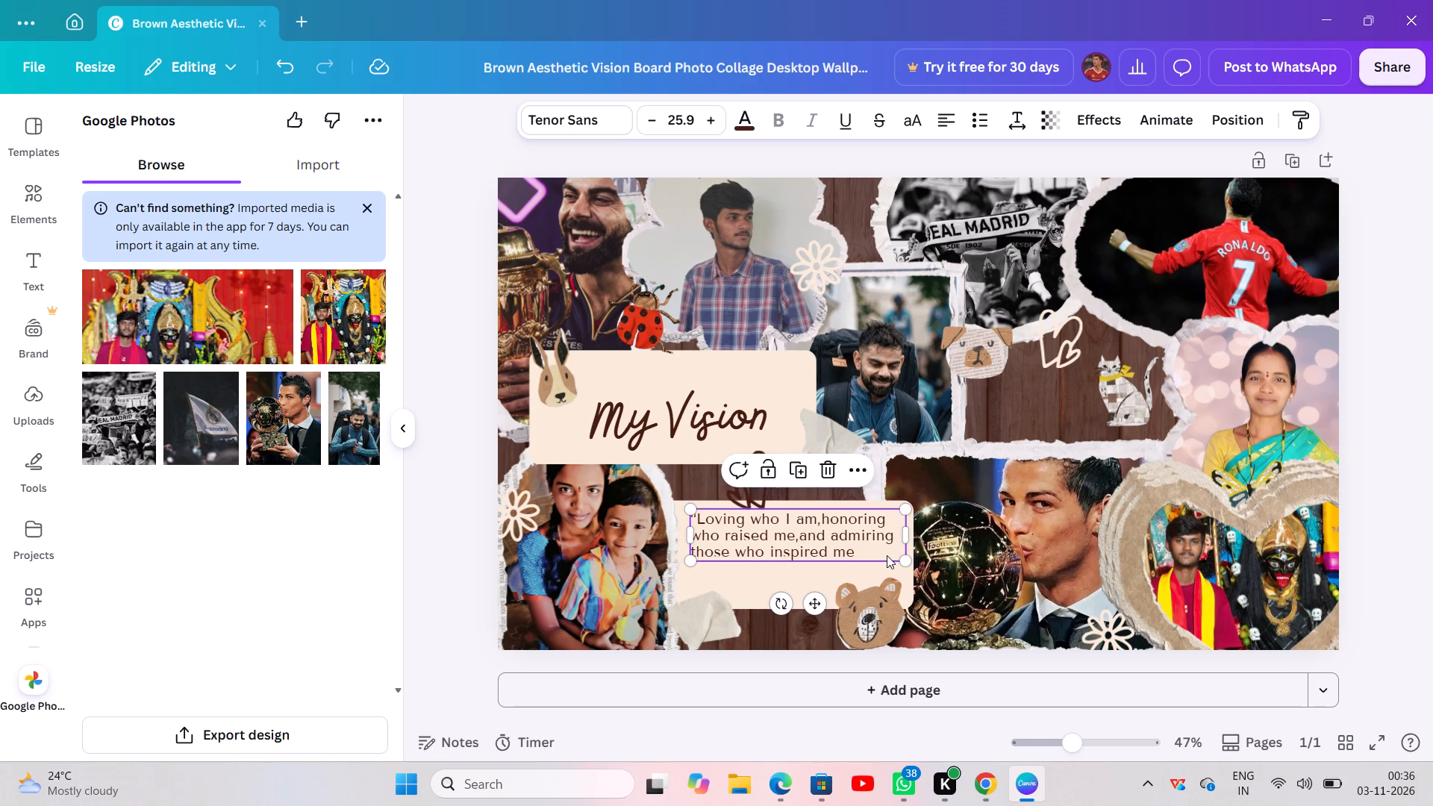
{"action": "left_click_drag", "start_coordinate": [902, 557], "coordinate": [902, 566]}
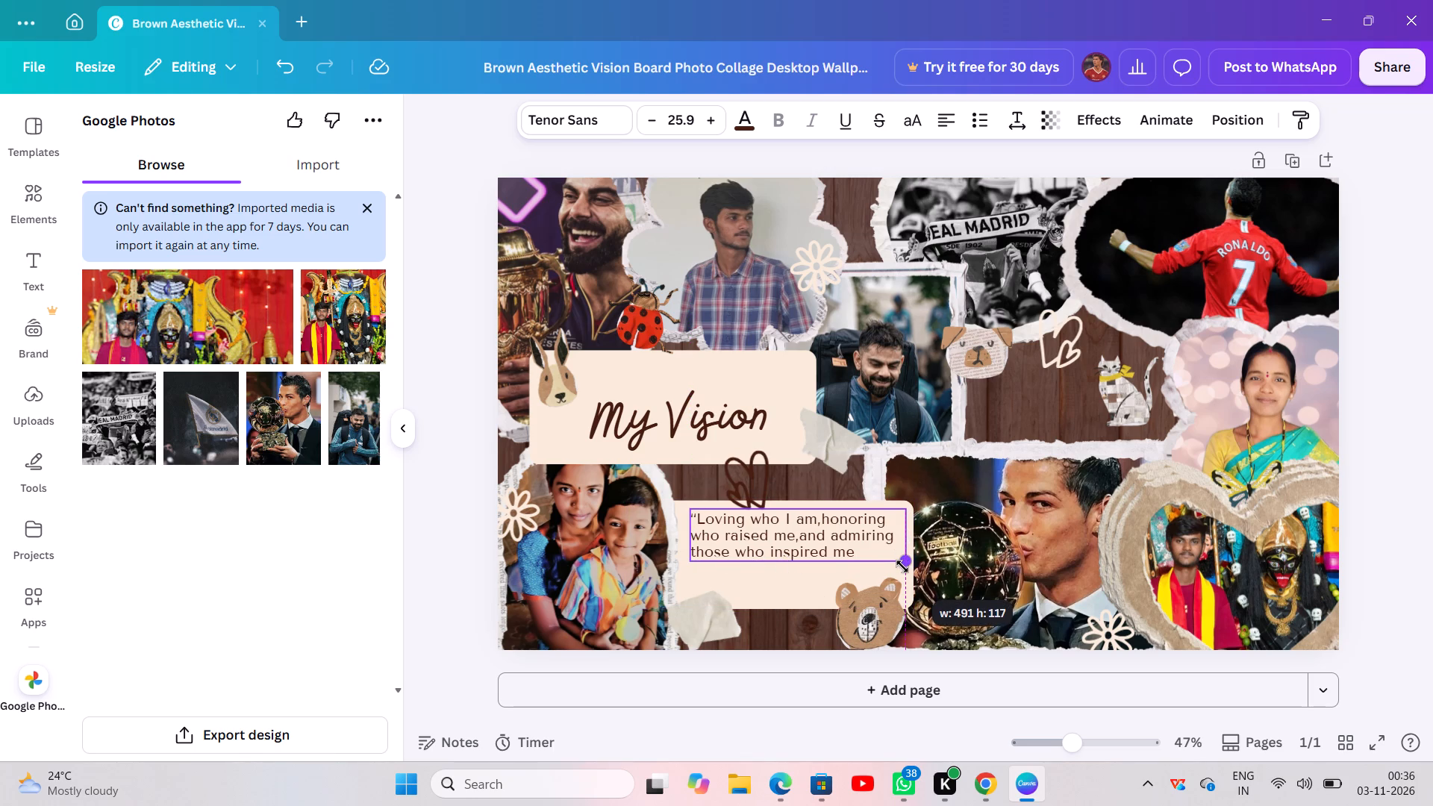
{"action": "left_click_drag", "start_coordinate": [902, 566], "coordinate": [899, 569]}
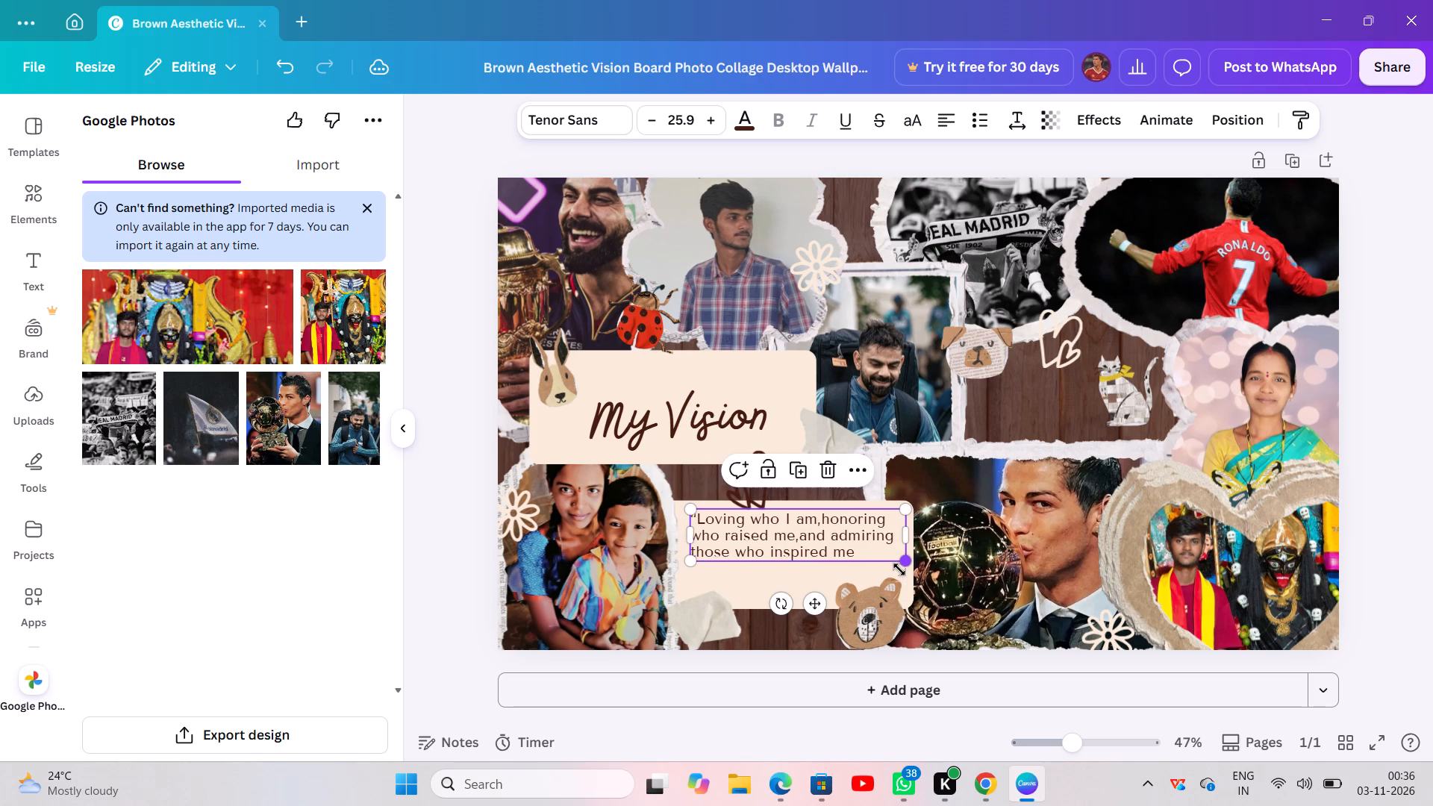
Lock the quote text on the lower beige card.
{"action": "left_click", "coordinate": [366, 565]}
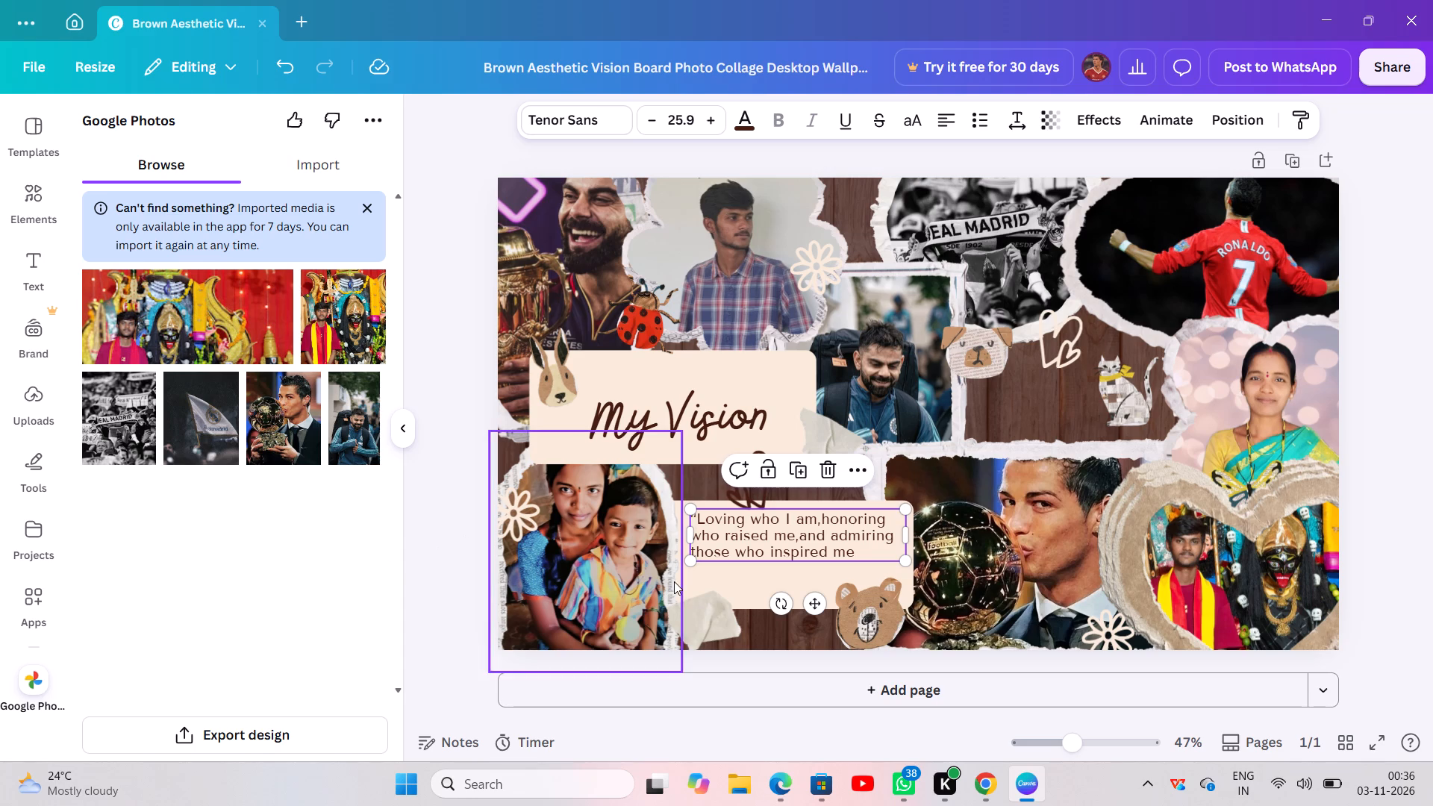
{"action": "left_click", "coordinate": [769, 469]}
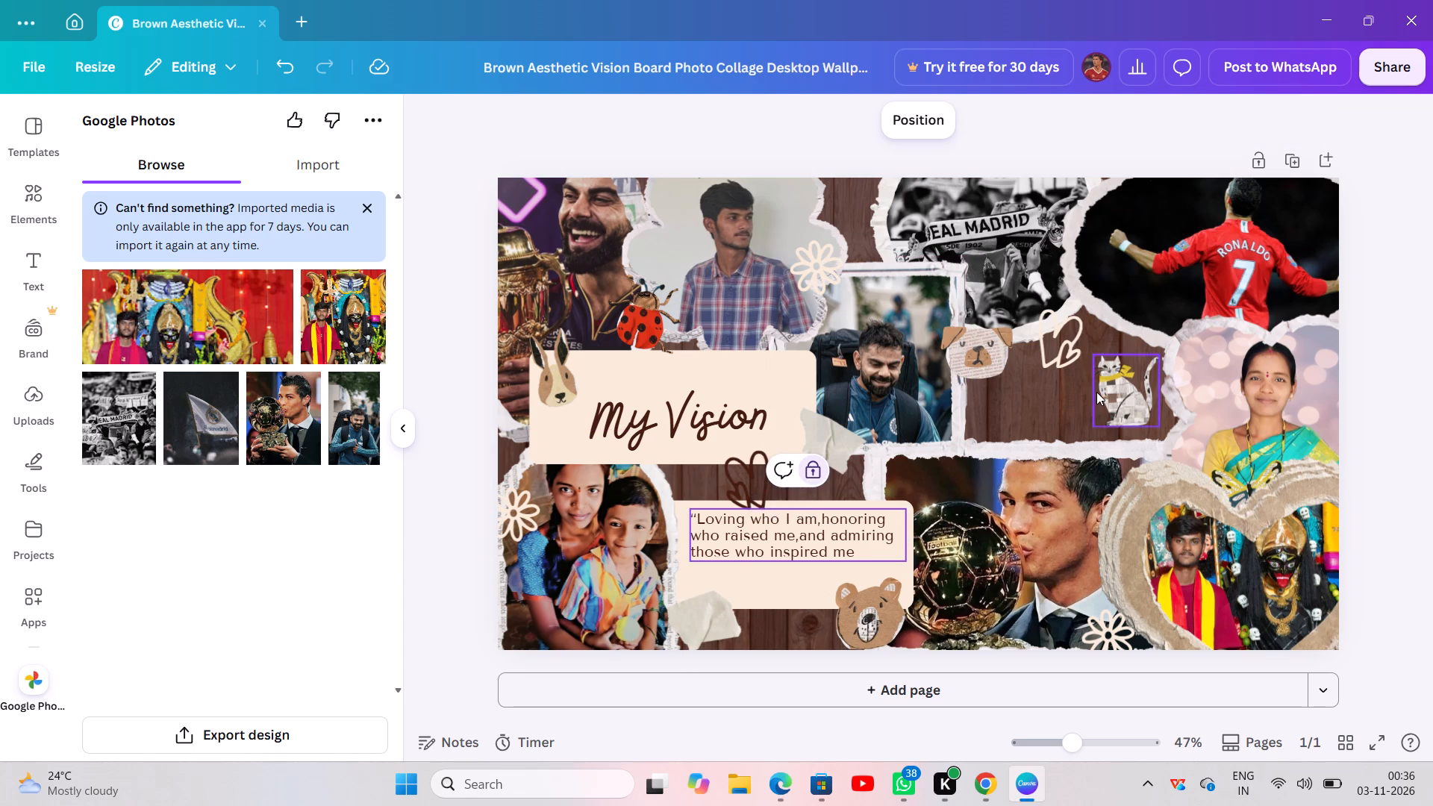
Download the finished "My Vision" collage as a PNG.
{"action": "left_click", "coordinate": [1066, 396]}
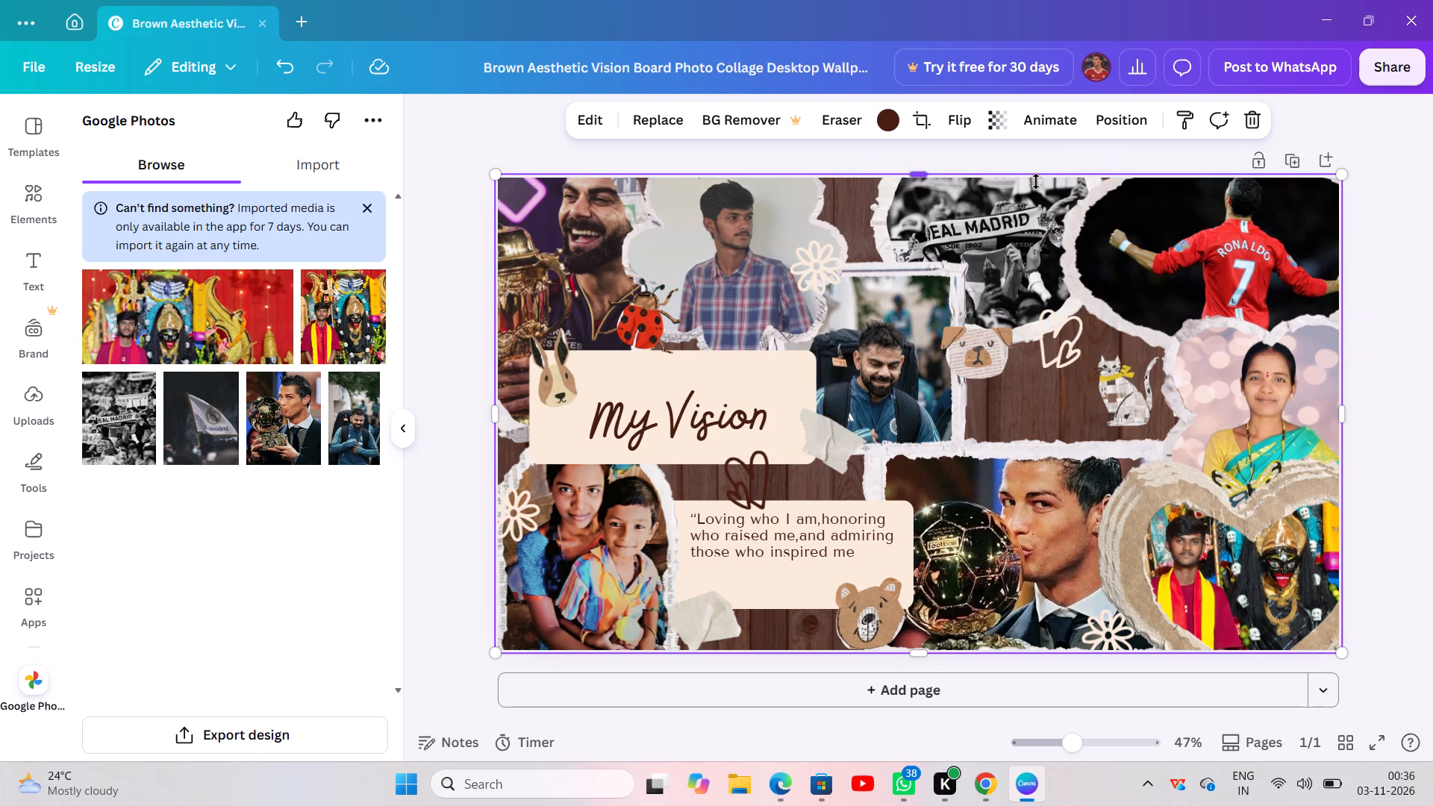
{"action": "left_click", "coordinate": [1384, 56]}
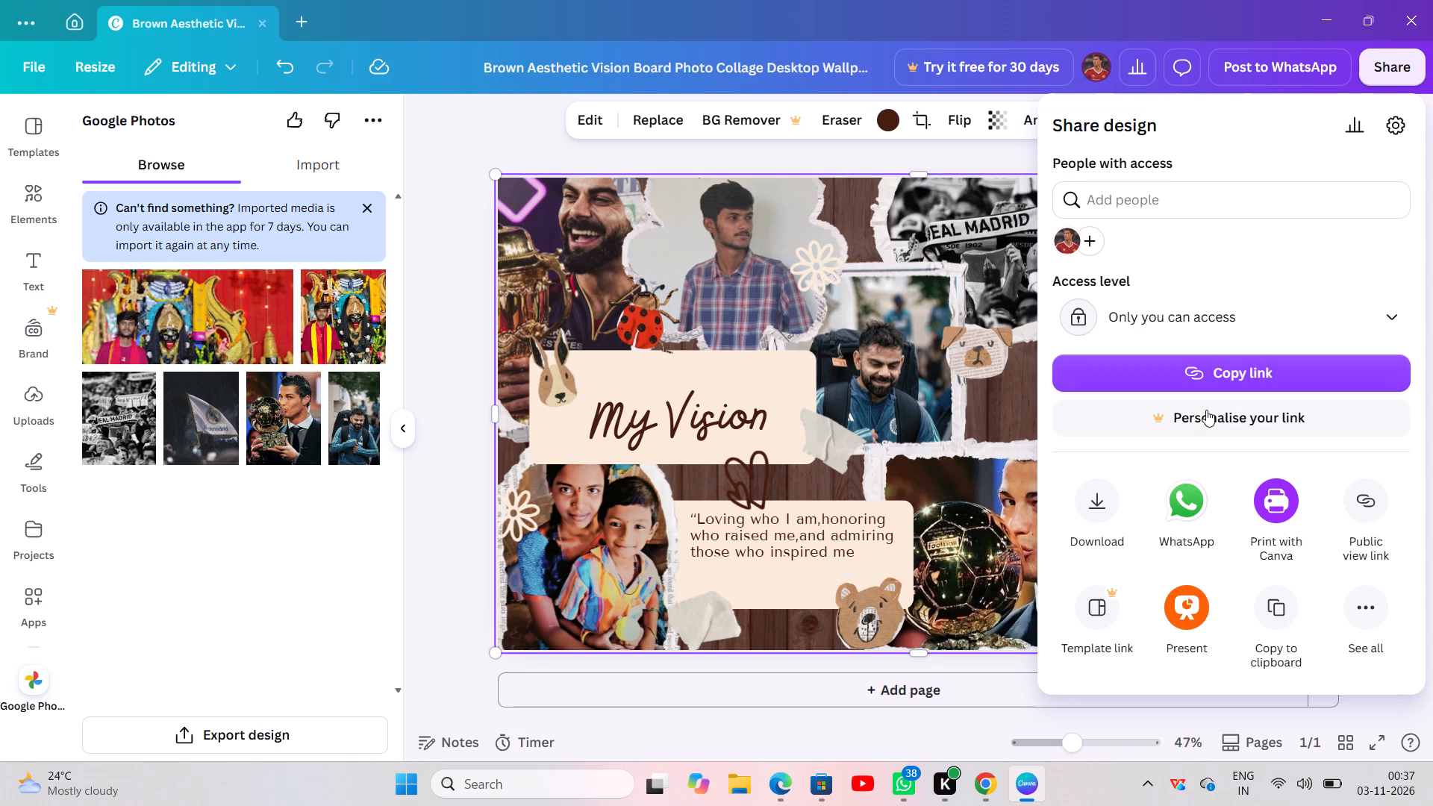
{"action": "left_click", "coordinate": [1095, 502]}
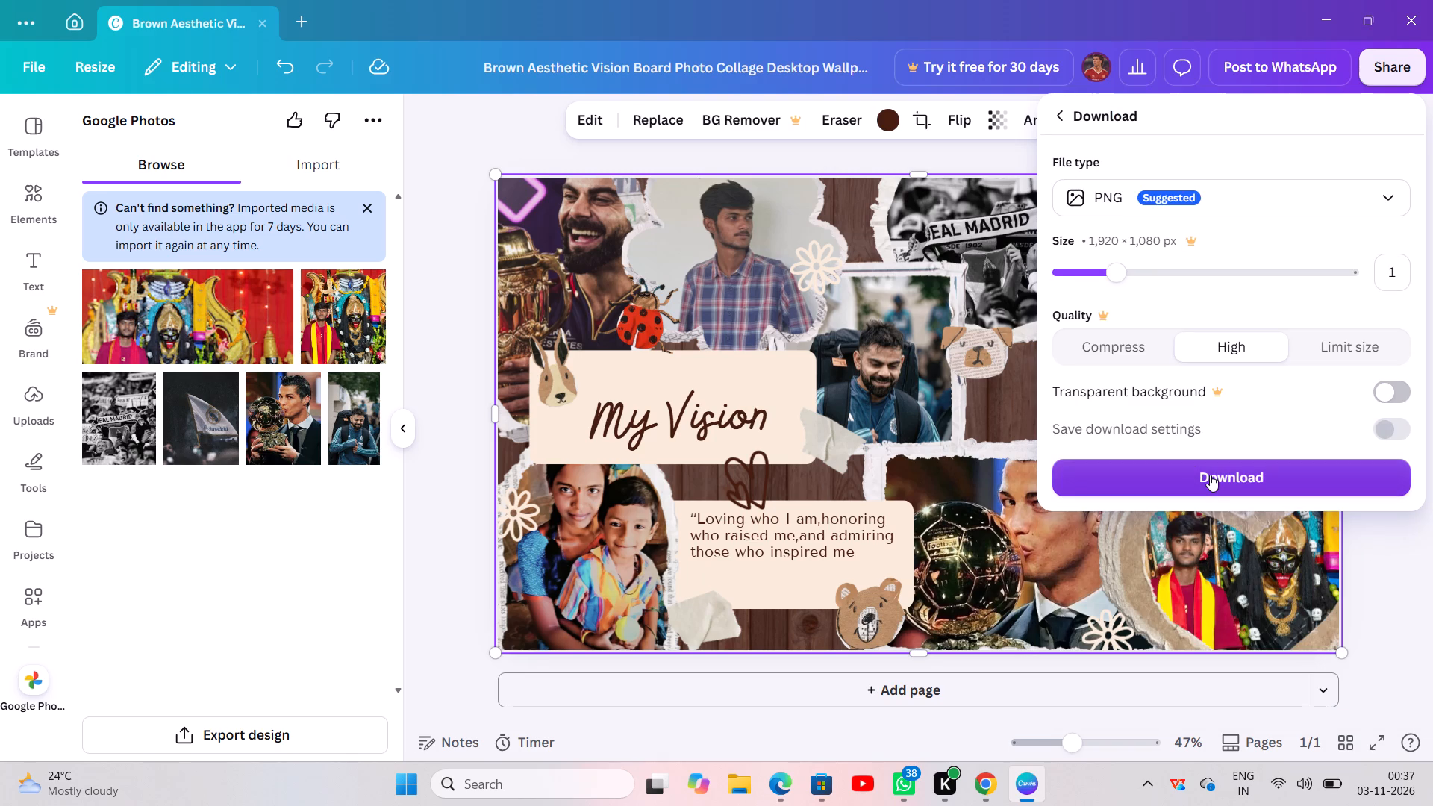
{"action": "left_click", "coordinate": [1393, 193]}
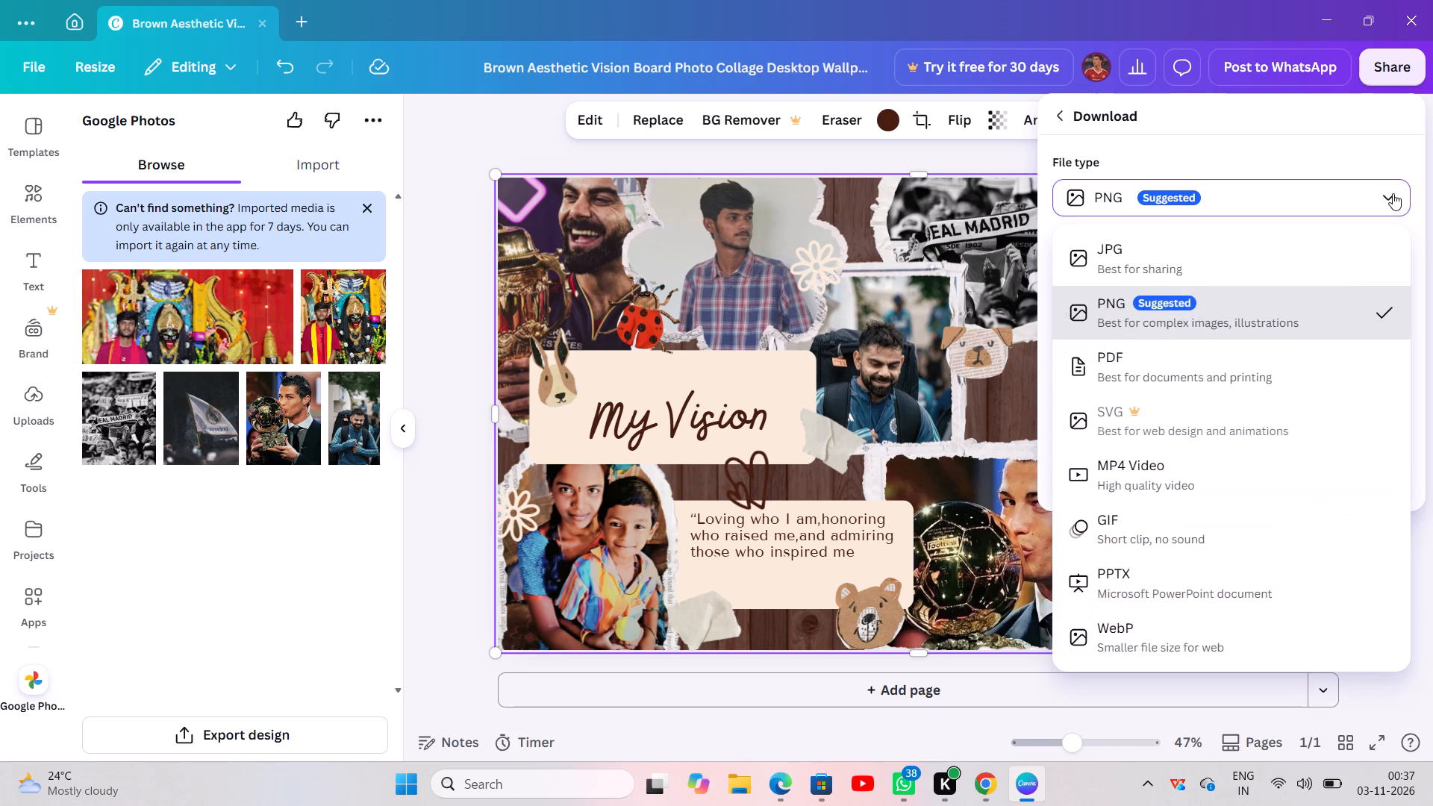
{"action": "left_click", "coordinate": [1393, 193]}
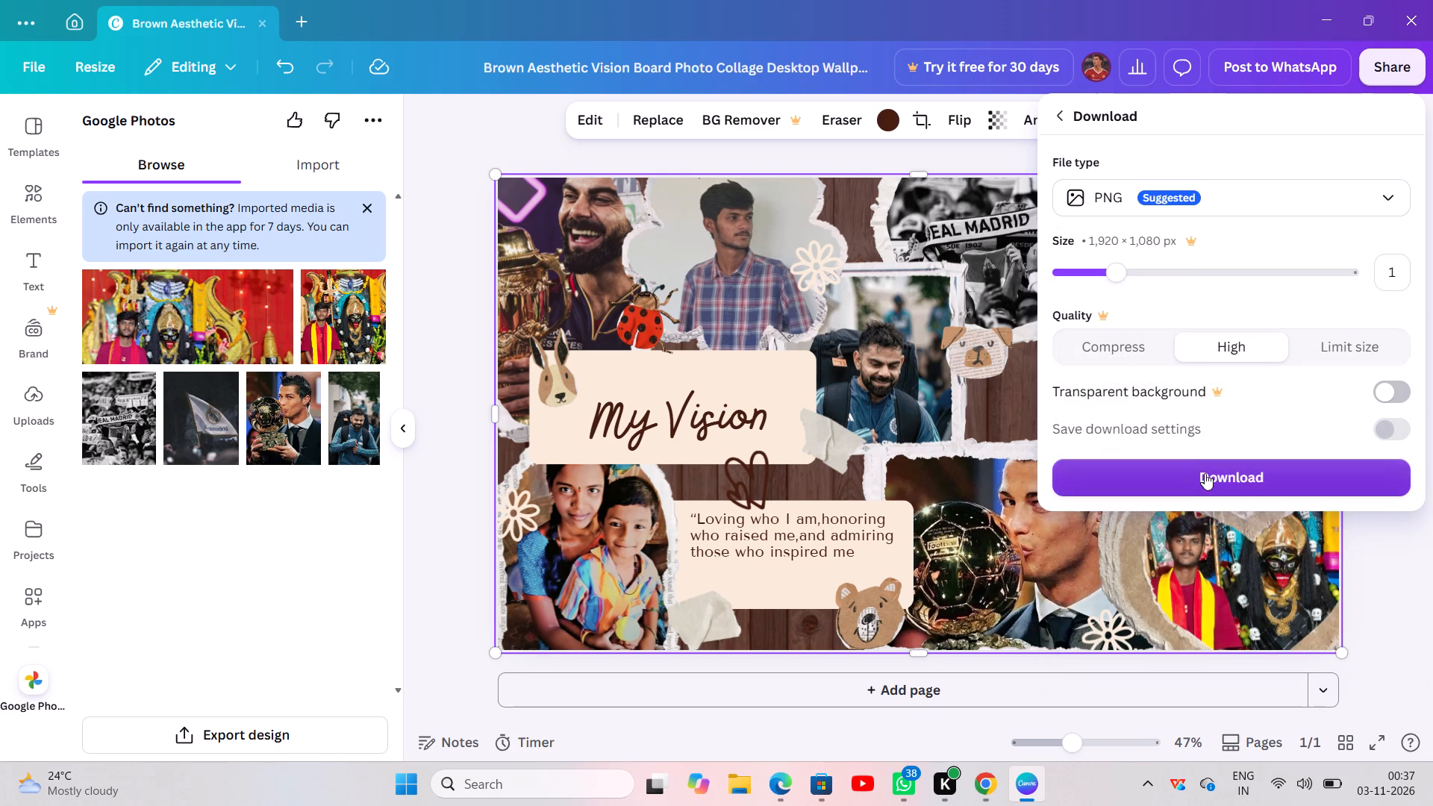
{"action": "left_click", "coordinate": [1205, 473]}
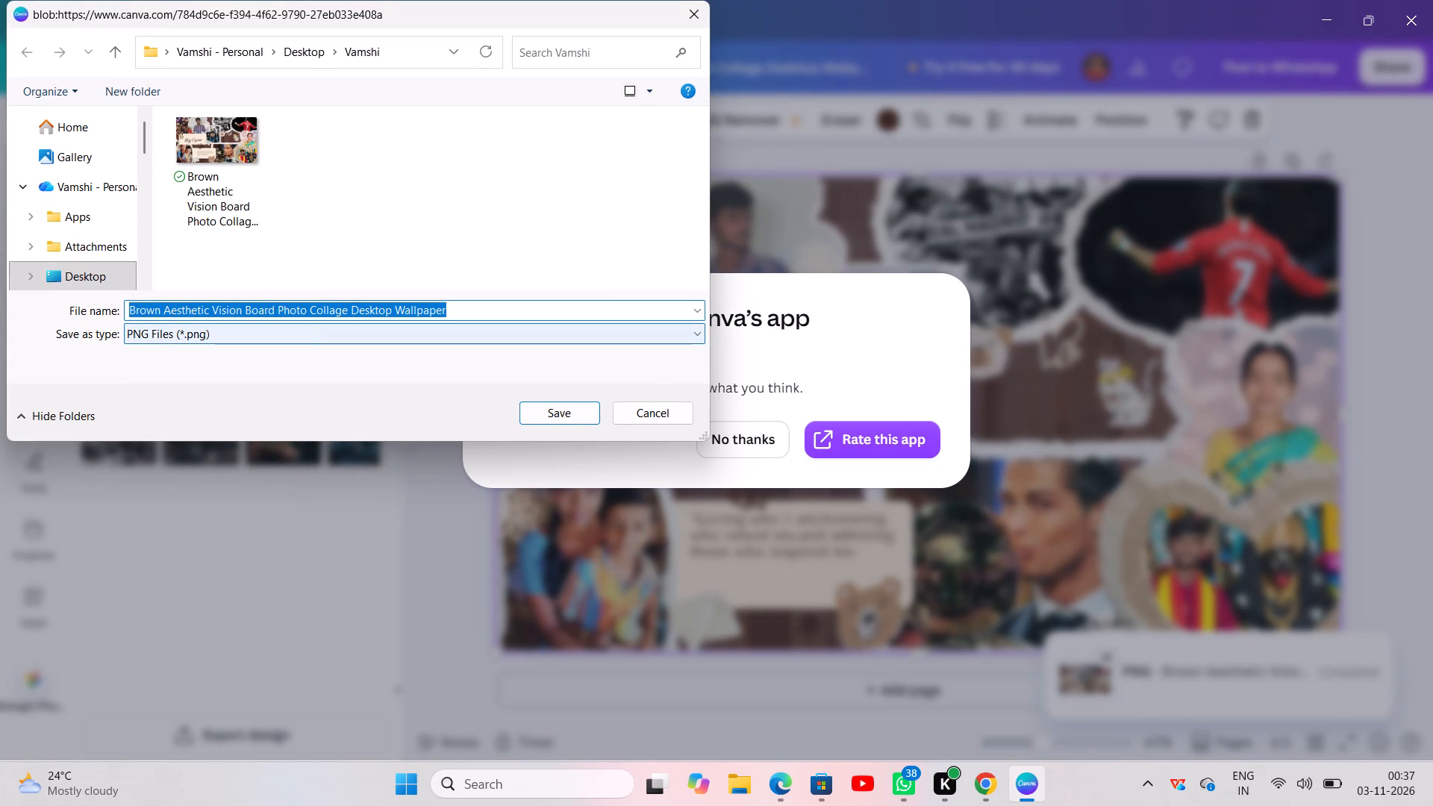
Save the PNG as "Brown Aesthetic Vision Board Photo Collage Desktop Wallpaper" in the Desktop's Vamshi folder, replacing the existing file, and dismiss the rating request.
{"action": "left_click", "coordinate": [28, 274]}
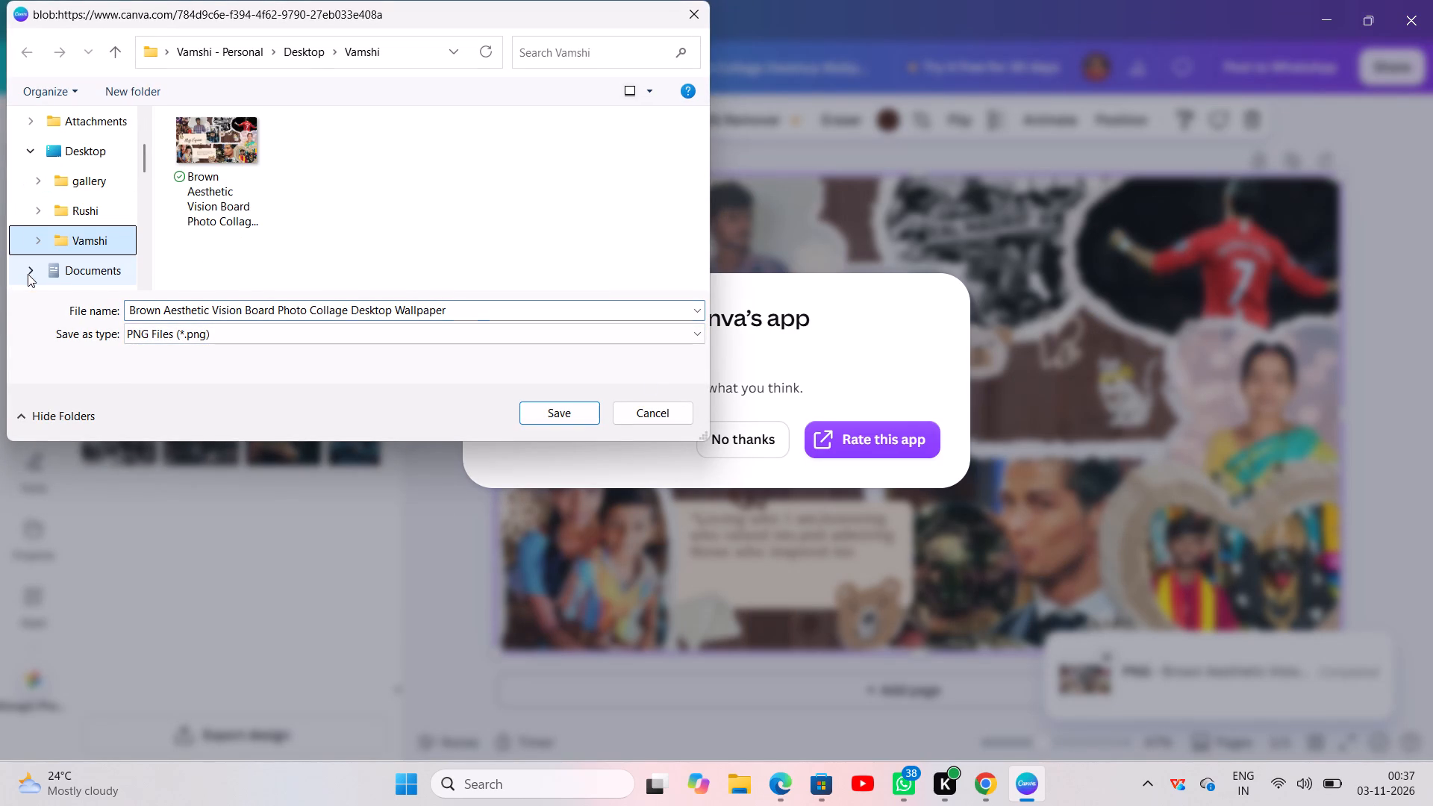
{"action": "left_click", "coordinate": [43, 240]}
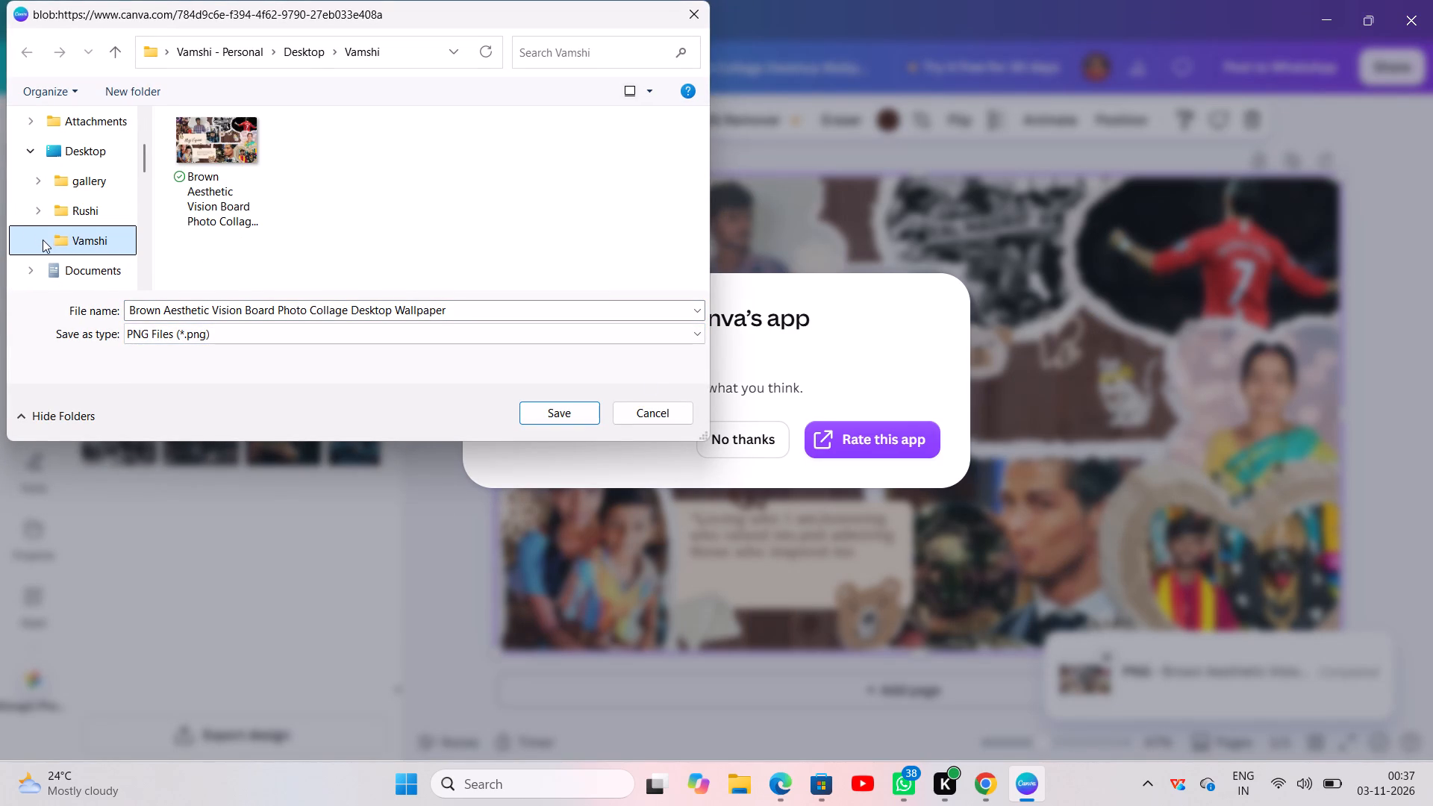
{"action": "left_click", "coordinate": [547, 413]}
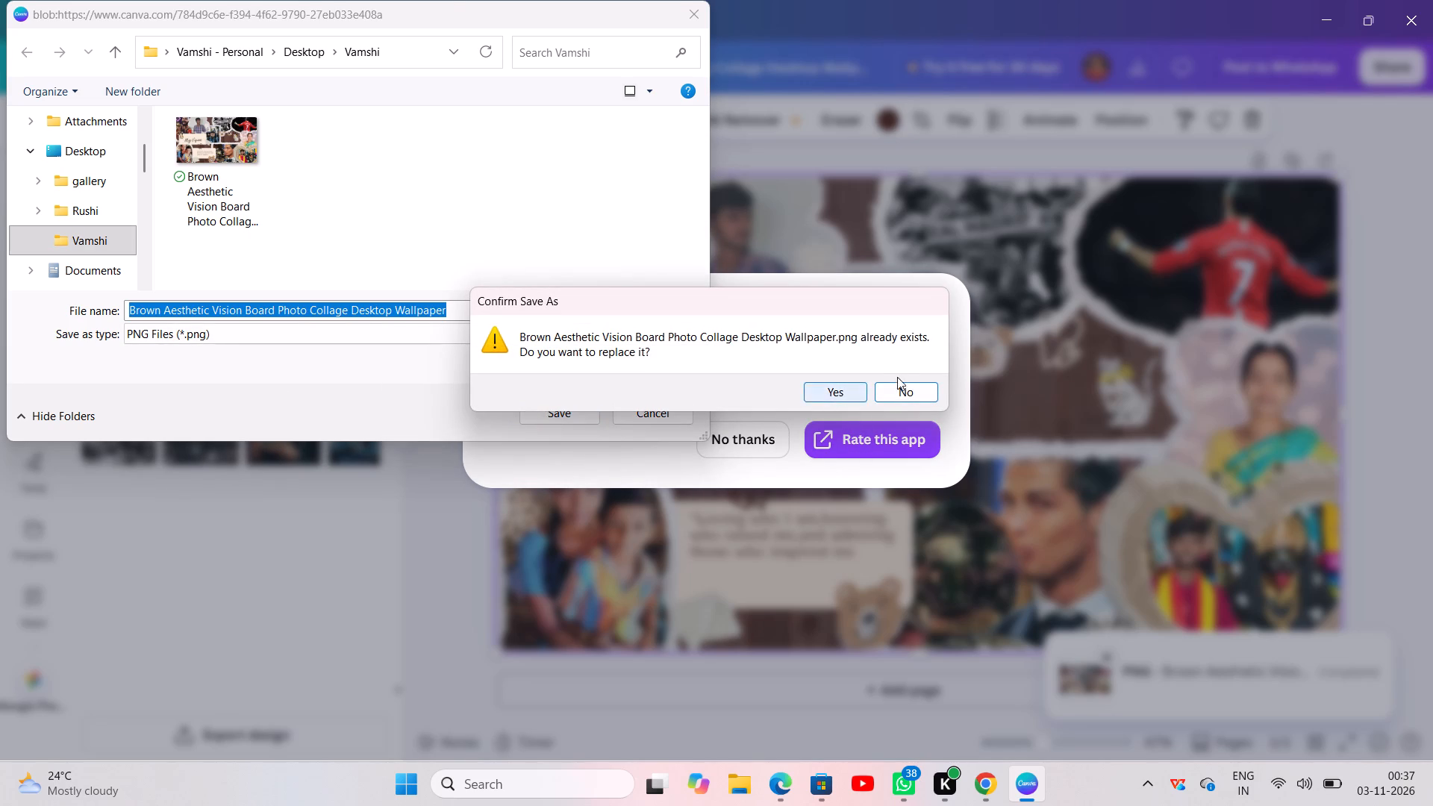
{"action": "left_click", "coordinate": [918, 393]}
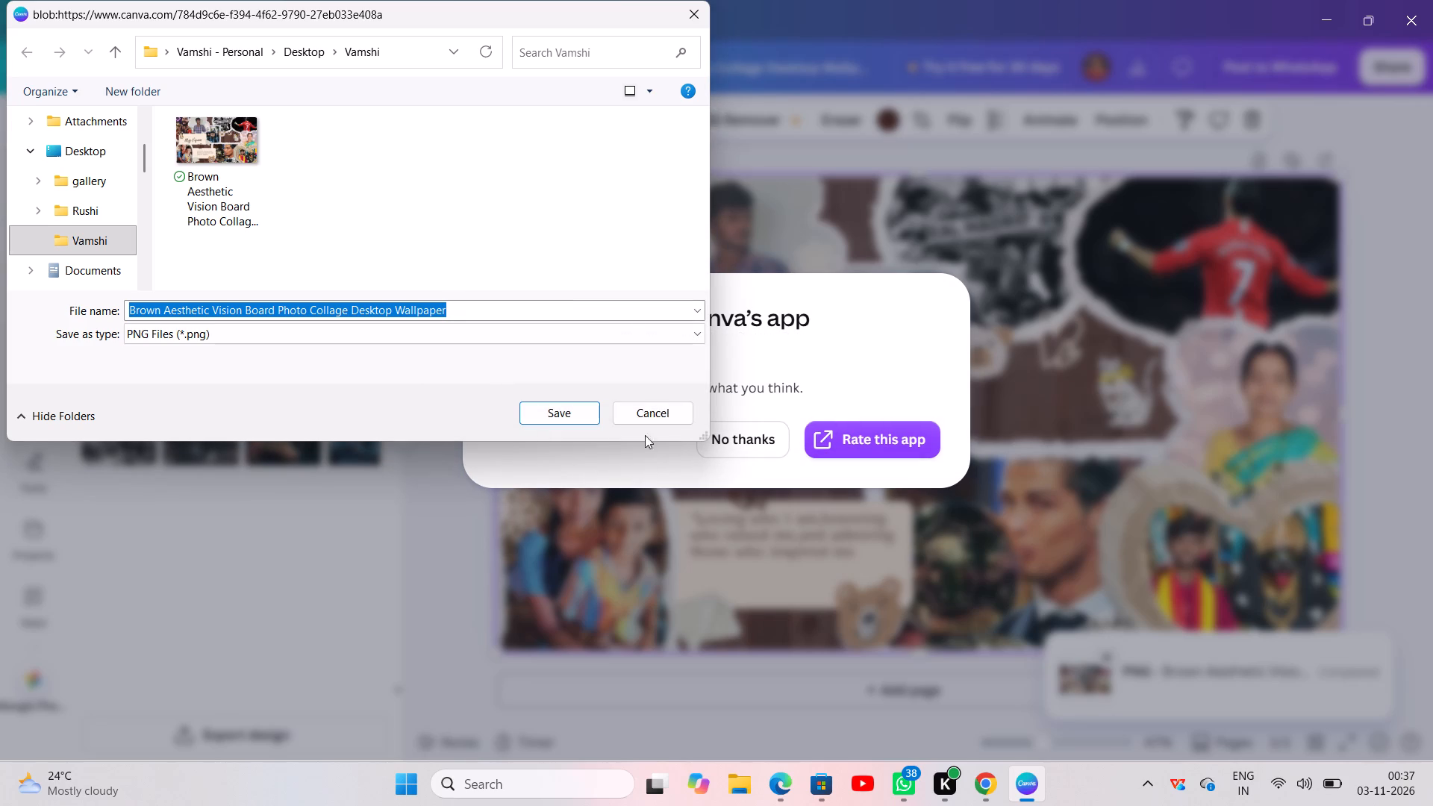
{"action": "left_click", "coordinate": [555, 404]}
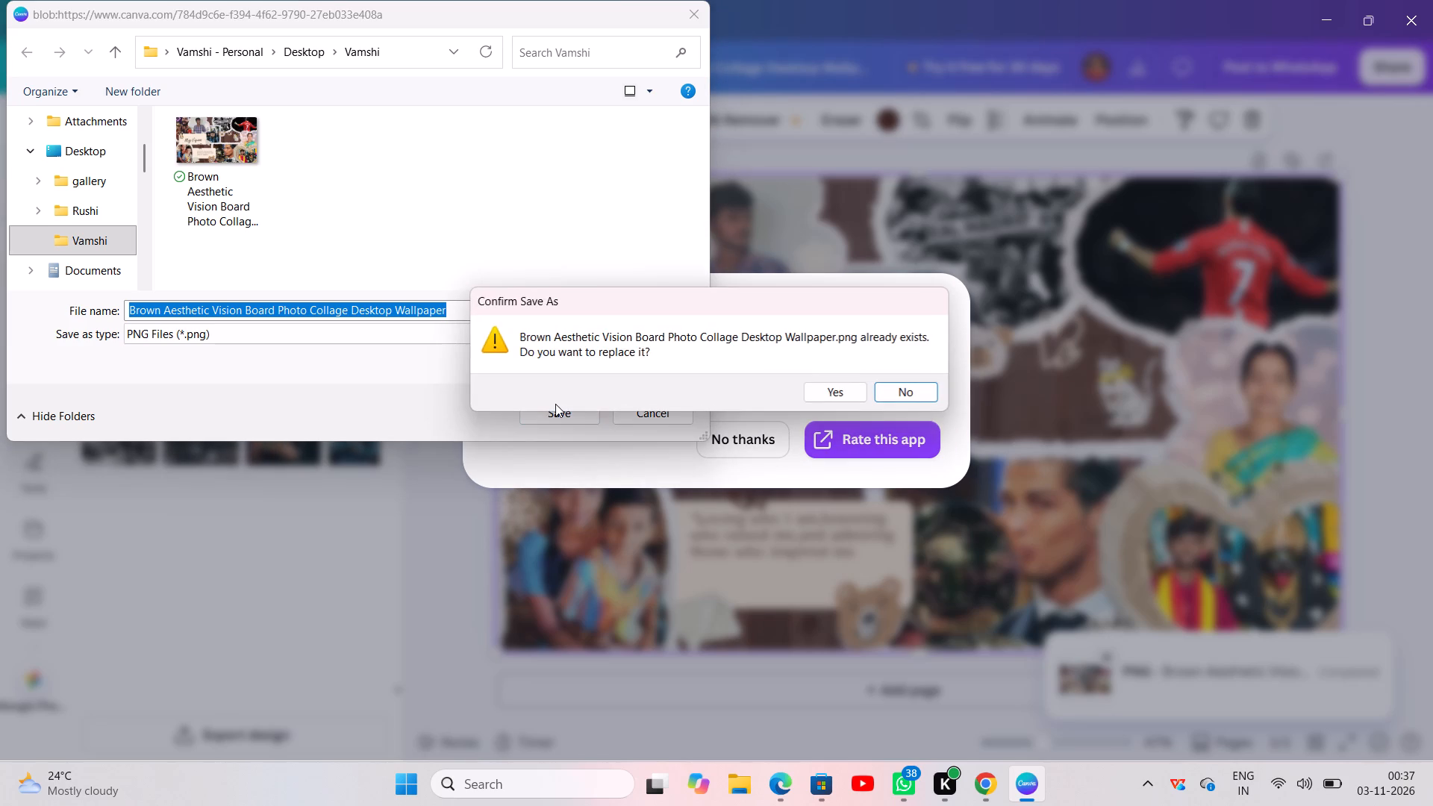
{"action": "left_click", "coordinate": [830, 389]}
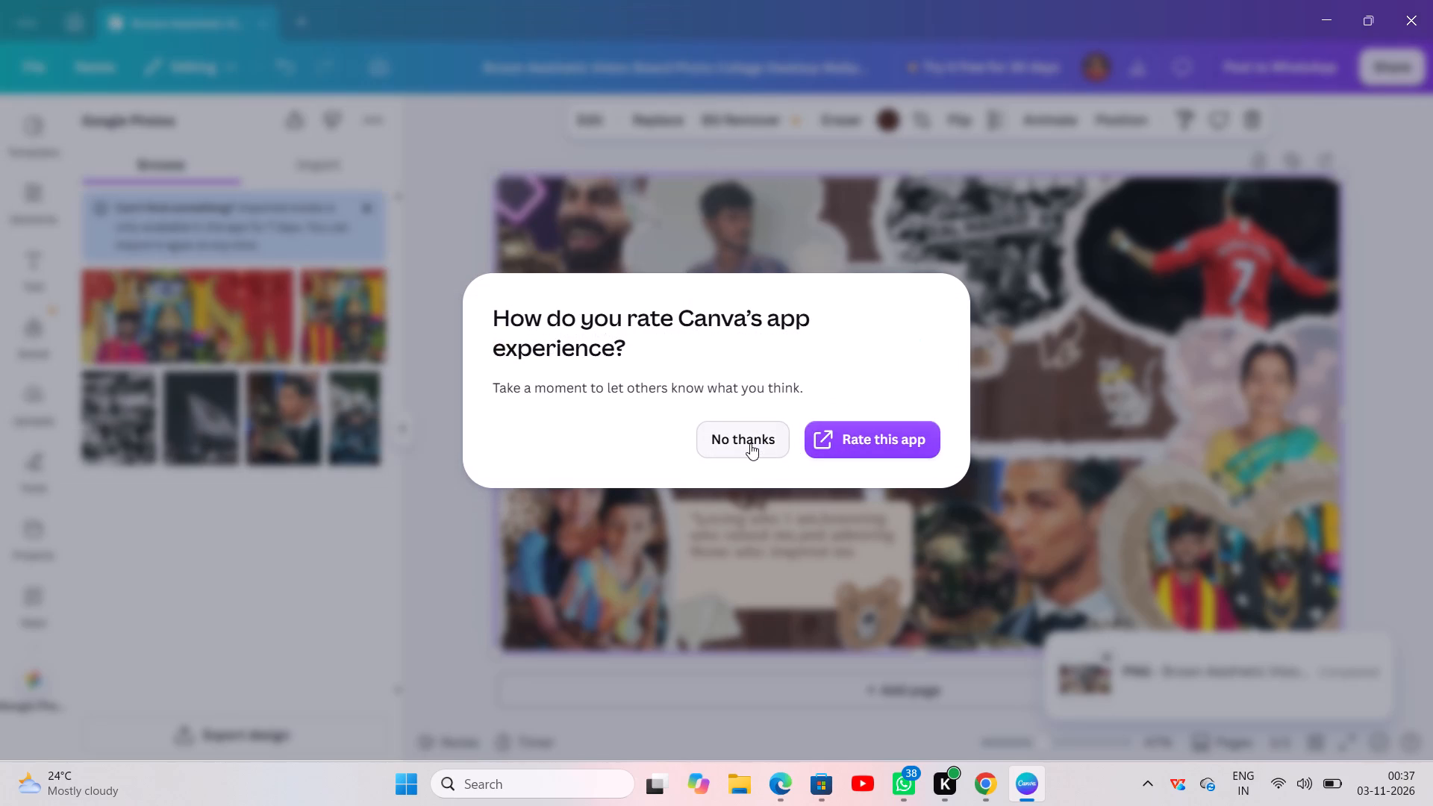
{"action": "left_click", "coordinate": [750, 443]}
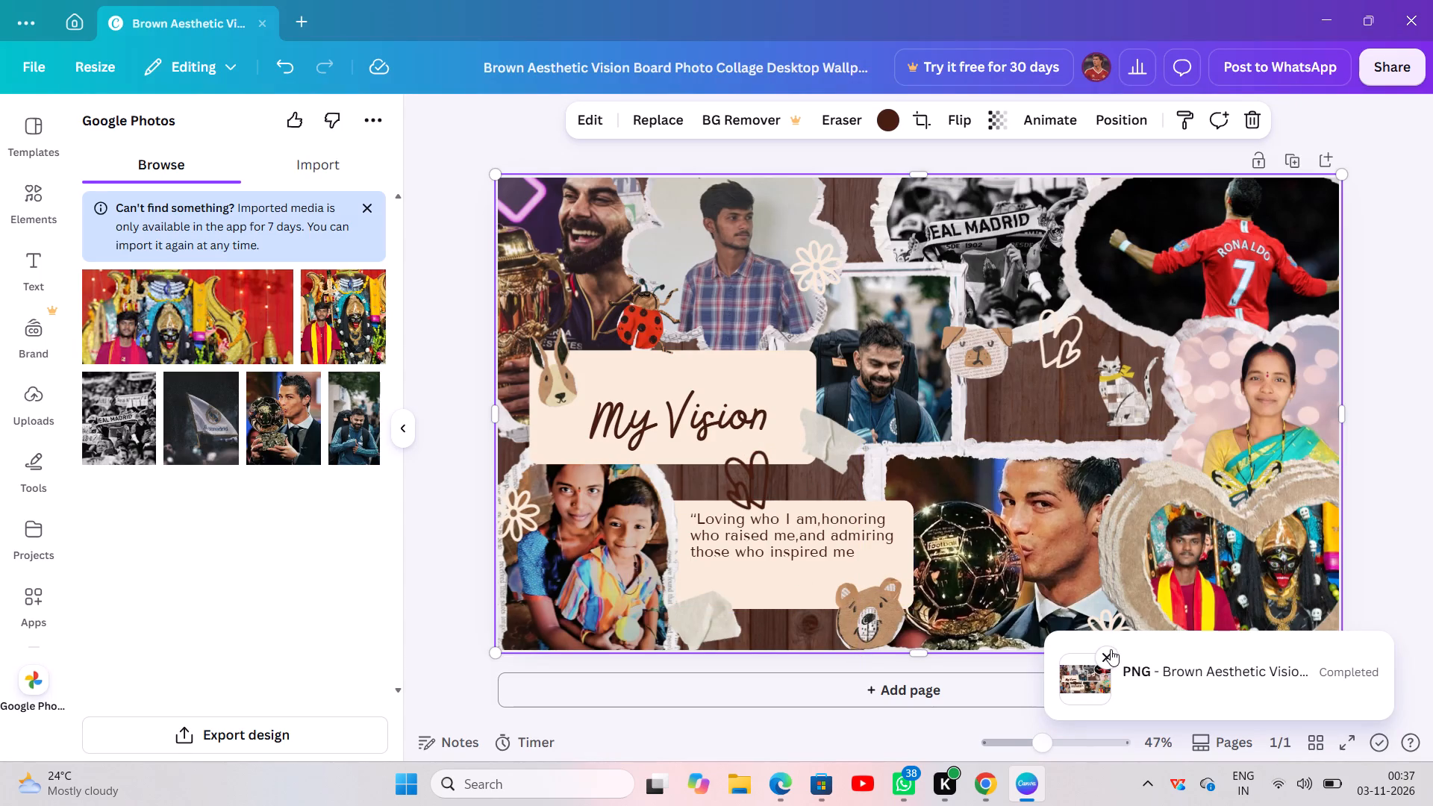
{"action": "left_click", "coordinate": [1110, 649]}
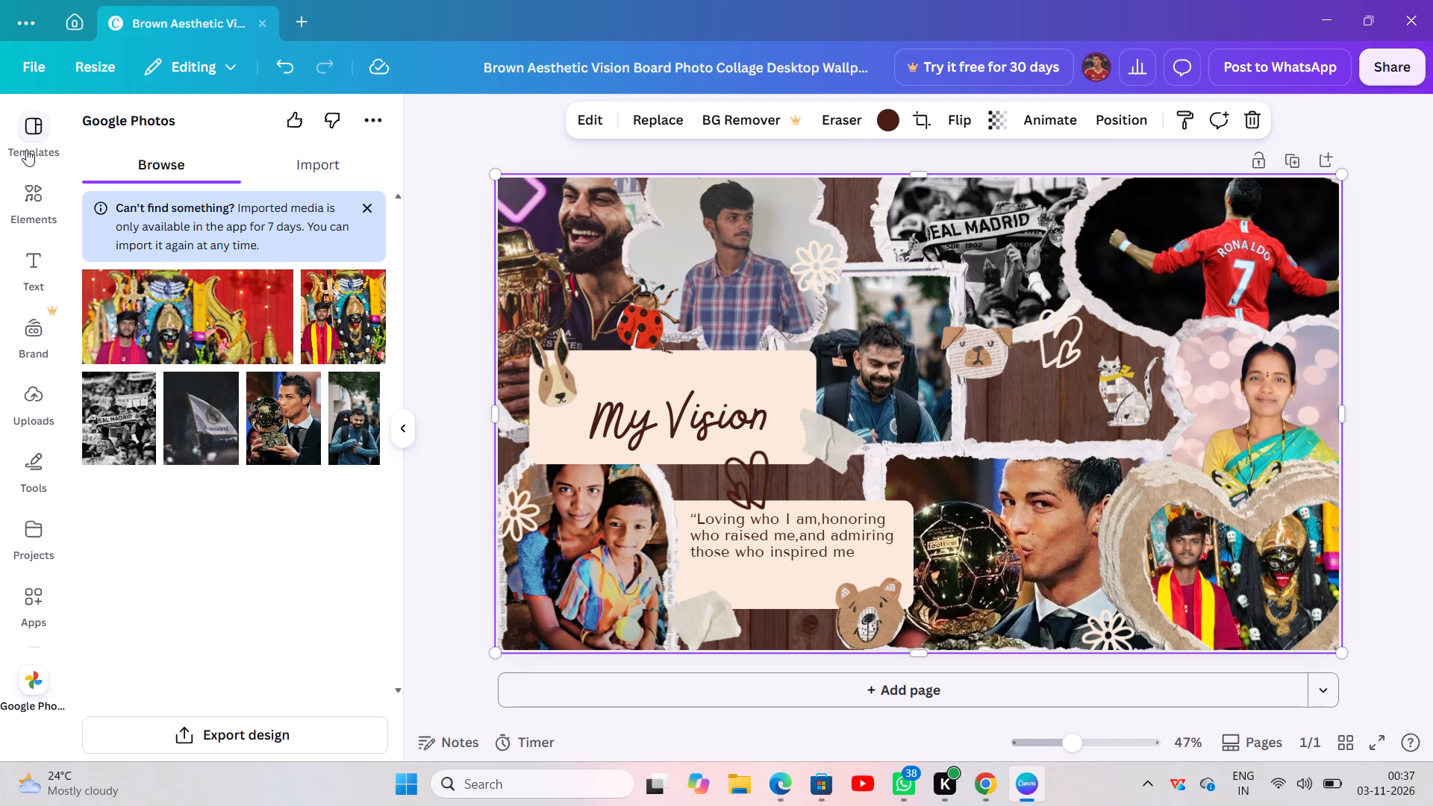
Browse the desktop wallpaper templates and examine several suggested collage and scrapbook designs without applying one.
{"action": "left_click", "coordinate": [35, 124]}
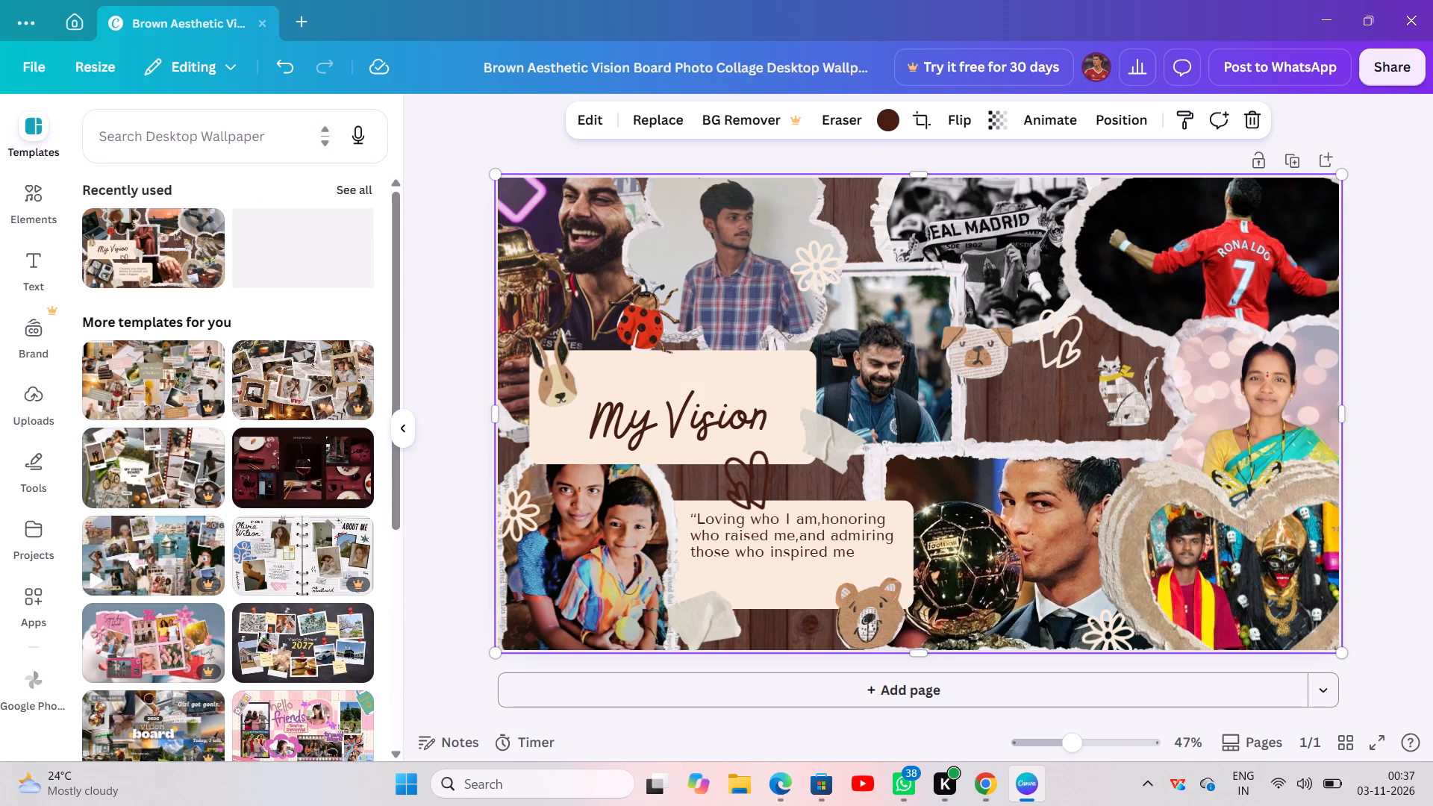
{"action": "left_click", "coordinate": [281, 466]}
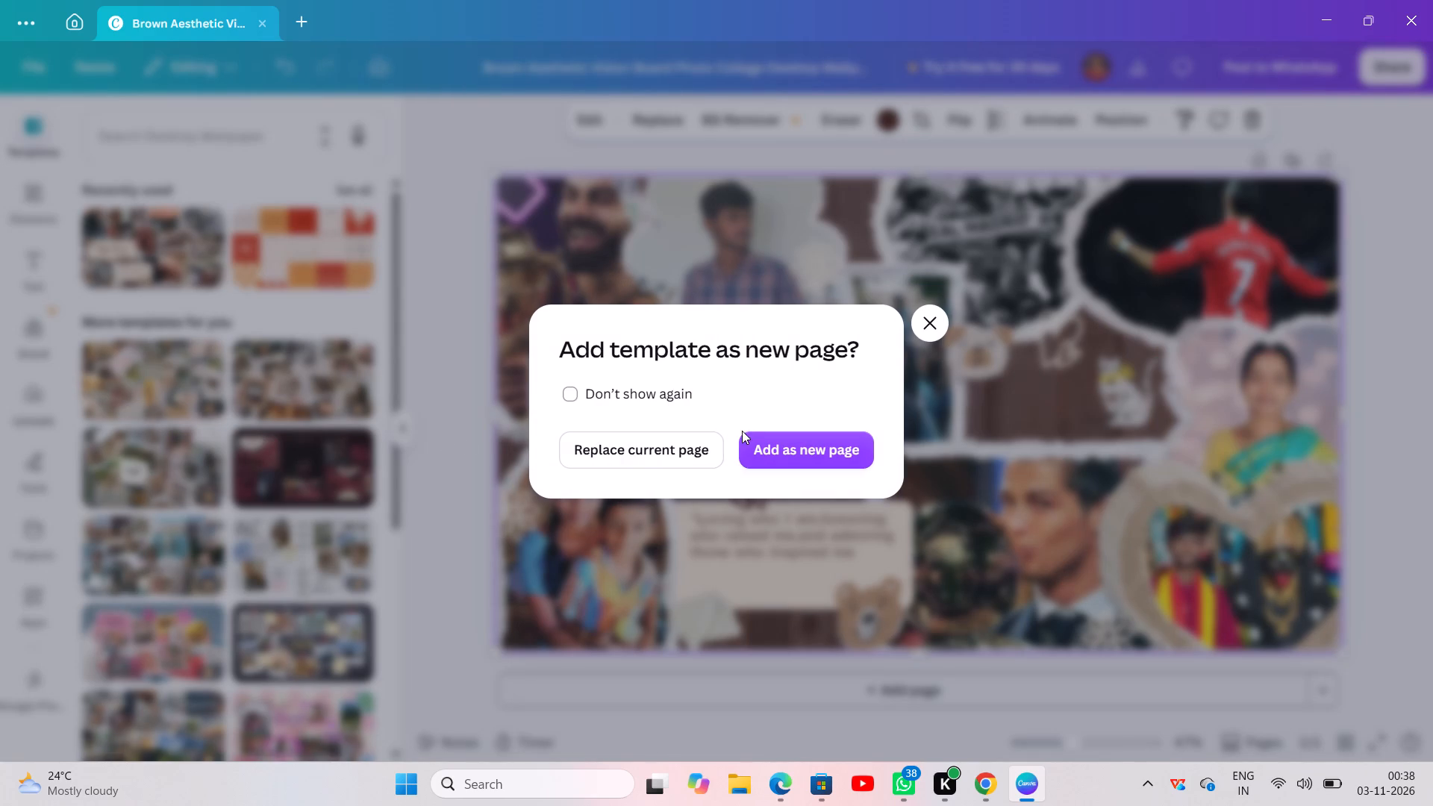
{"action": "left_click", "coordinate": [353, 401]}
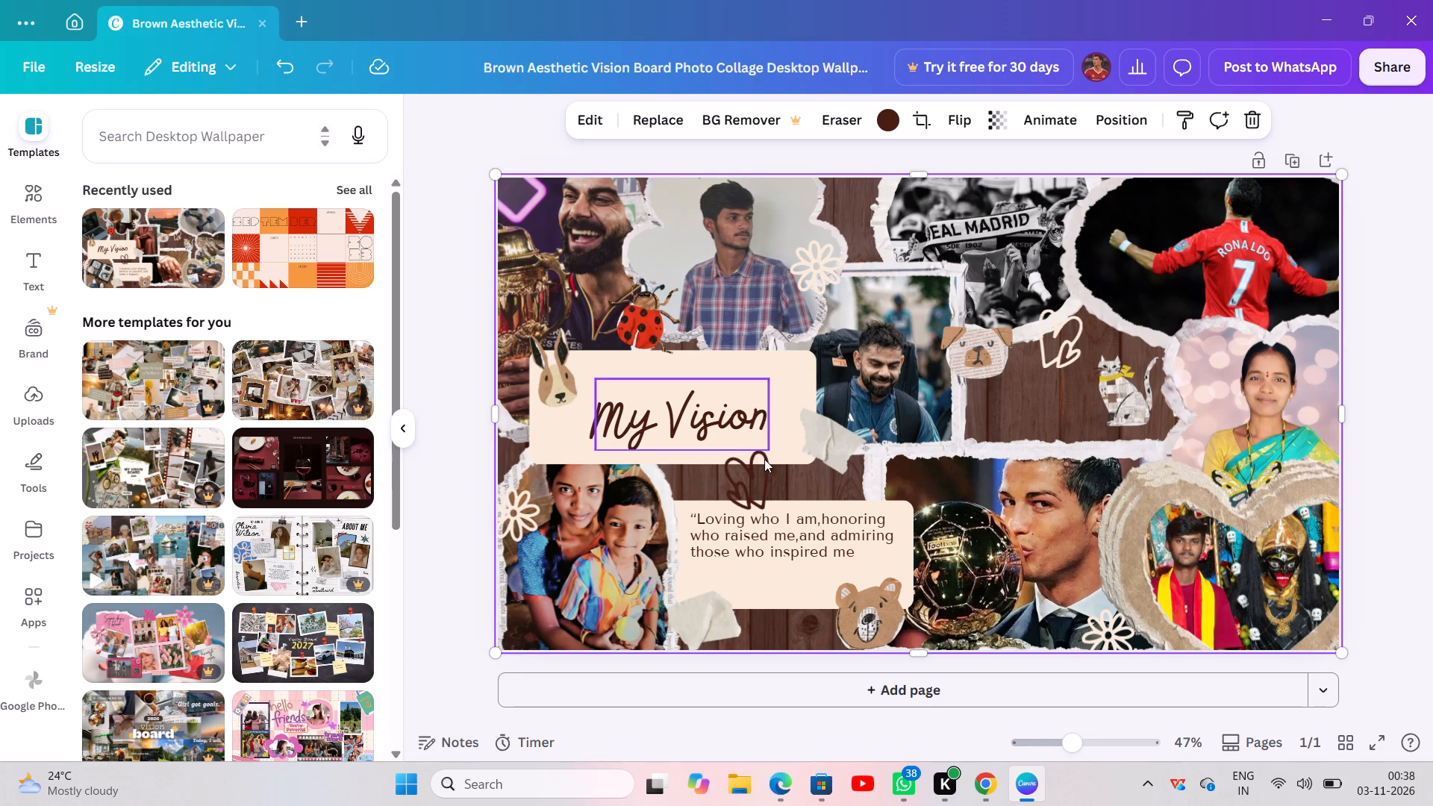
{"action": "left_click", "coordinate": [316, 380]}
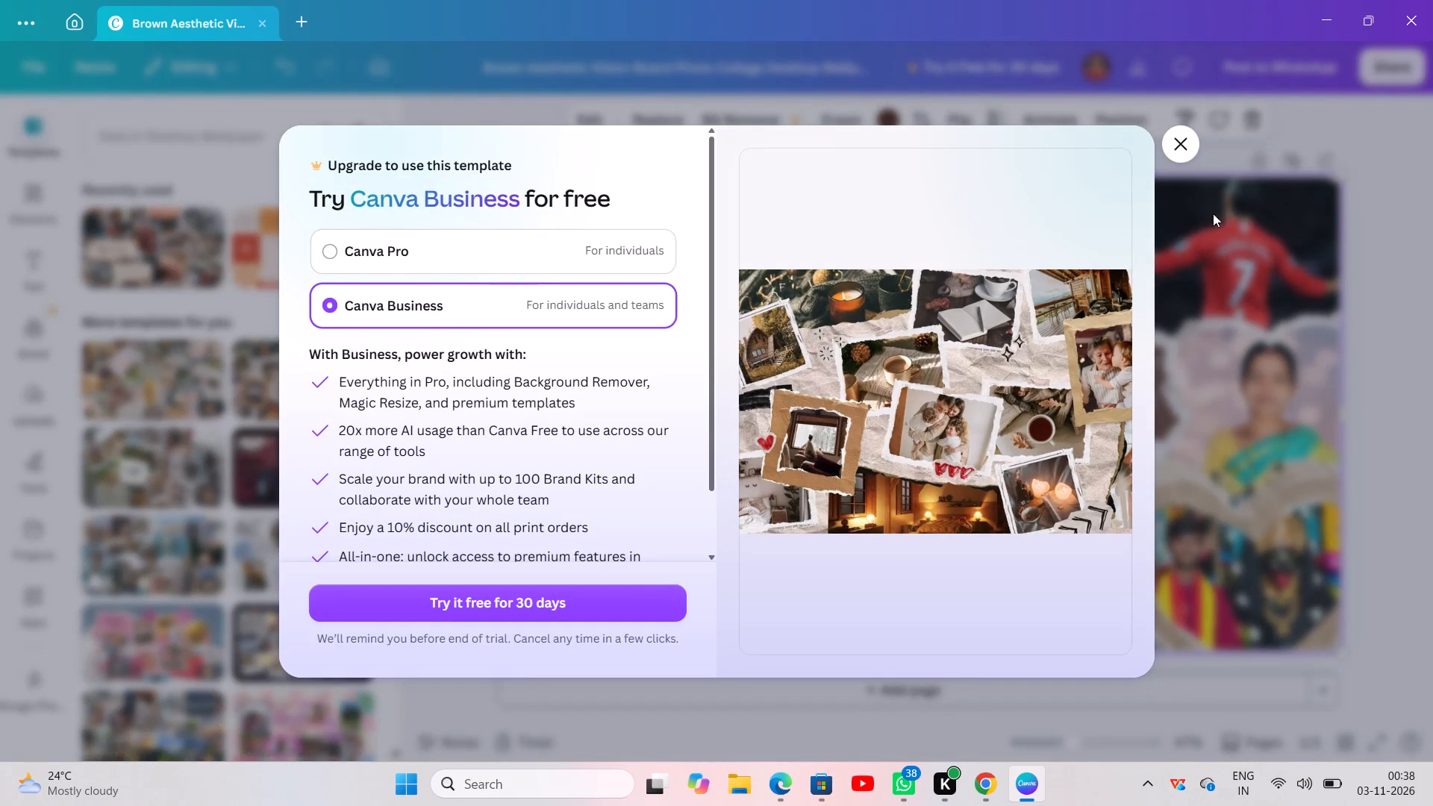
{"action": "left_click", "coordinate": [1186, 146]}
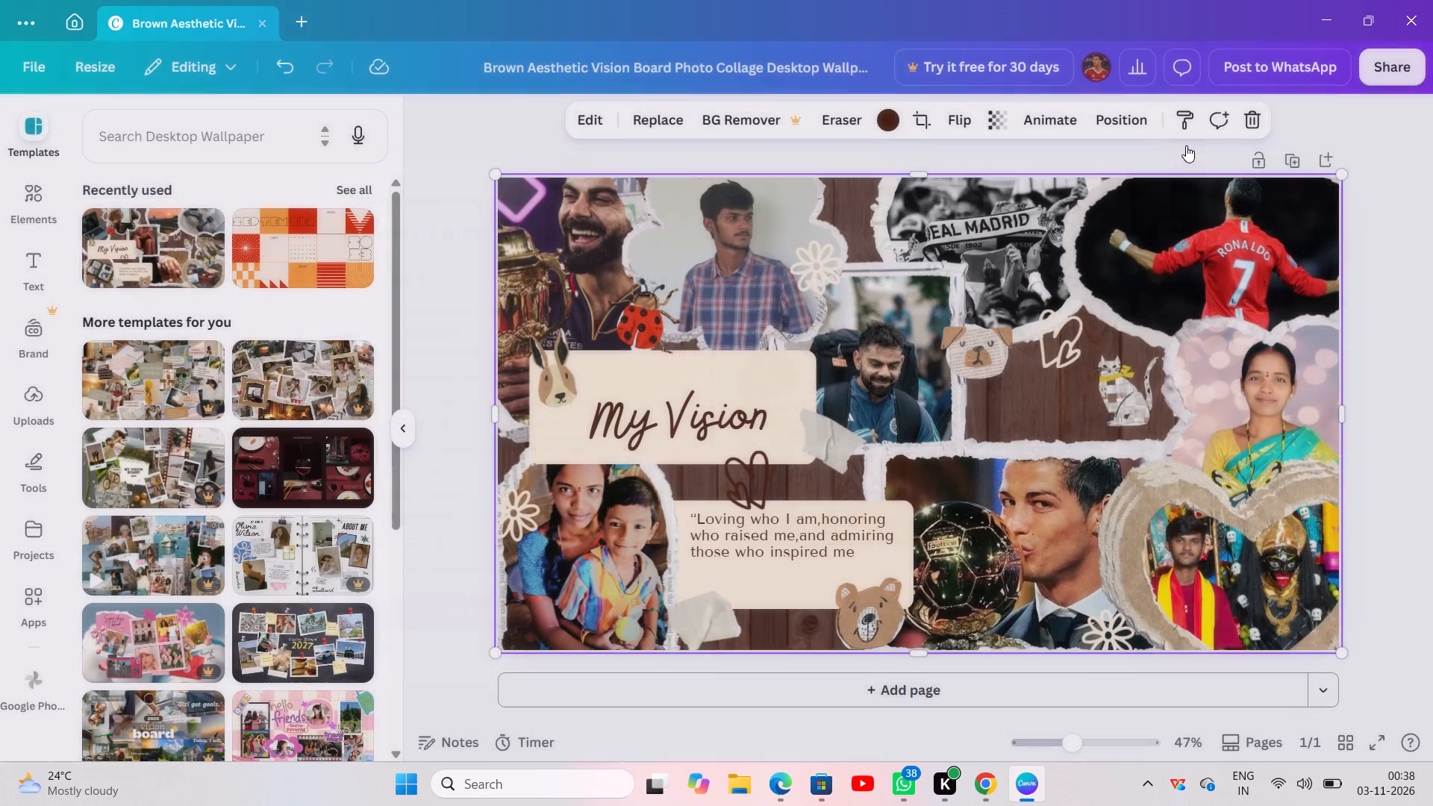
{"action": "left_click", "coordinate": [305, 547]}
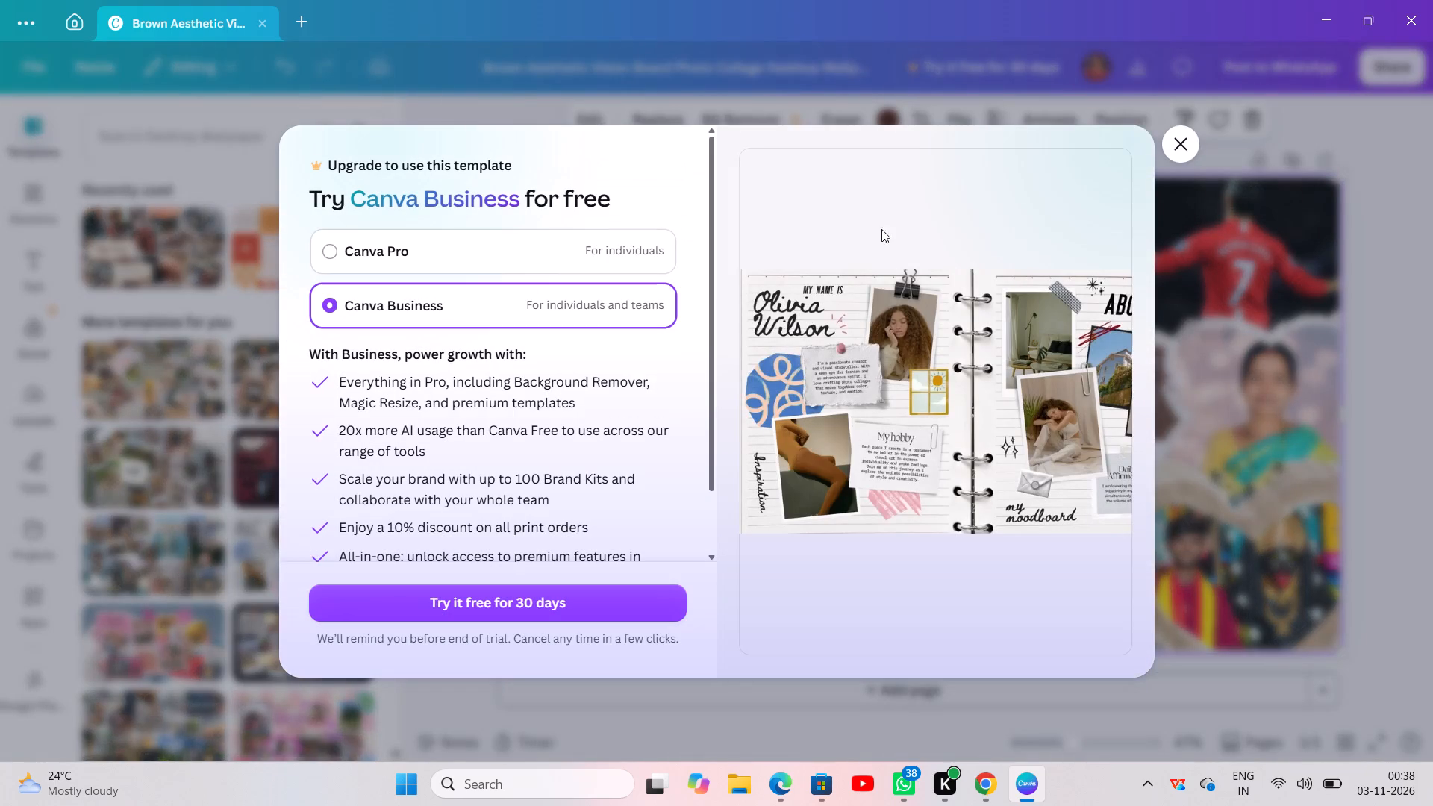
{"action": "left_click", "coordinate": [1178, 134]}
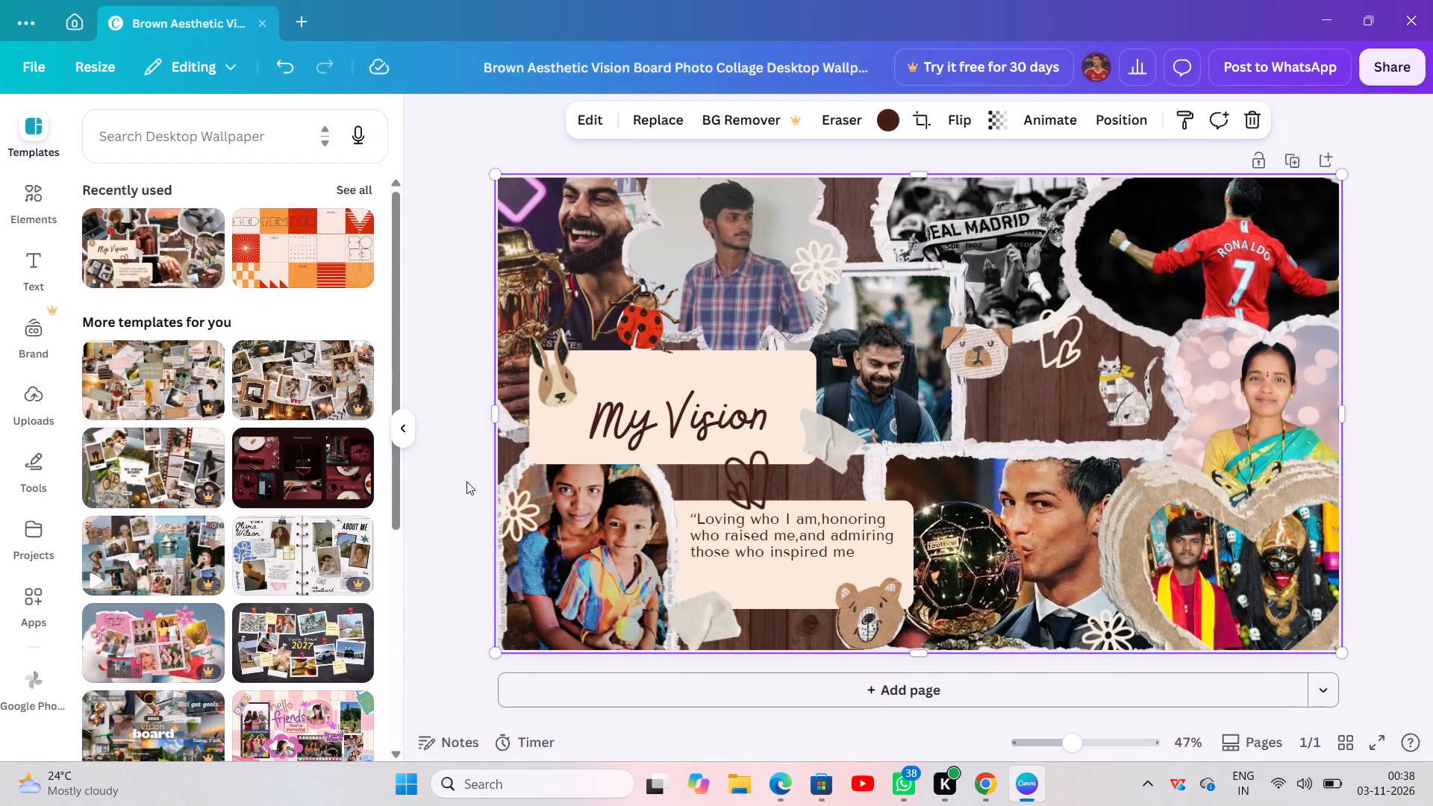
{"action": "scroll", "coordinate": [223, 366], "scroll_direction": "up", "scroll_amount": 2}
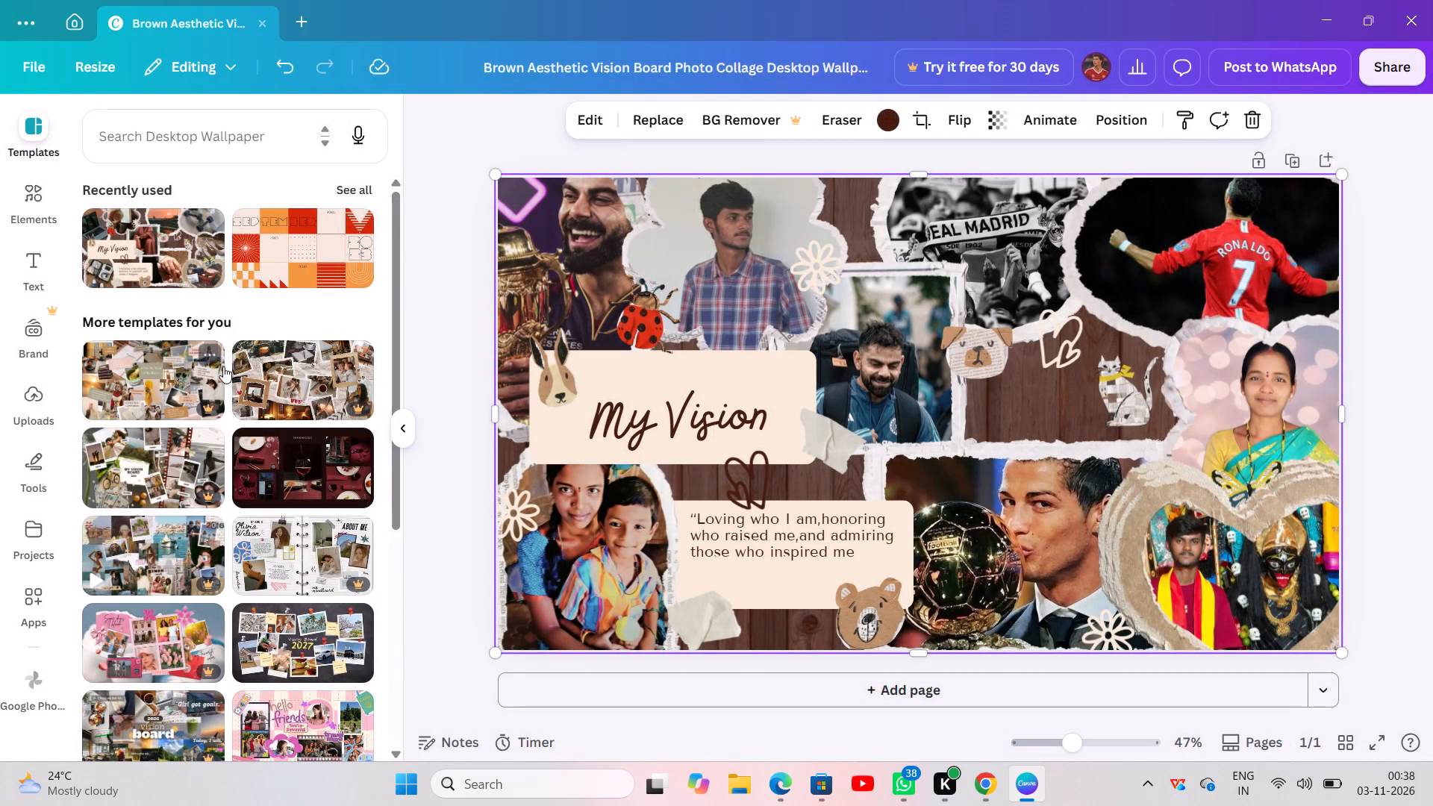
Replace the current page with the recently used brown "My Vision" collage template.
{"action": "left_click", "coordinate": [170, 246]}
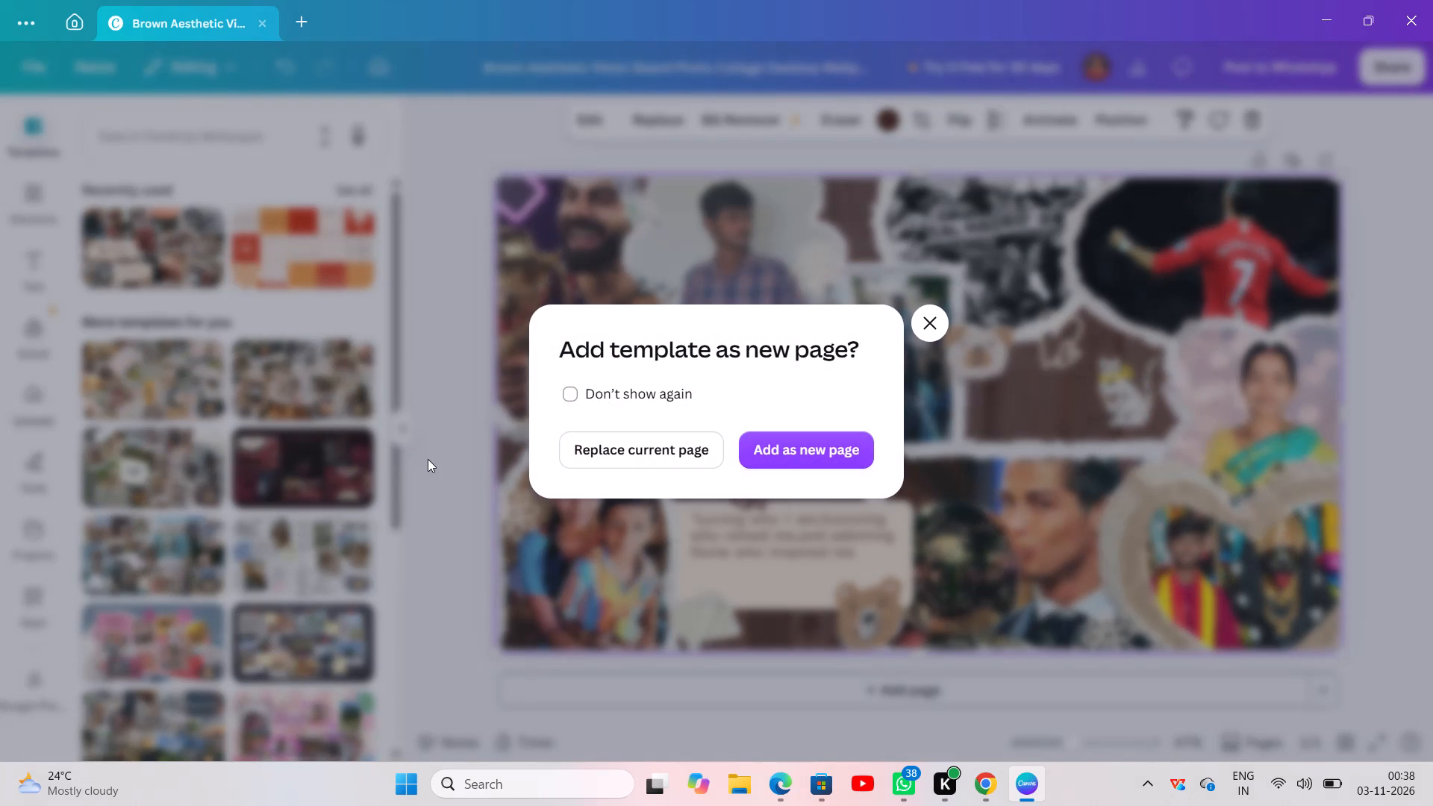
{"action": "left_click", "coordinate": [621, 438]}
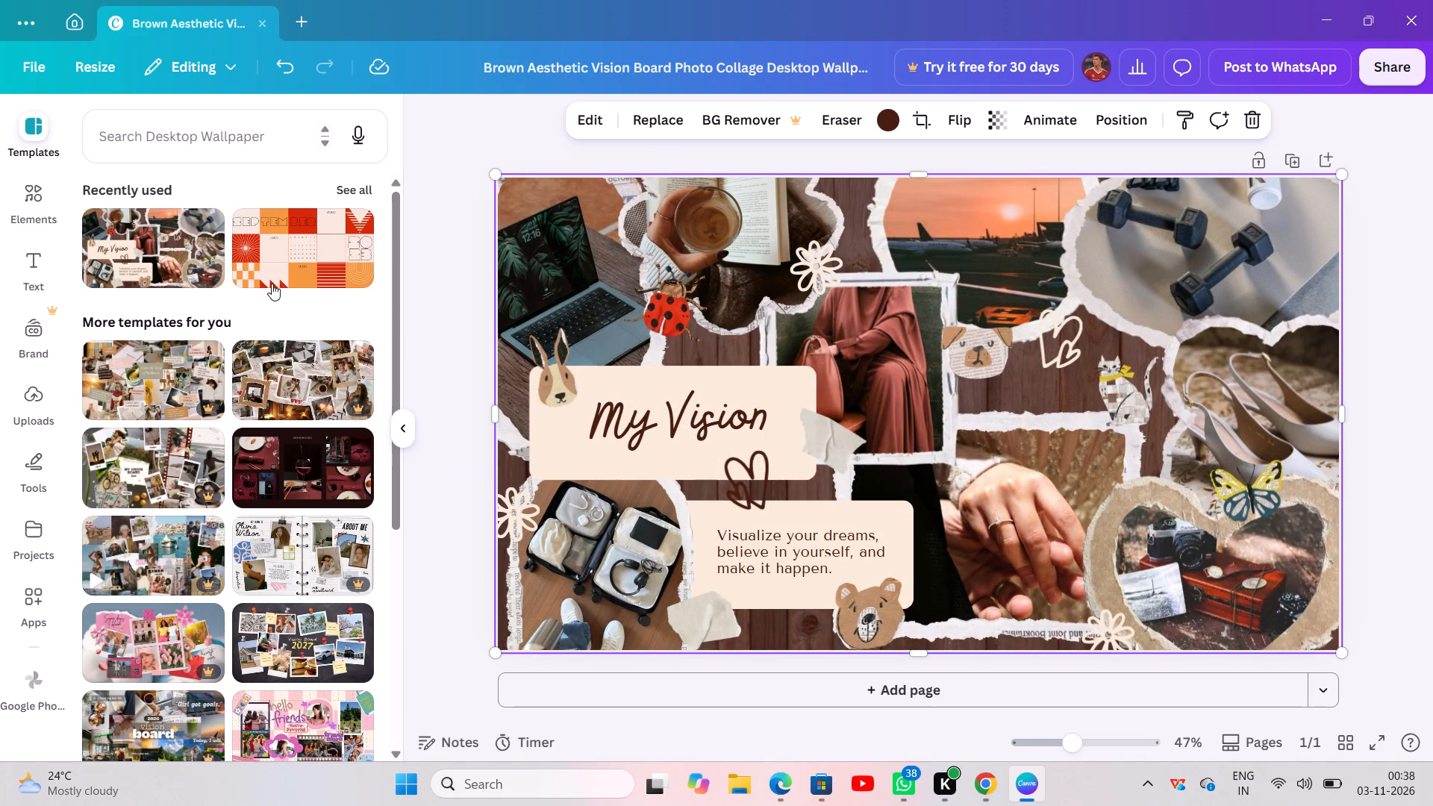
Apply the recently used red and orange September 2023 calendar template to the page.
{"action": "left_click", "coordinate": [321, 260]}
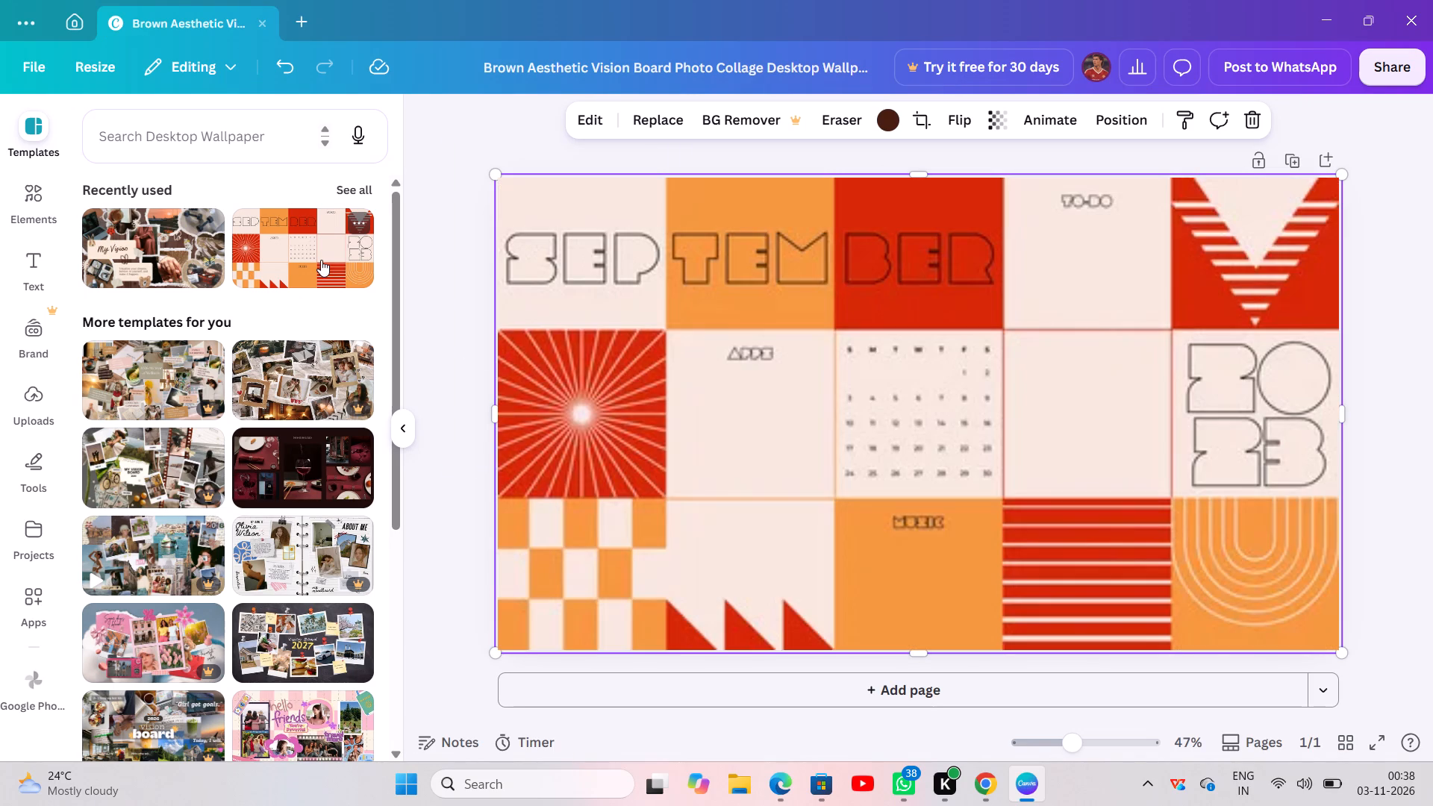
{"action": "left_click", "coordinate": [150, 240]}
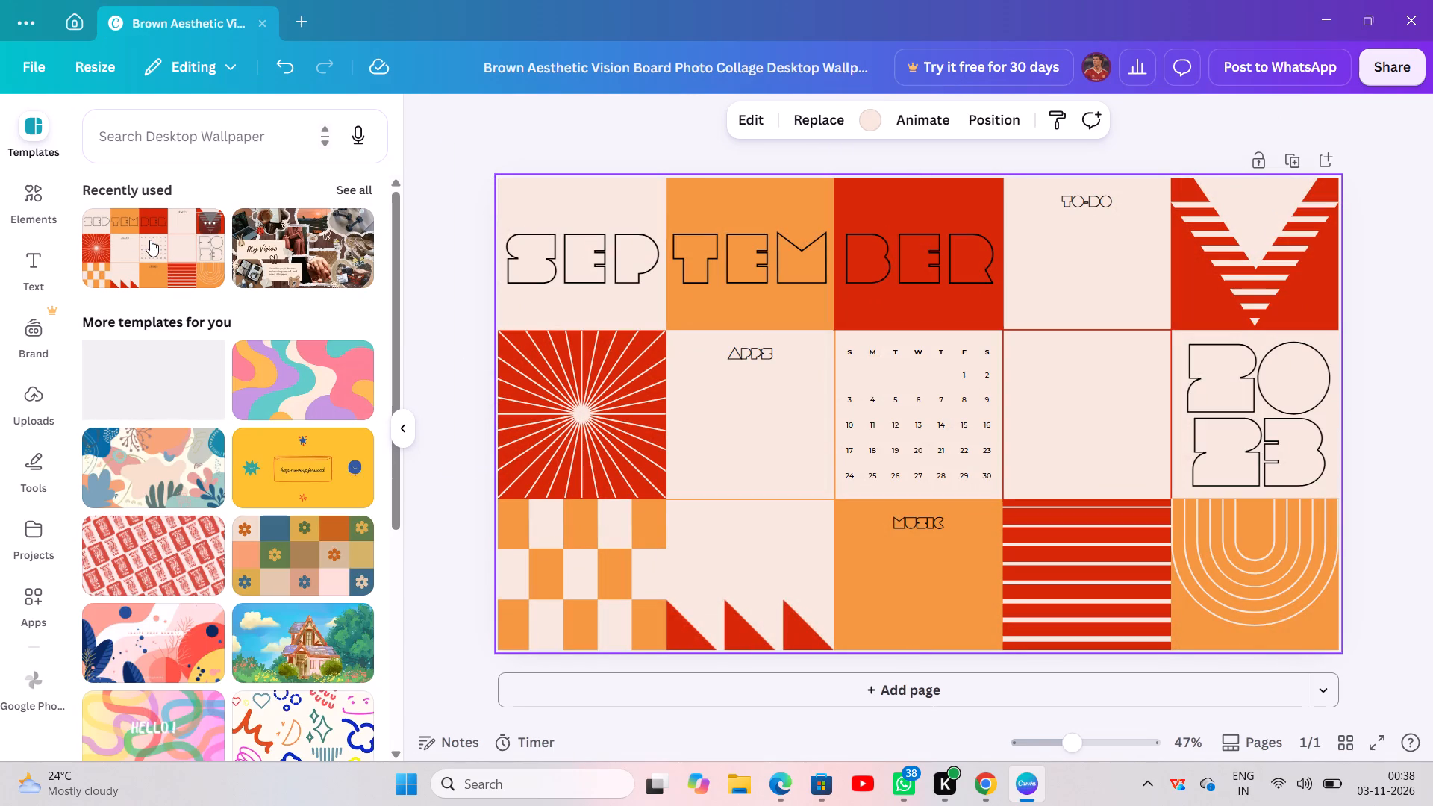
Apply the abstract template with blue, orange and pink organic plant shapes to the page.
{"action": "left_click", "coordinate": [154, 446]}
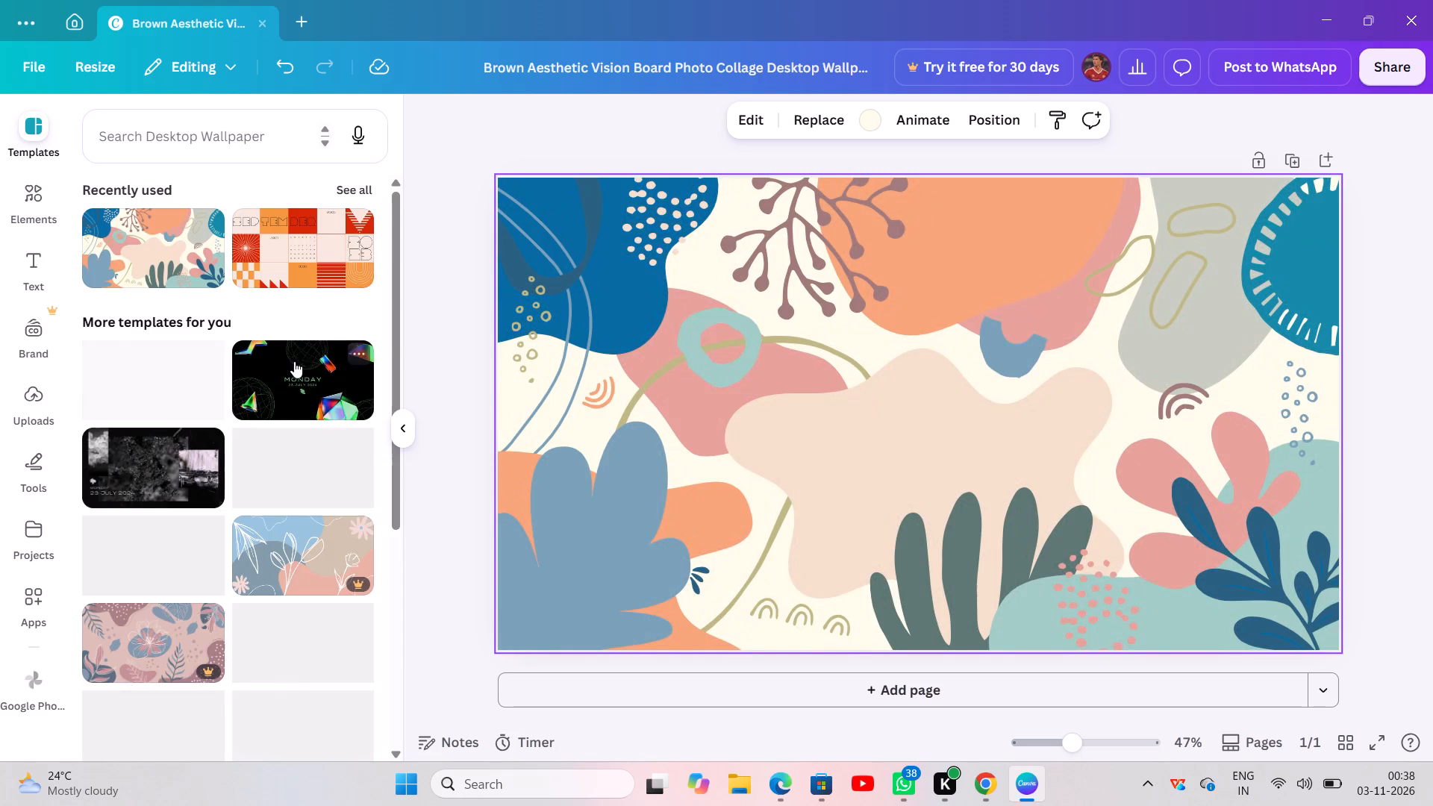
Examine more abstract botanical wallpaper templates, including premium ones and the Canva Pro trial offer.
{"action": "left_click", "coordinate": [293, 552]}
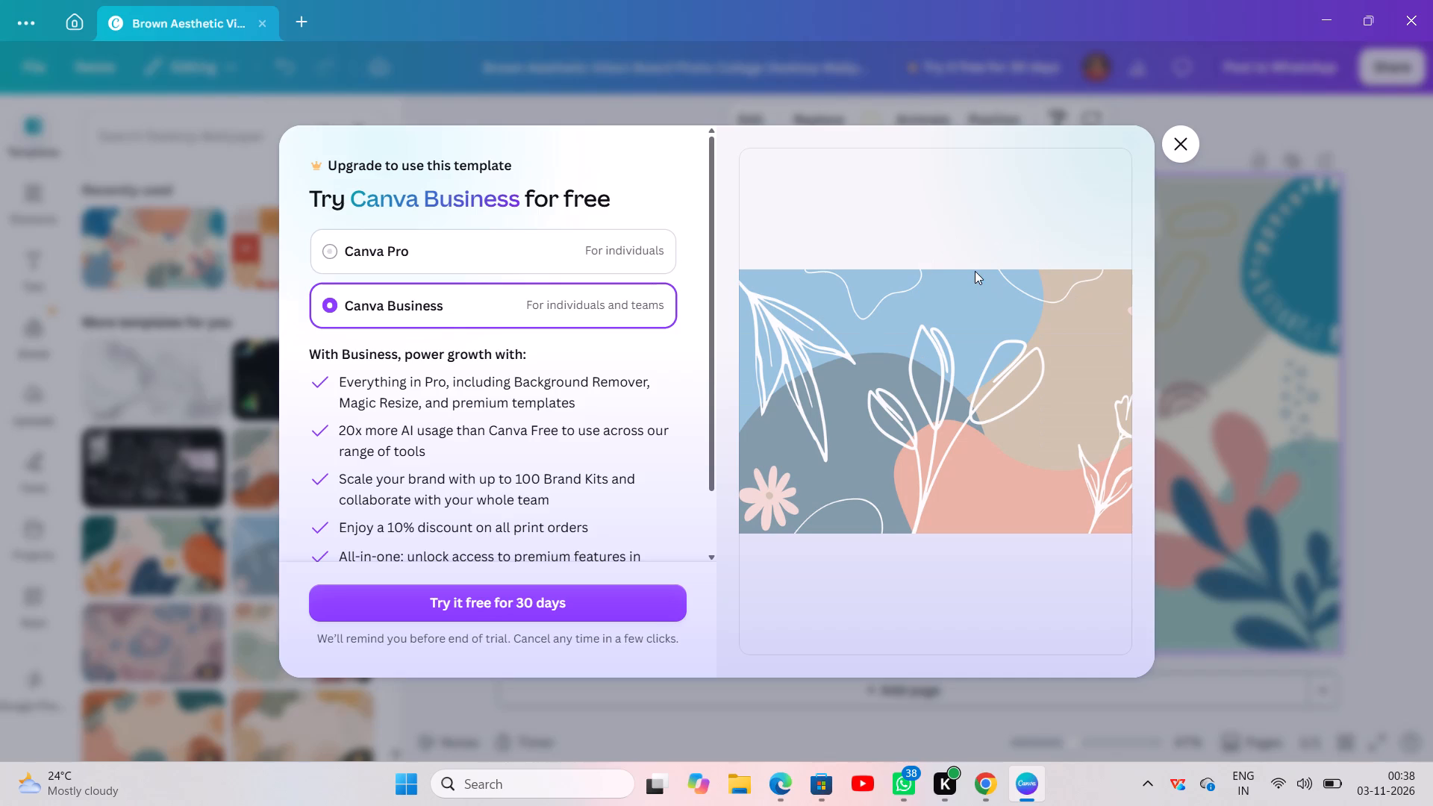
{"action": "left_click", "coordinate": [1181, 143]}
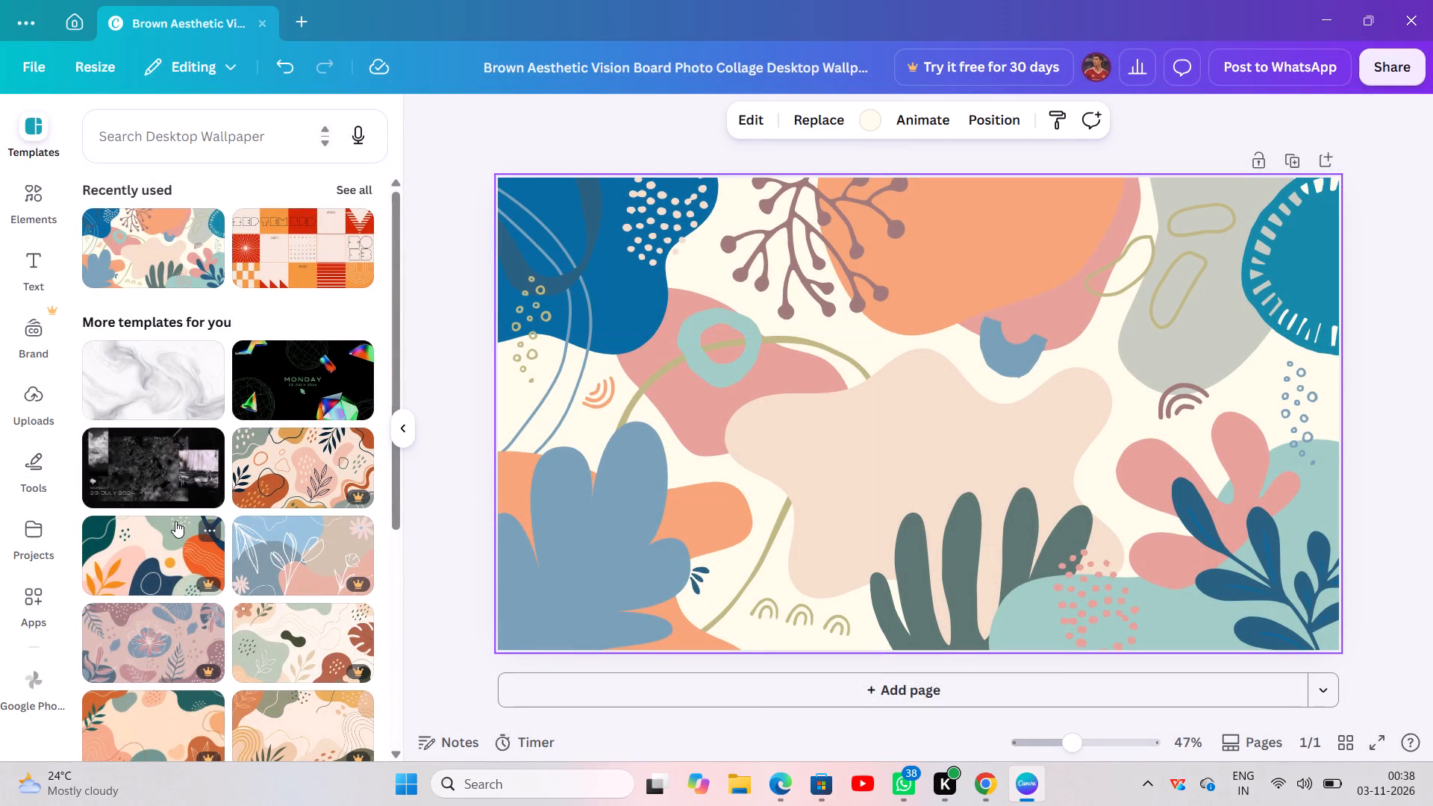
{"action": "scroll", "coordinate": [175, 521], "scroll_direction": "down", "scroll_amount": 4}
{"action": "scroll", "coordinate": [175, 521], "scroll_direction": "up", "scroll_amount": 2}
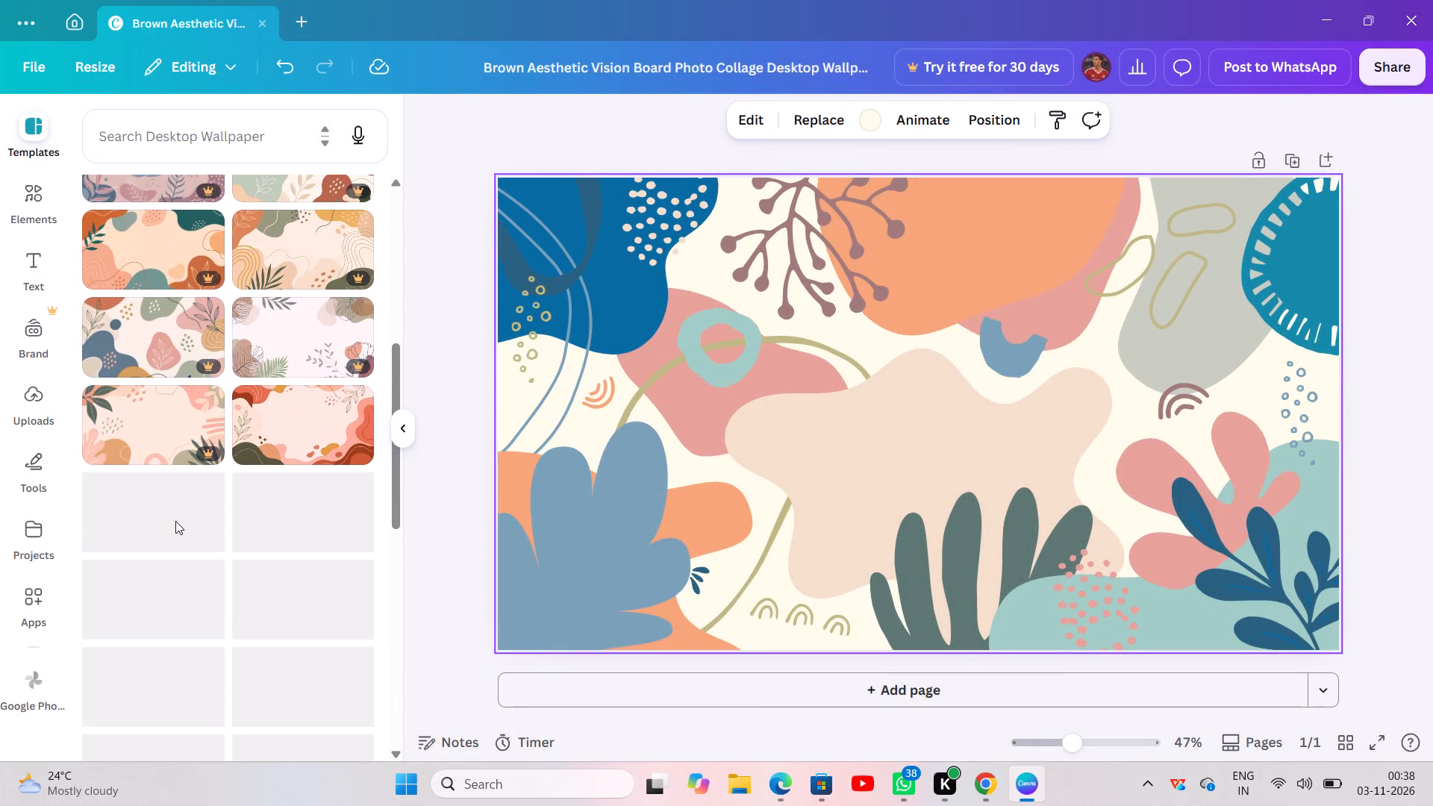
{"action": "left_click", "coordinate": [137, 419]}
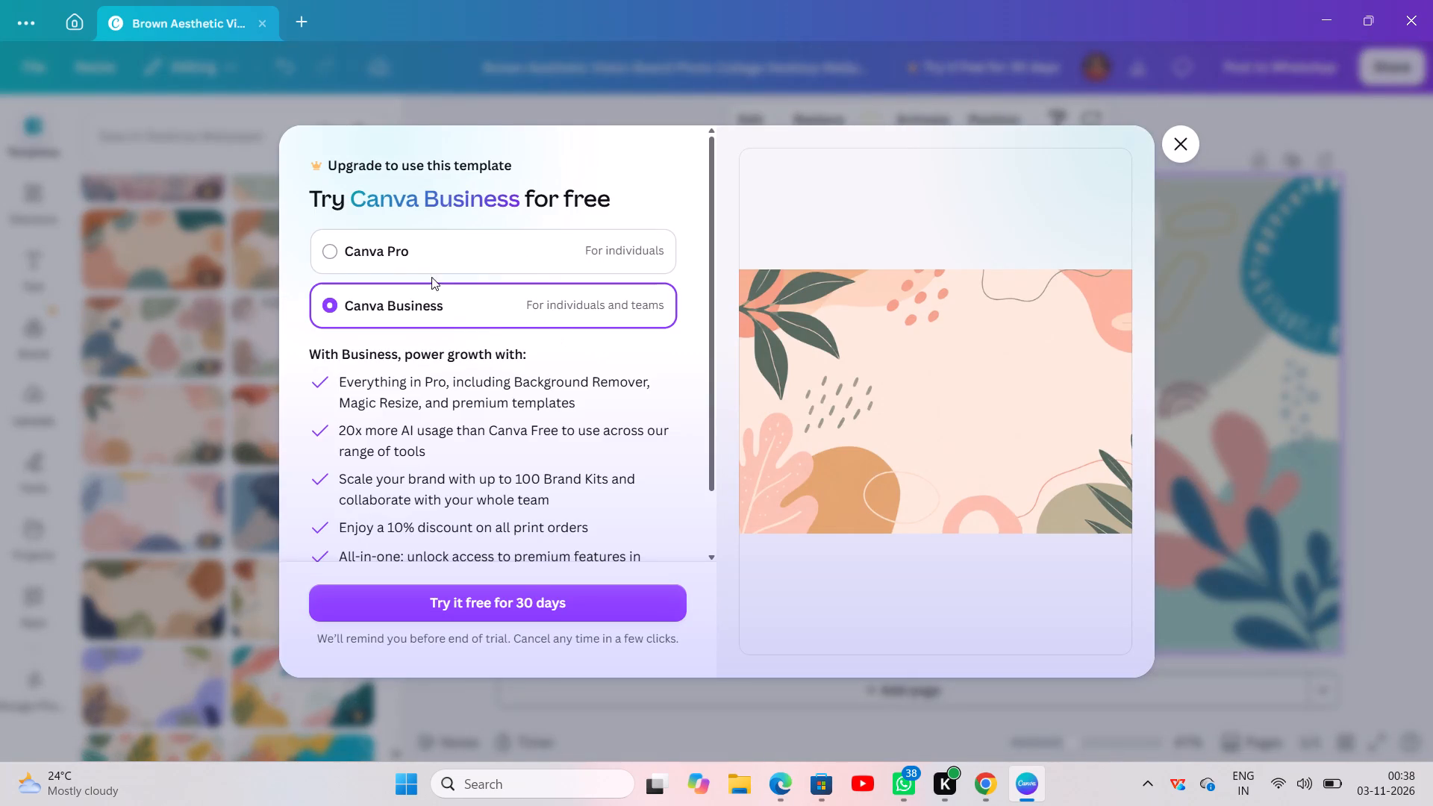
{"action": "left_click", "coordinate": [342, 241]}
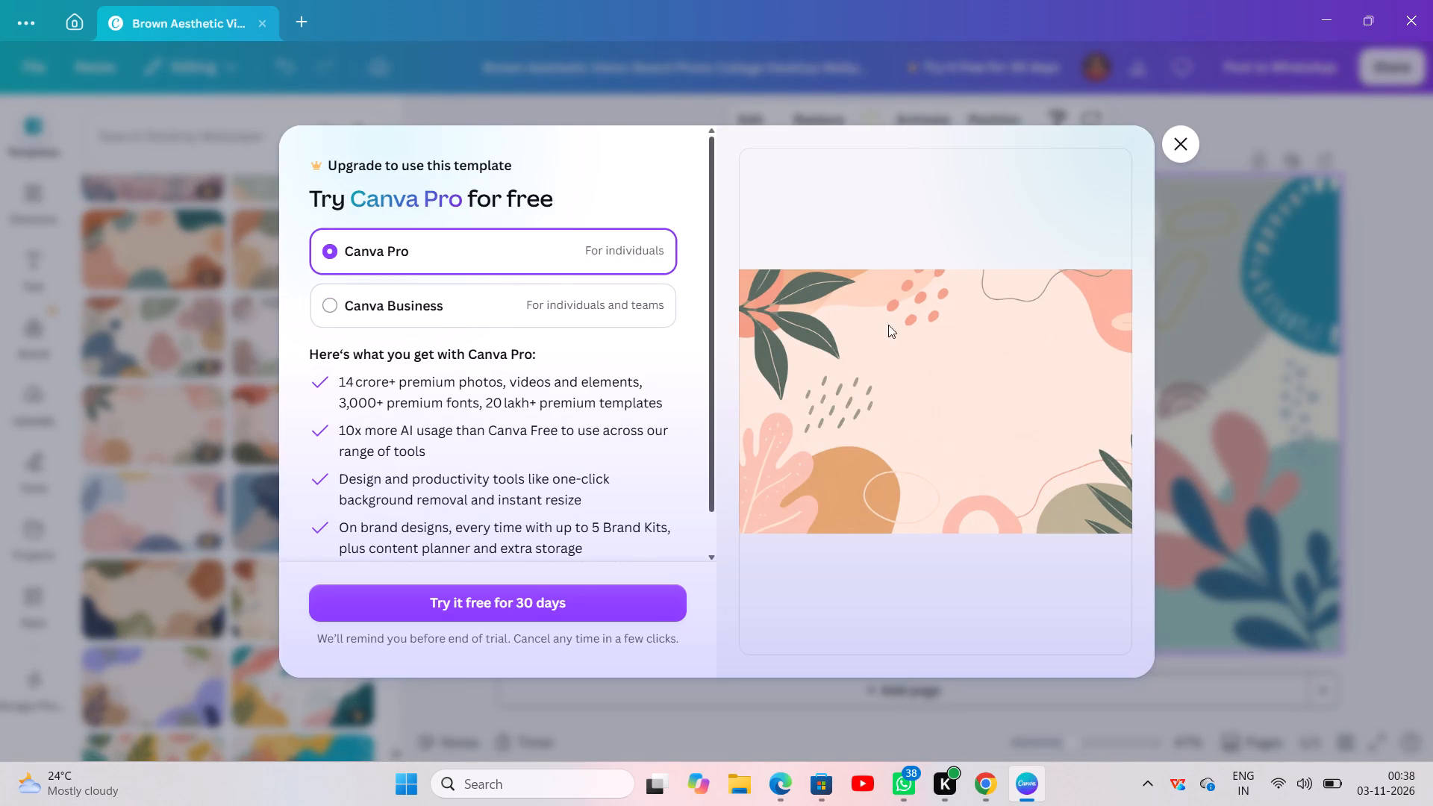
{"action": "left_click", "coordinate": [1172, 140]}
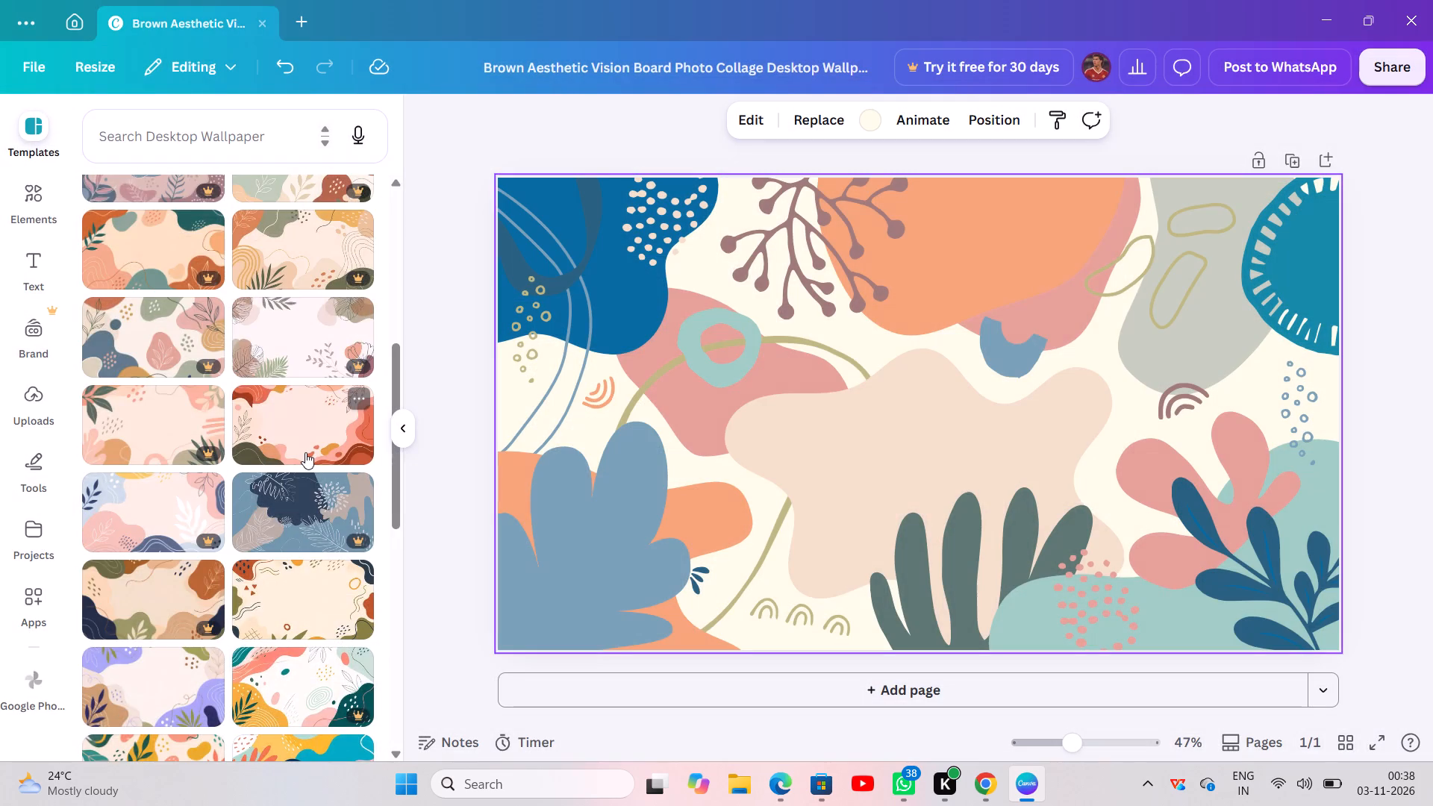
{"action": "scroll", "coordinate": [305, 452], "scroll_direction": "up", "scroll_amount": 3}
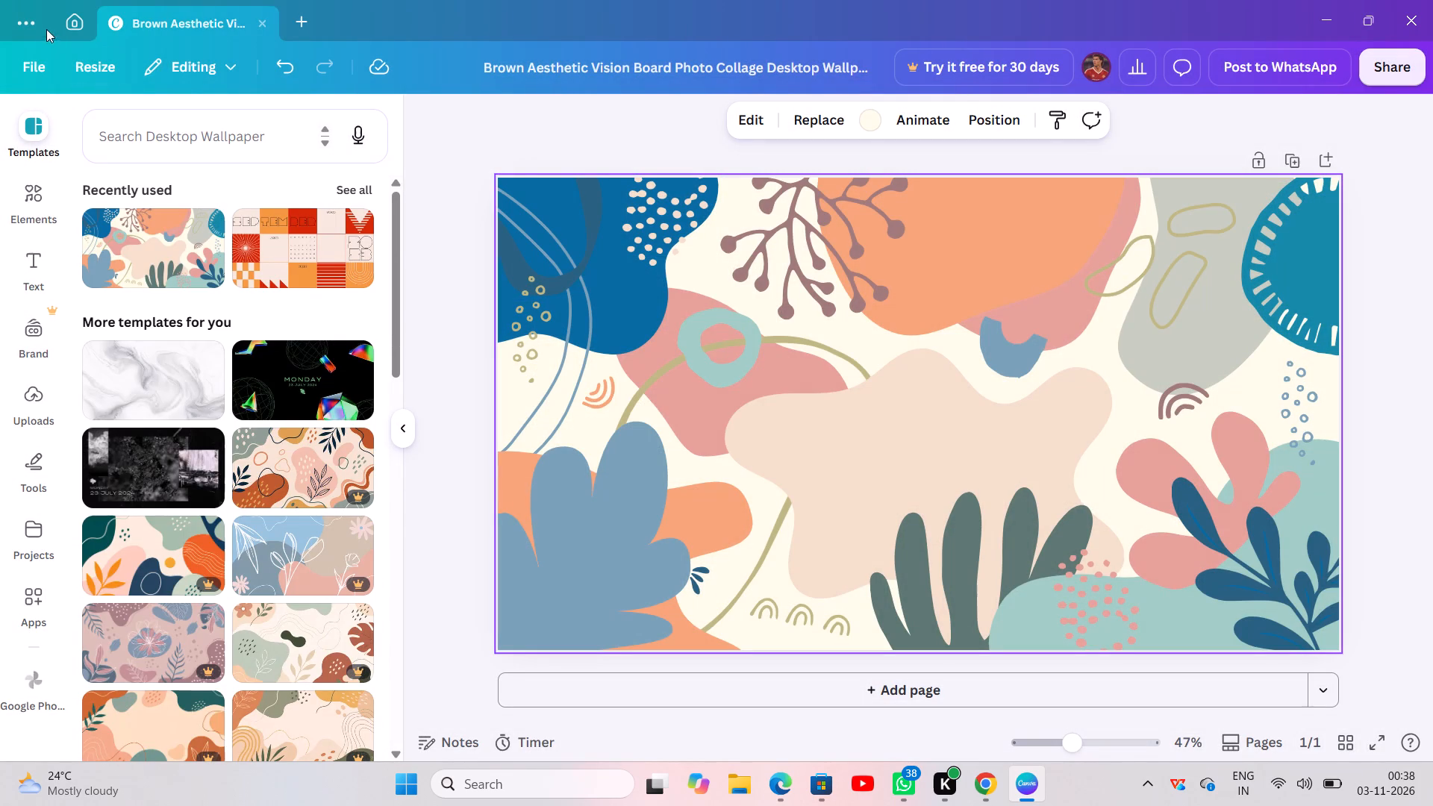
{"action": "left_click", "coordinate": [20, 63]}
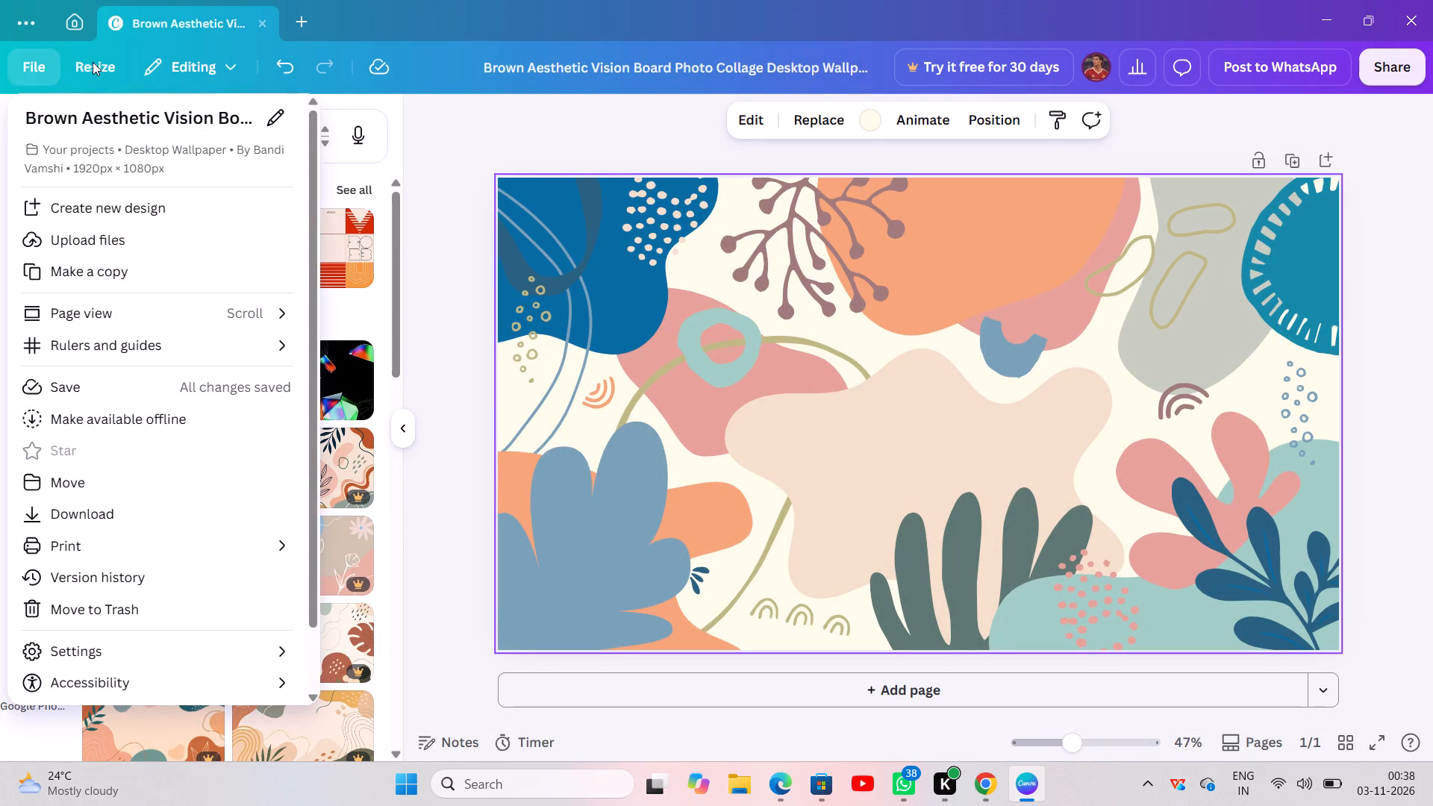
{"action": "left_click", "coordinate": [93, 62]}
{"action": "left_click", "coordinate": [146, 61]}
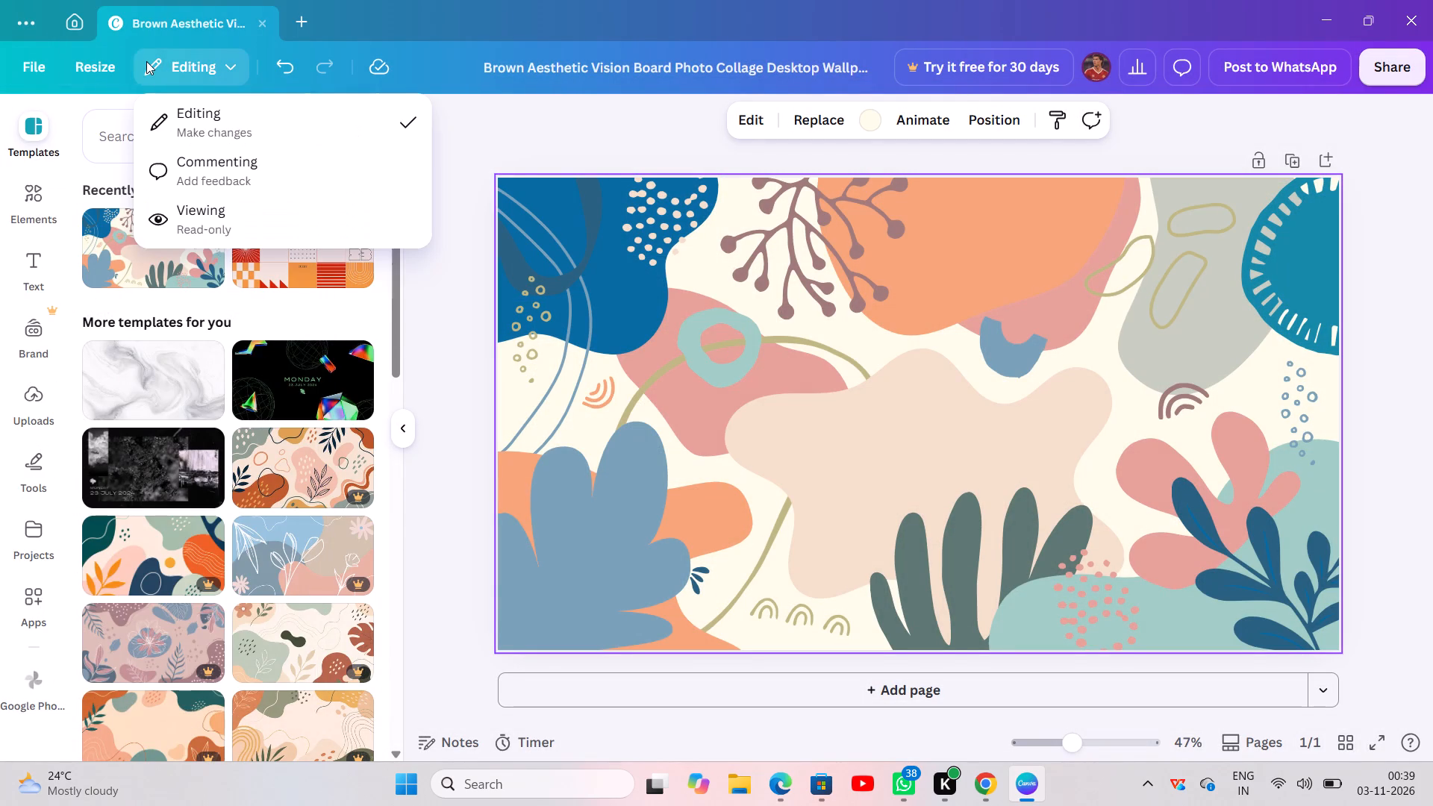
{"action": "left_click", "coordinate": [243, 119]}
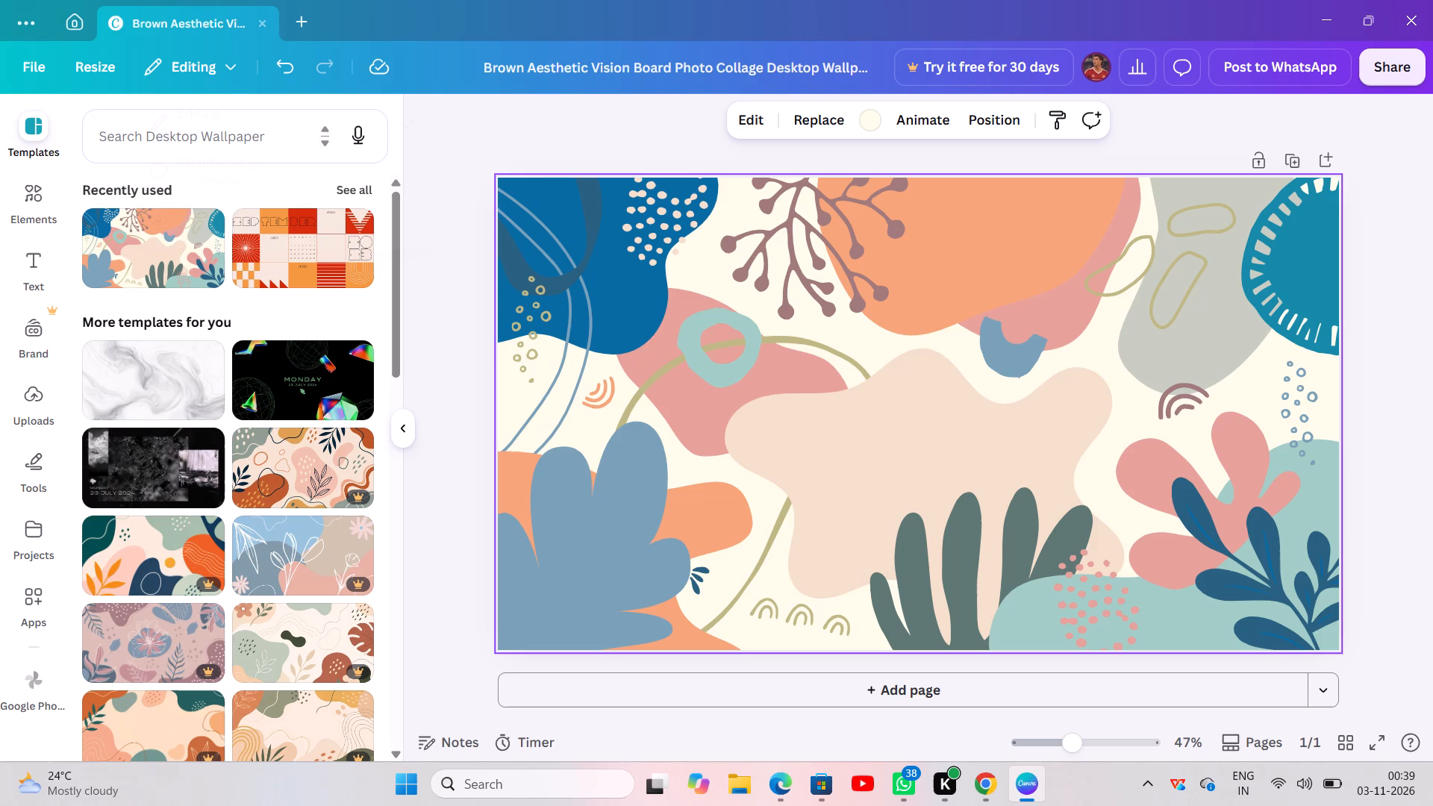
Delete the large dark blue organic shape from the upper-left corner of the wallpaper design.
{"action": "left_click", "coordinate": [616, 286]}
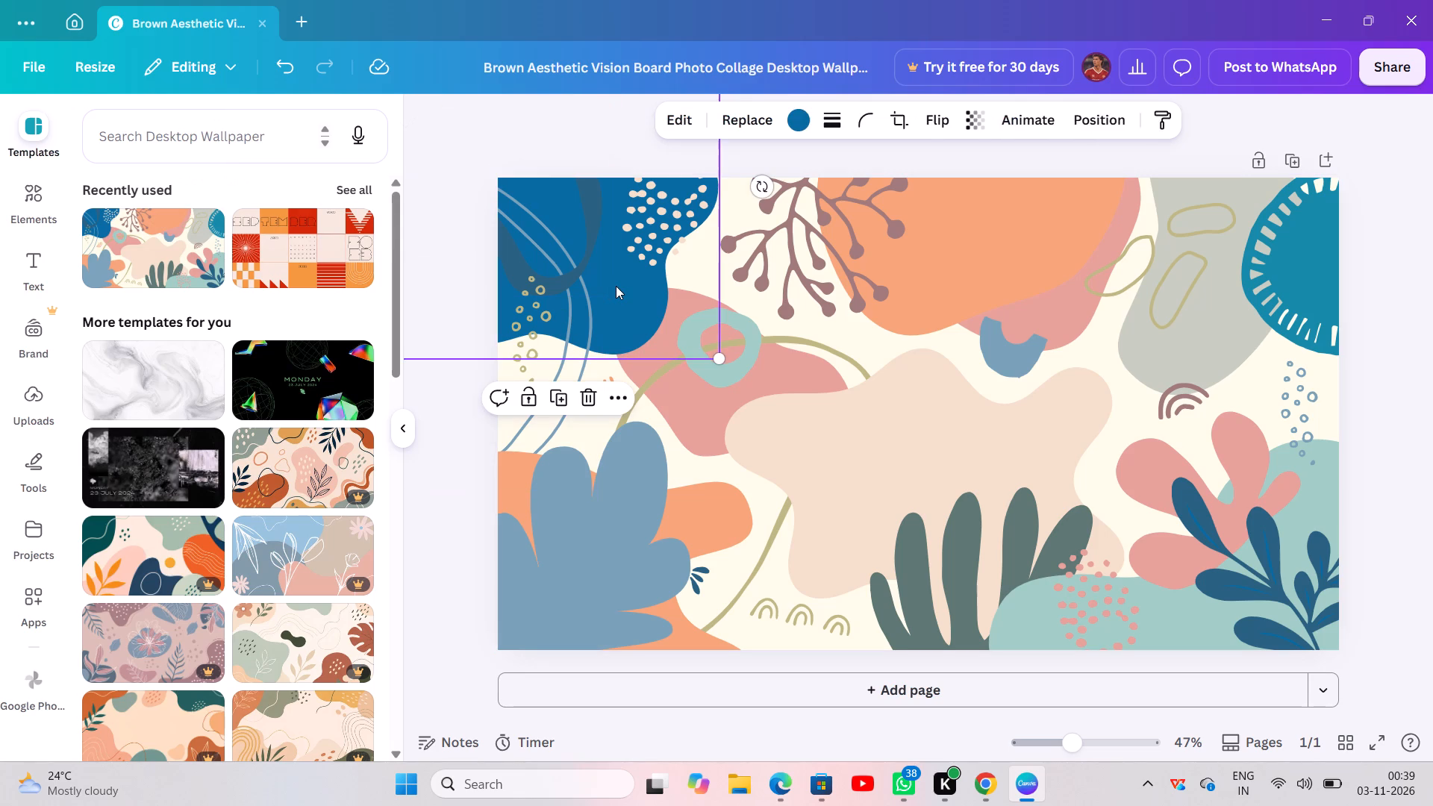
{"action": "left_click", "coordinate": [588, 384]}
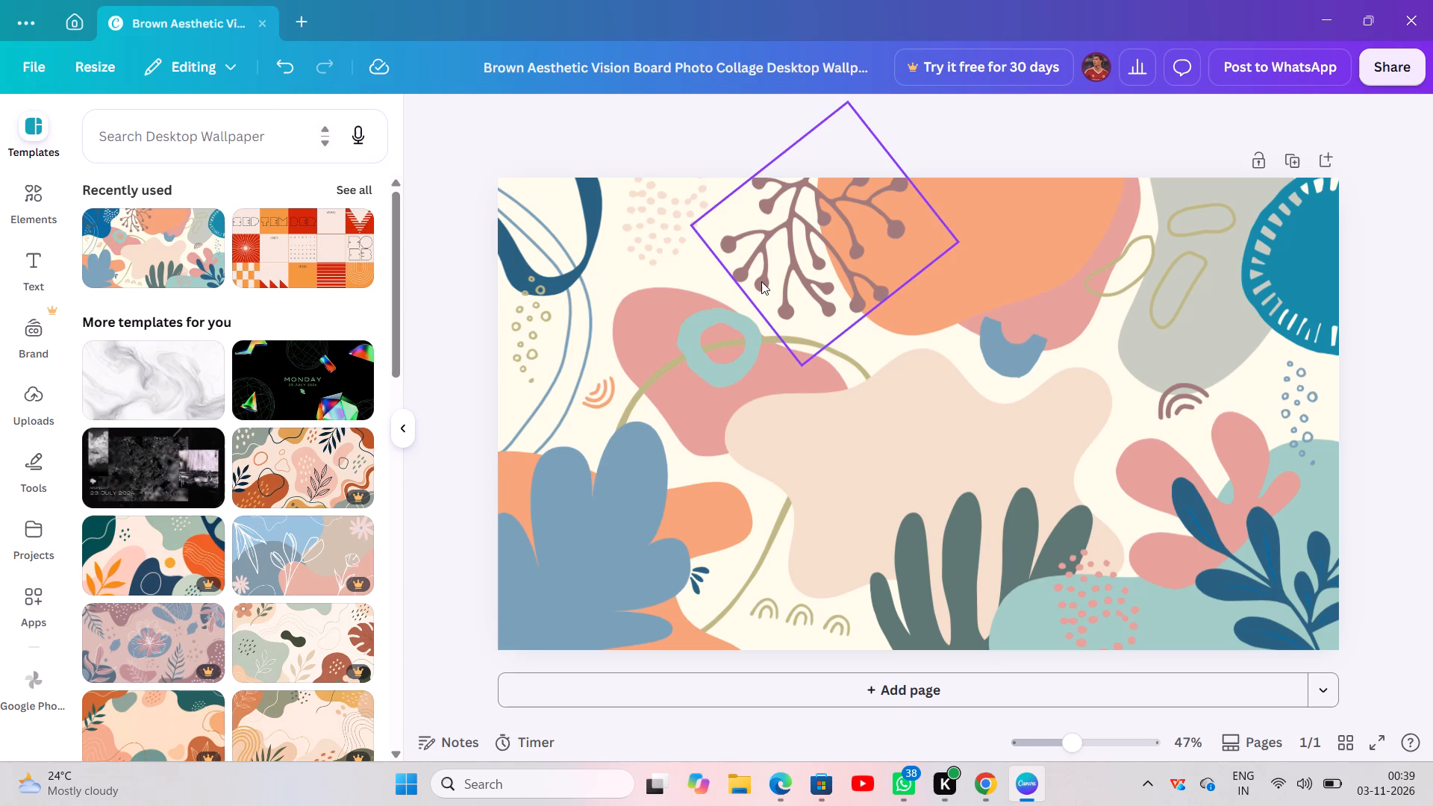
Examine the saved designs in Projects and the available project filter options.
{"action": "scroll", "coordinate": [761, 281], "scroll_direction": "right", "scroll_amount": 5}
{"action": "scroll", "coordinate": [283, 202], "scroll_direction": "right", "scroll_amount": 2}
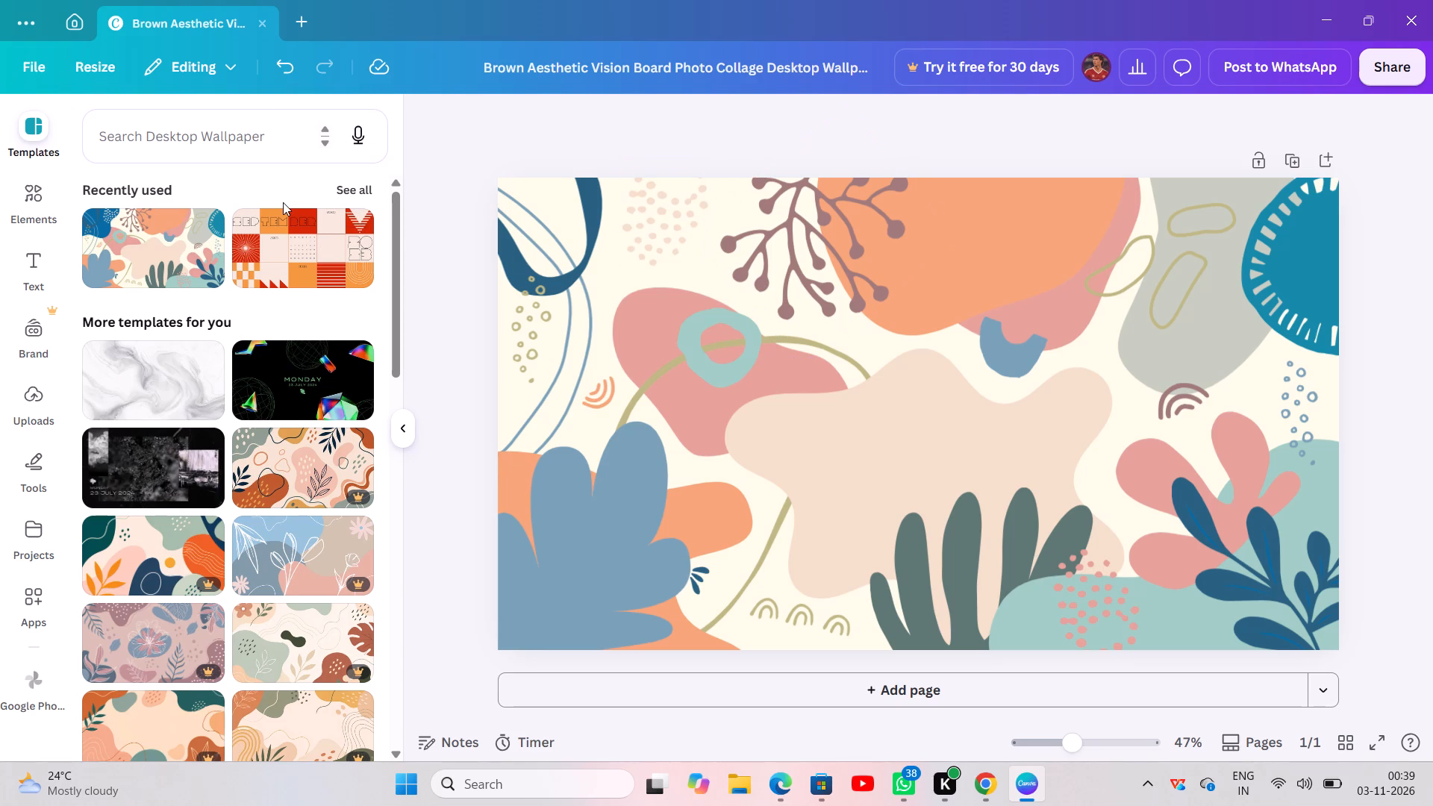
{"action": "scroll", "coordinate": [43, 337], "scroll_direction": "down", "scroll_amount": 2}
{"action": "scroll", "coordinate": [28, 606], "scroll_direction": "down", "scroll_amount": 3}
{"action": "left_click", "coordinate": [34, 543]}
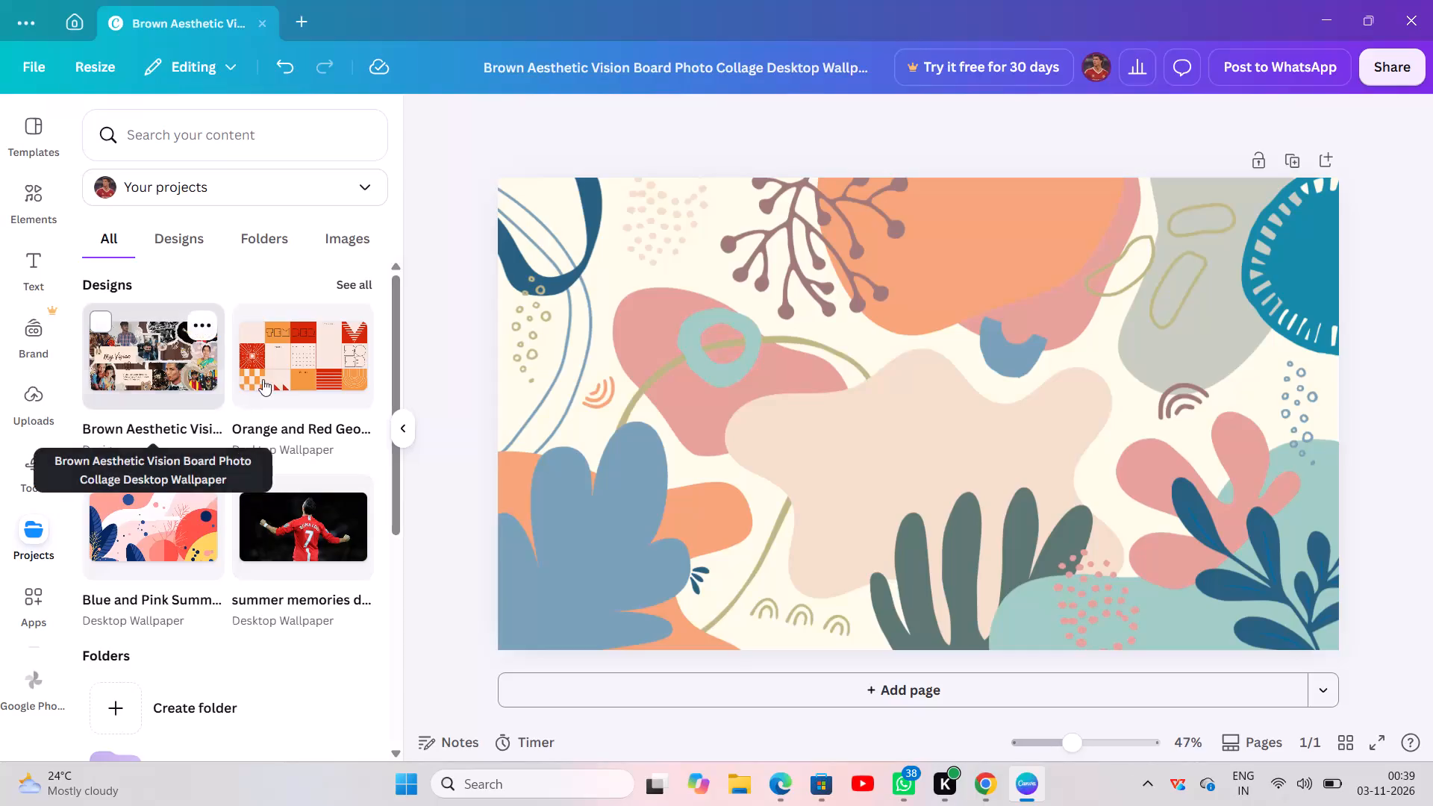
{"action": "left_click", "coordinate": [359, 194]}
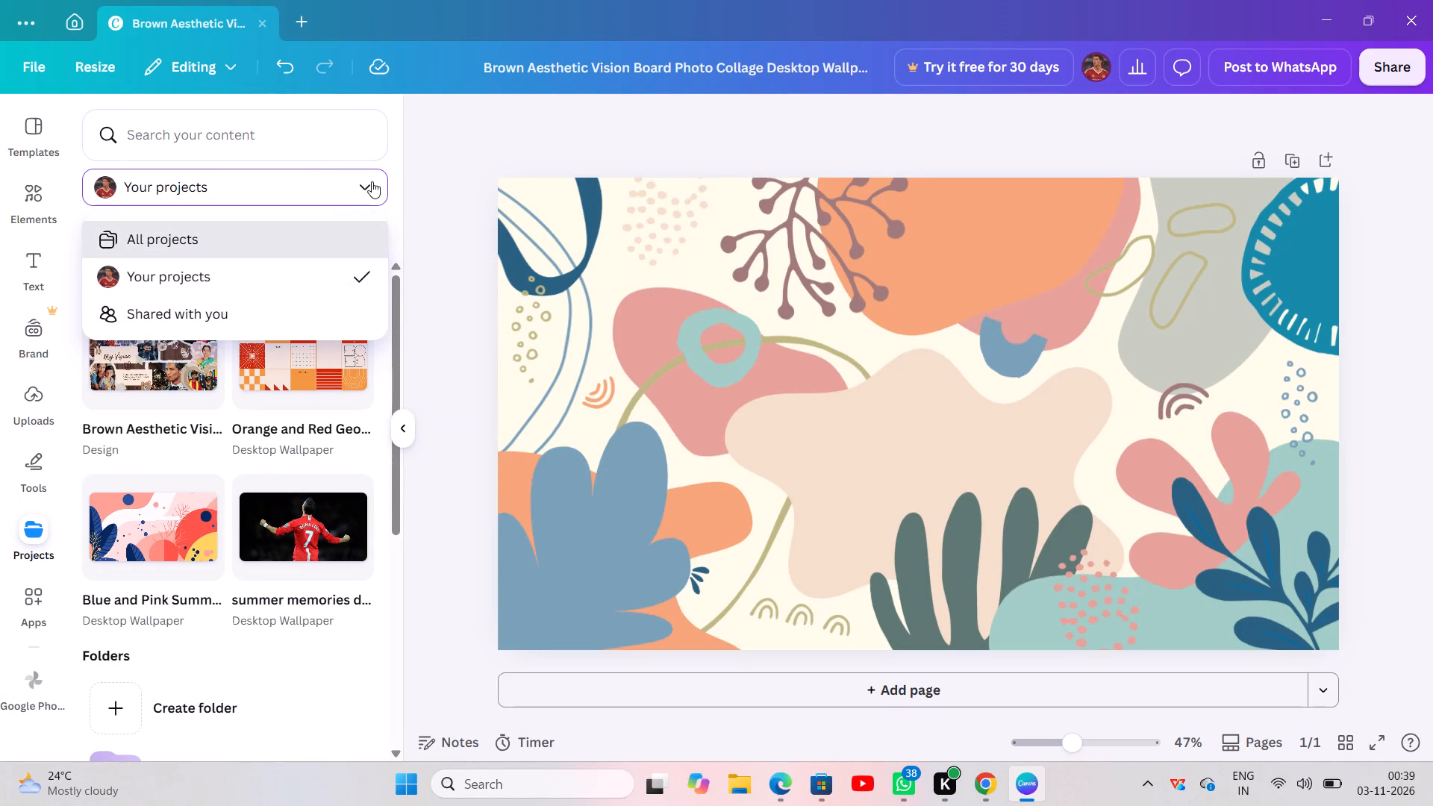
{"action": "left_click", "coordinate": [369, 181]}
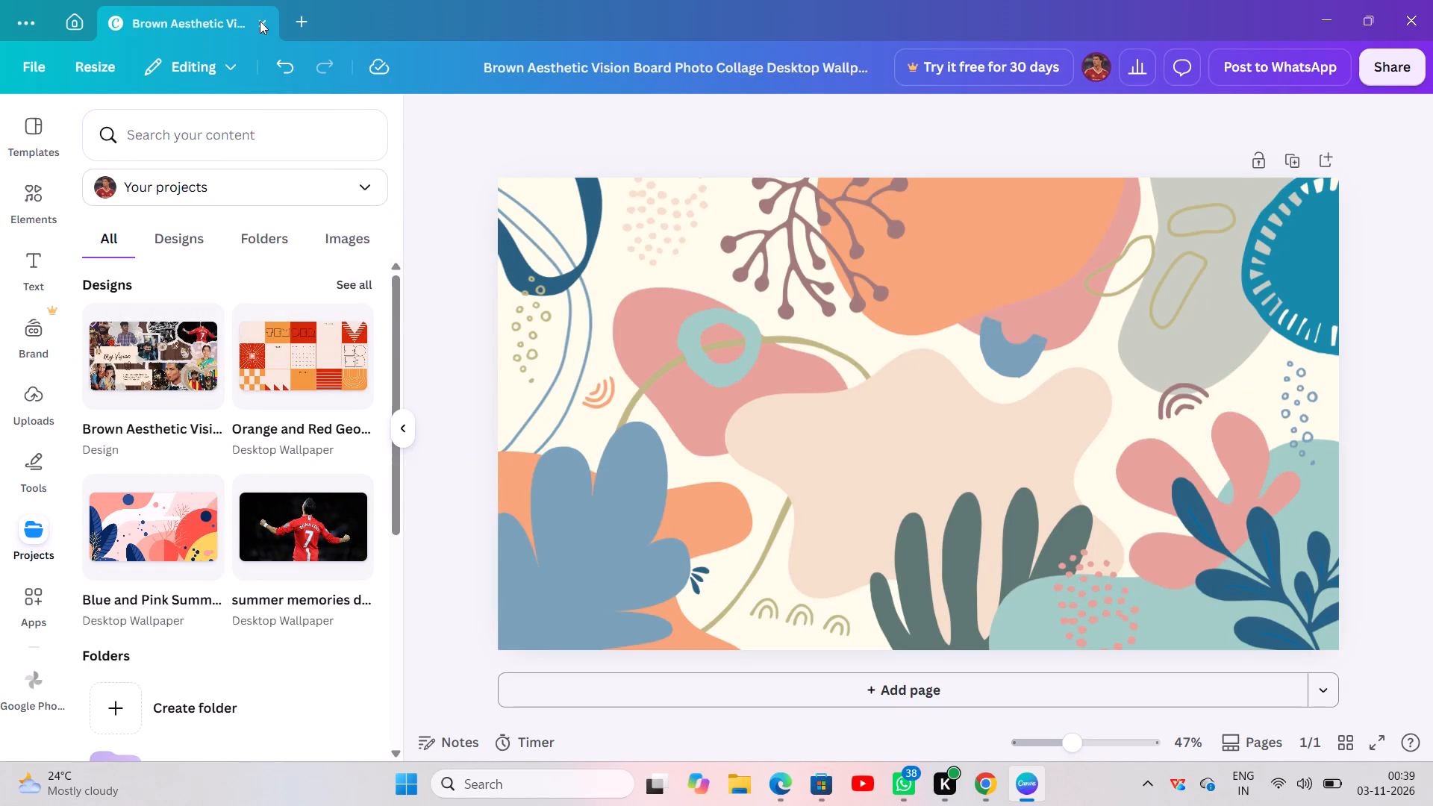
Close the wallpaper design and dismiss the Canva Business trial offer.
{"action": "left_click", "coordinate": [260, 21]}
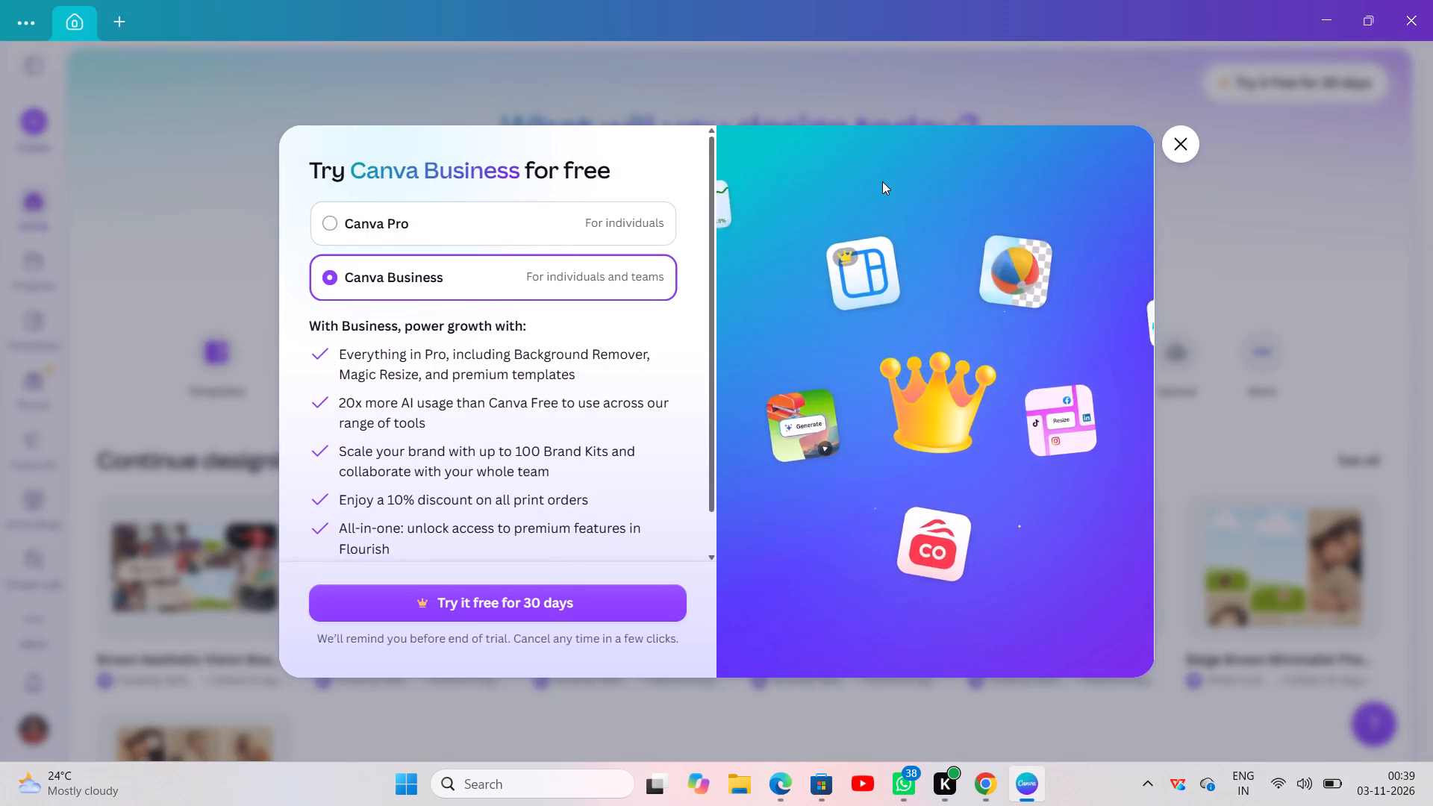
{"action": "left_click", "coordinate": [1181, 139]}
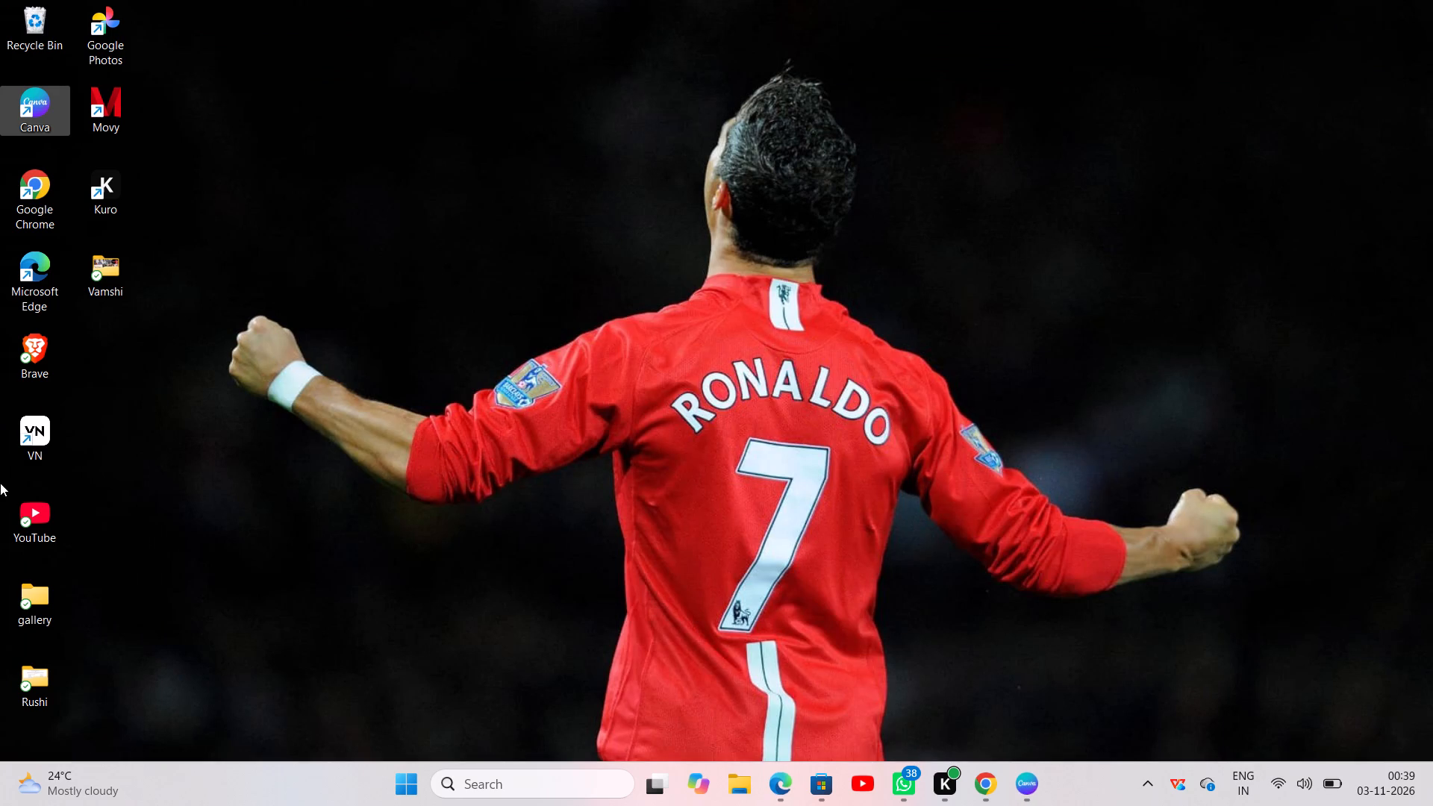
Open the downloaded Brown Aesthetic Vision Board PNG from the desktop's Vamshi folder in Photos, just once, to view the collage.
{"action": "double_click", "coordinate": [116, 267]}
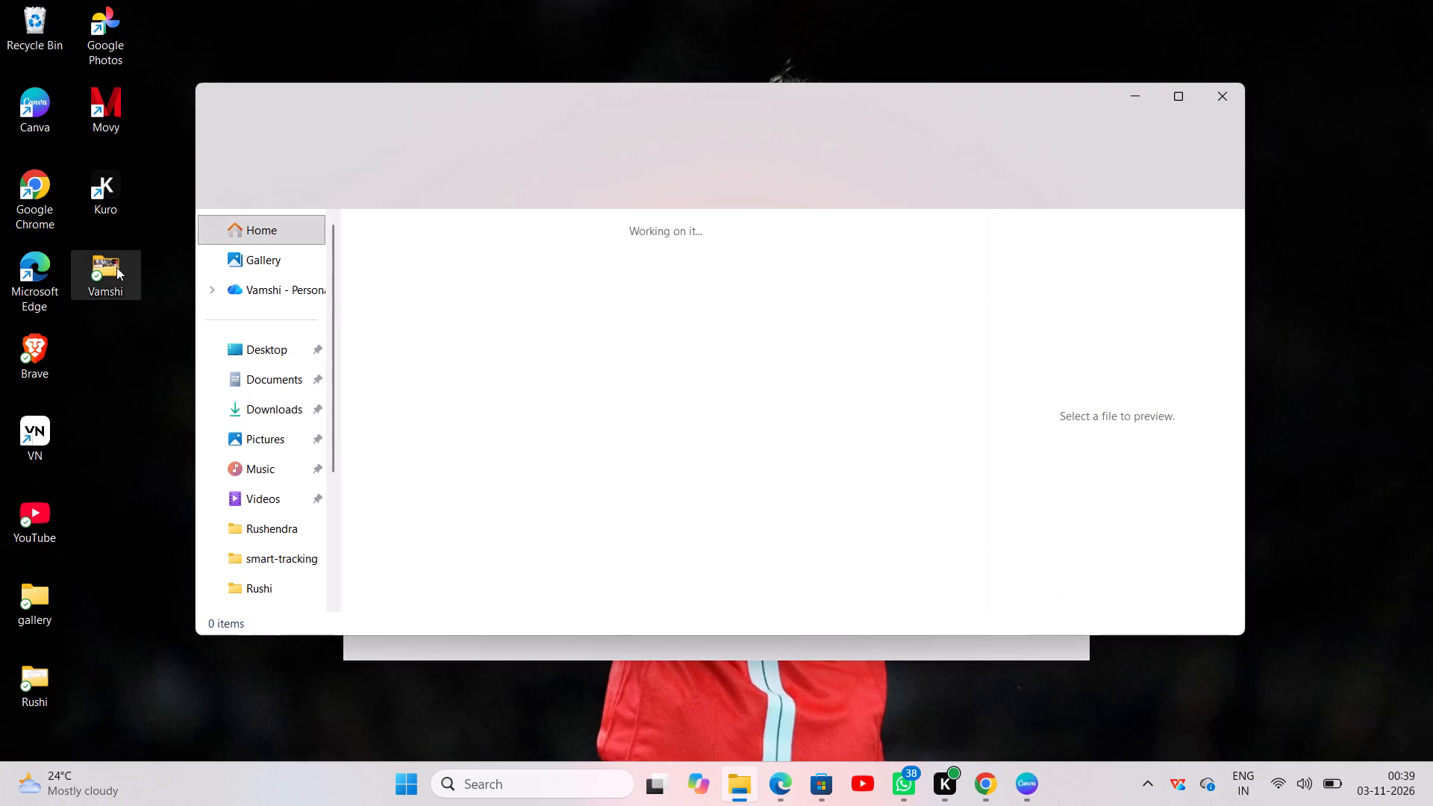
{"action": "left_click", "coordinate": [217, 291]}
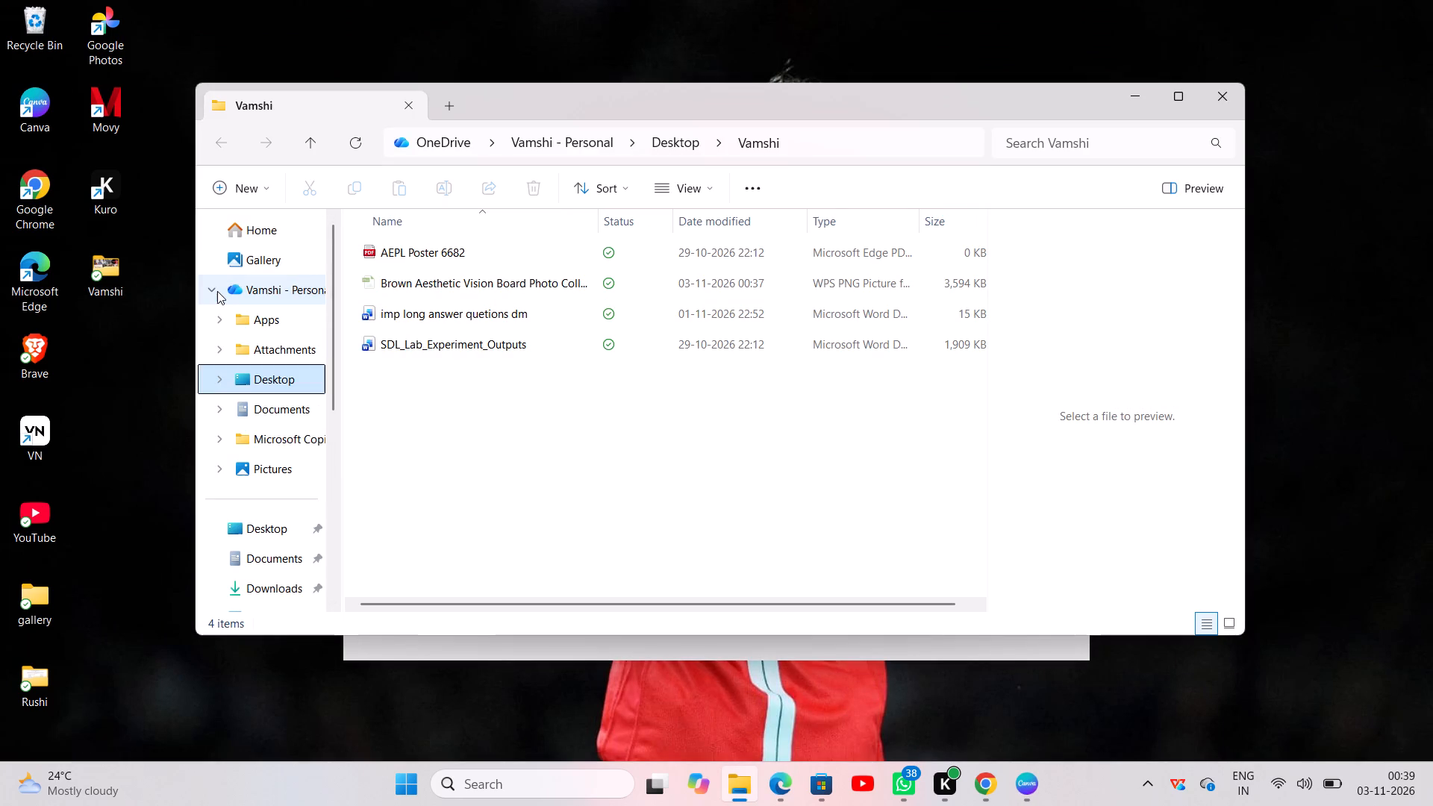
{"action": "left_click", "coordinate": [258, 366]}
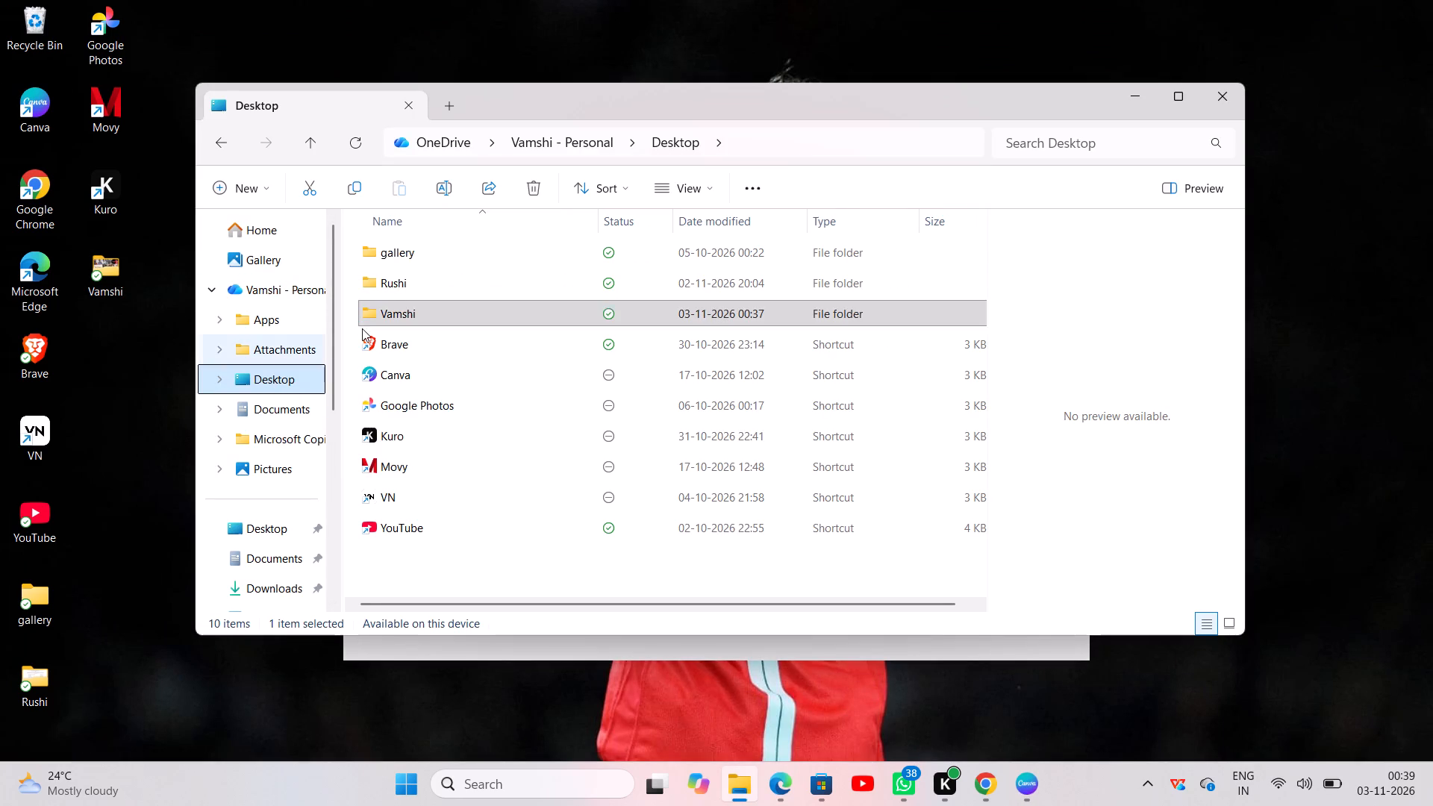
{"action": "double_click", "coordinate": [392, 305]}
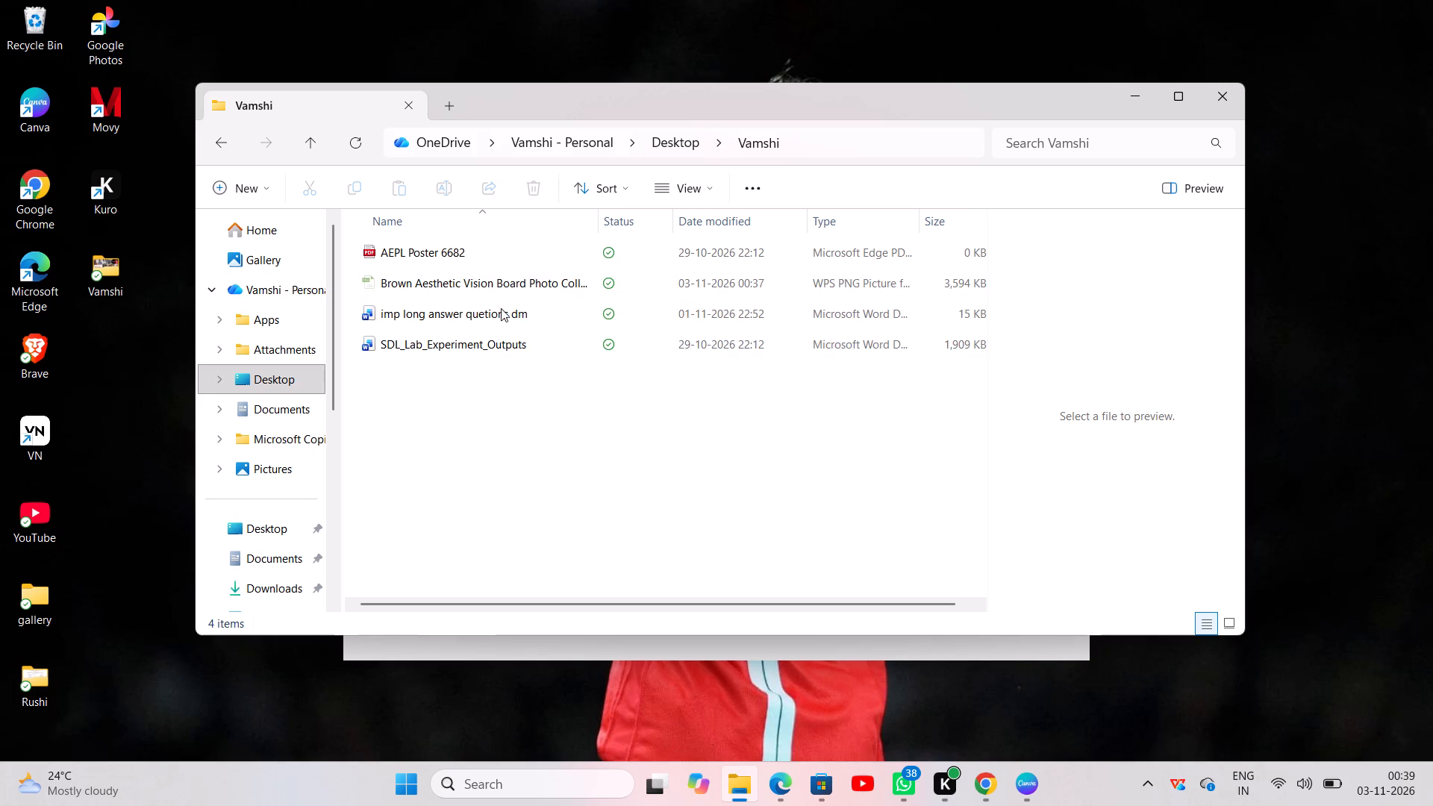
{"action": "double_click", "coordinate": [469, 278]}
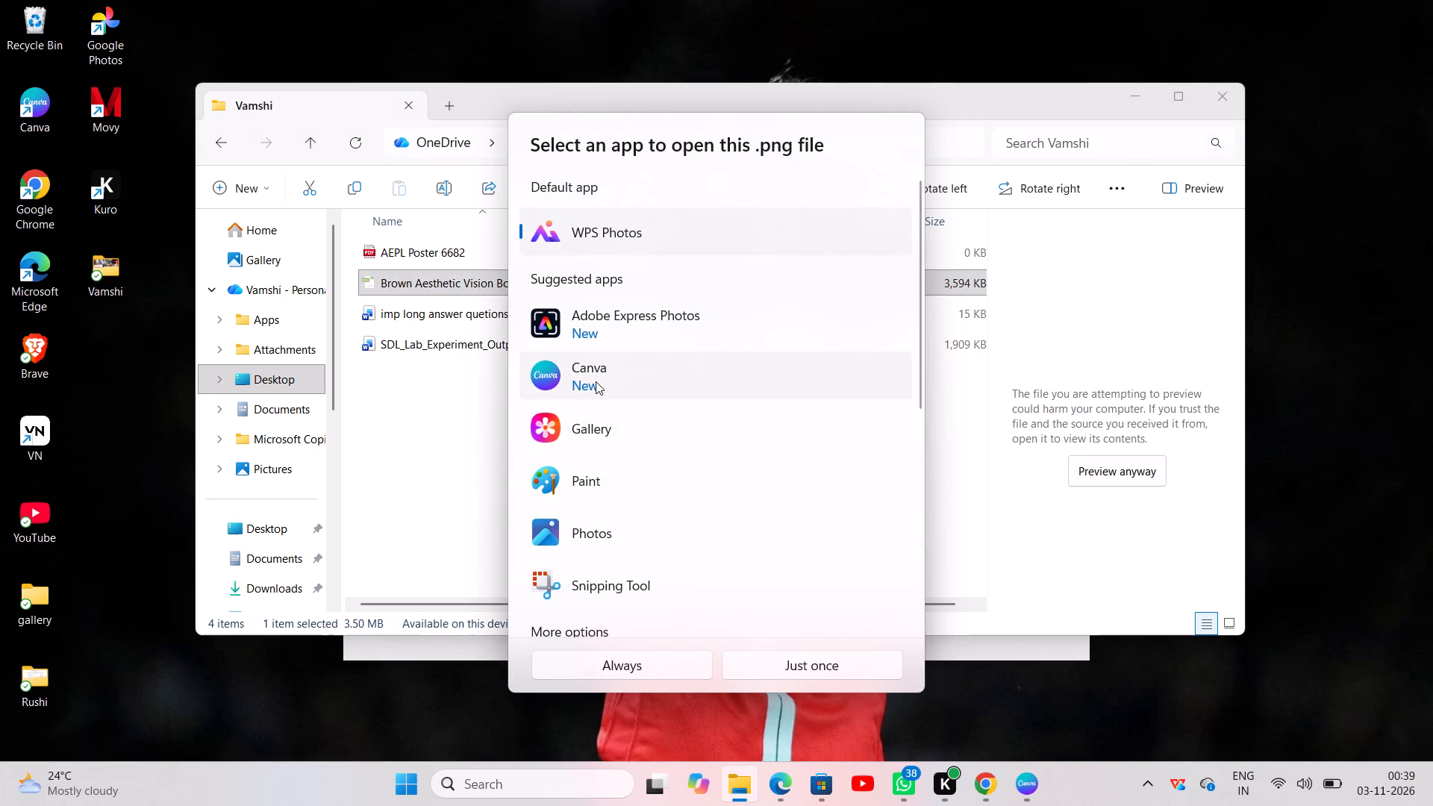
{"action": "left_click", "coordinate": [602, 533]}
{"action": "left_click", "coordinate": [807, 665]}
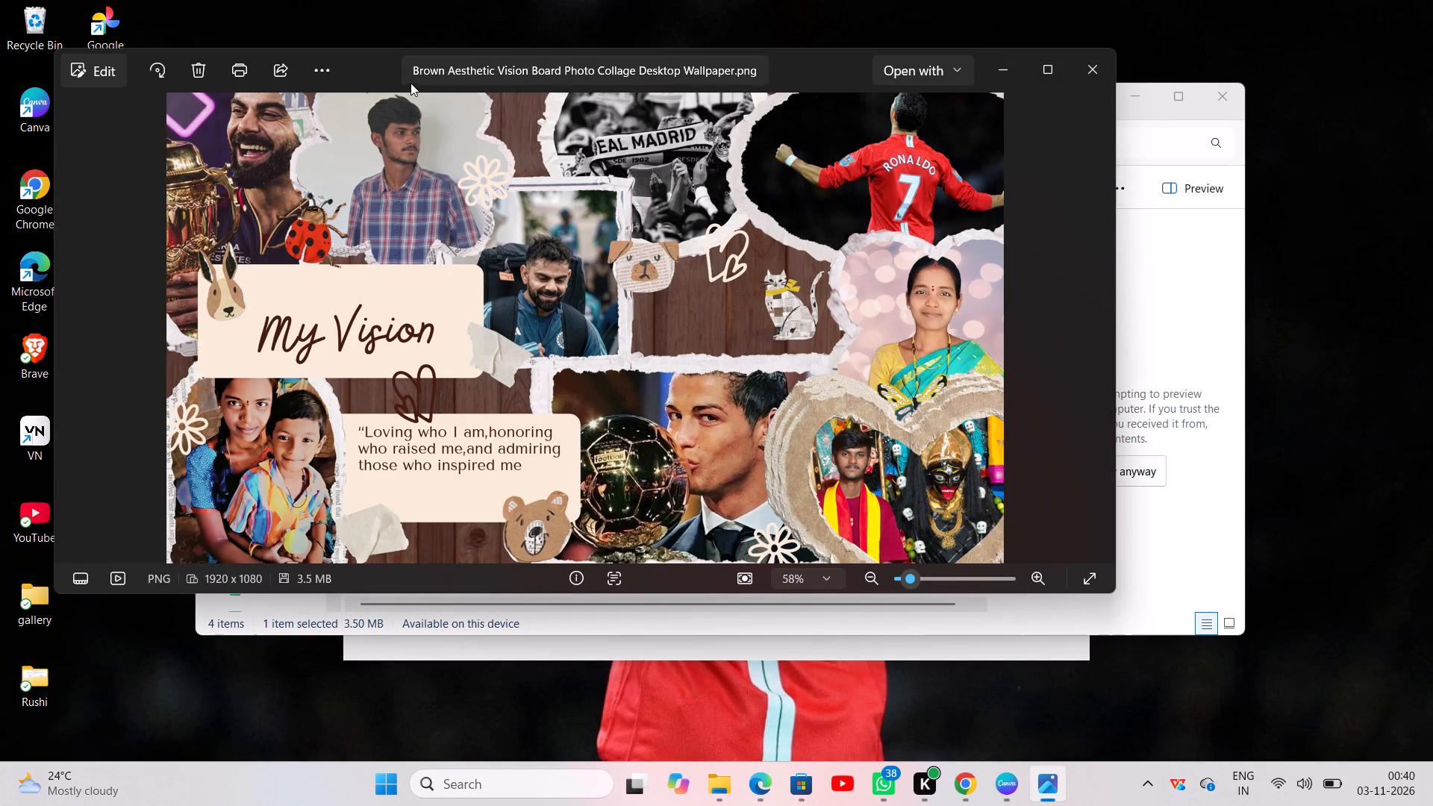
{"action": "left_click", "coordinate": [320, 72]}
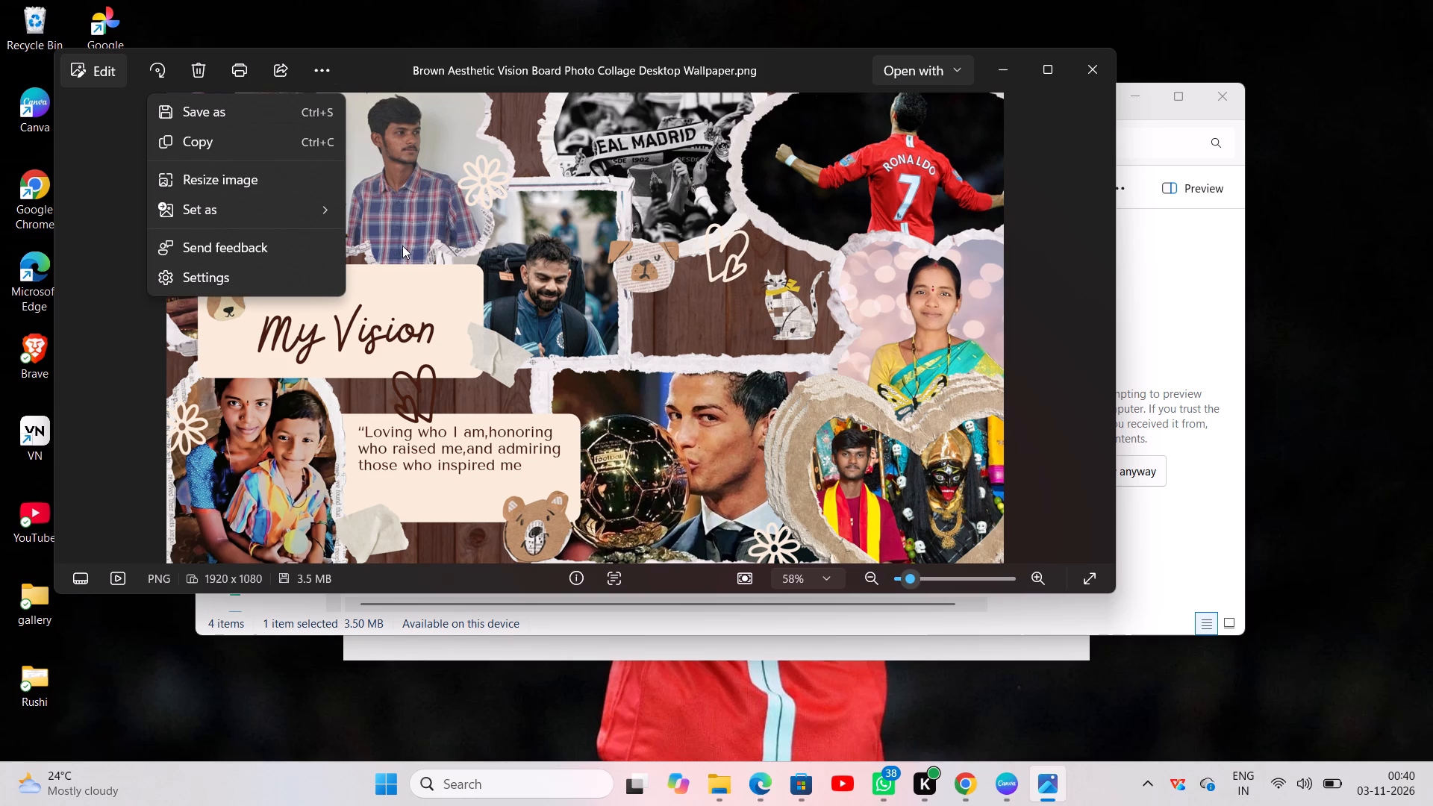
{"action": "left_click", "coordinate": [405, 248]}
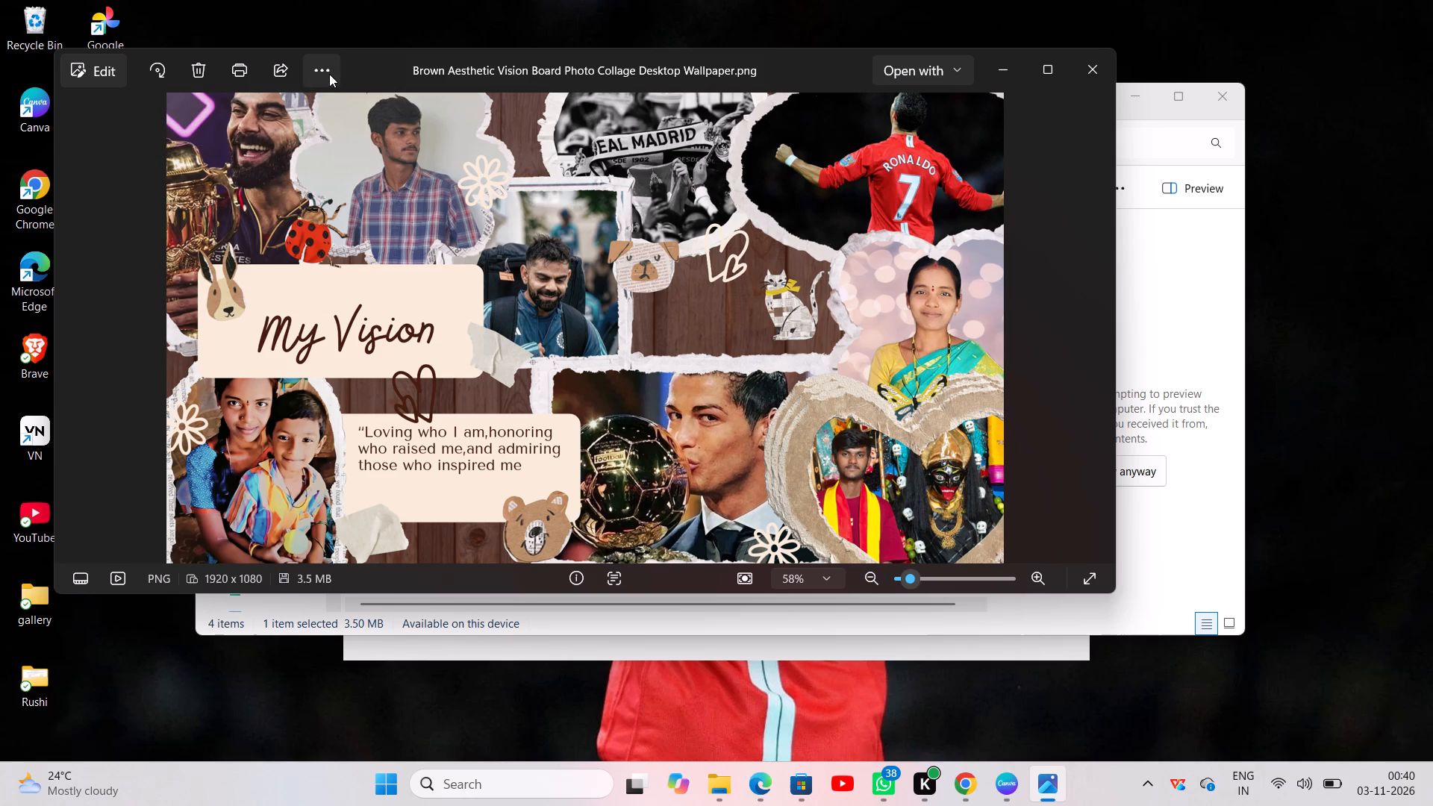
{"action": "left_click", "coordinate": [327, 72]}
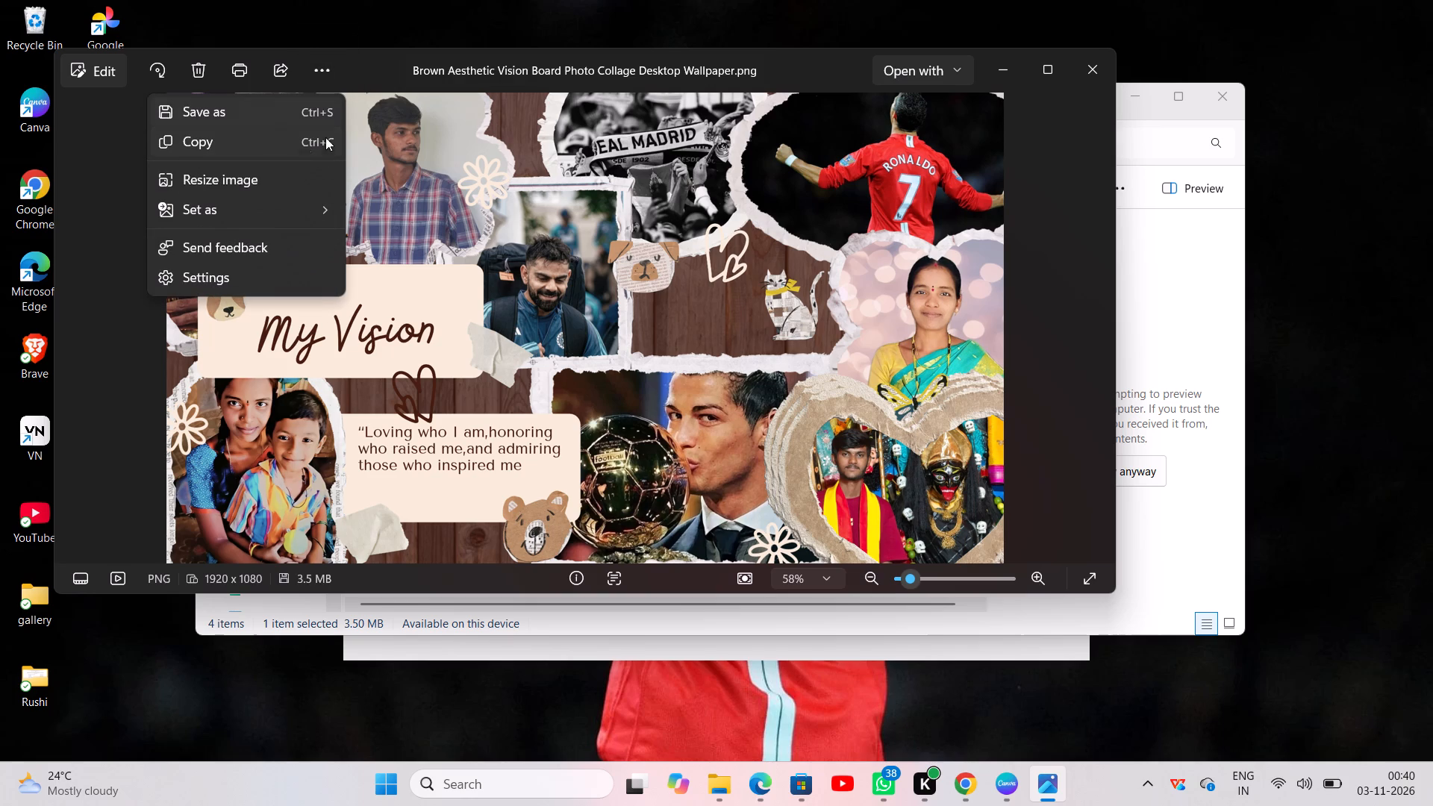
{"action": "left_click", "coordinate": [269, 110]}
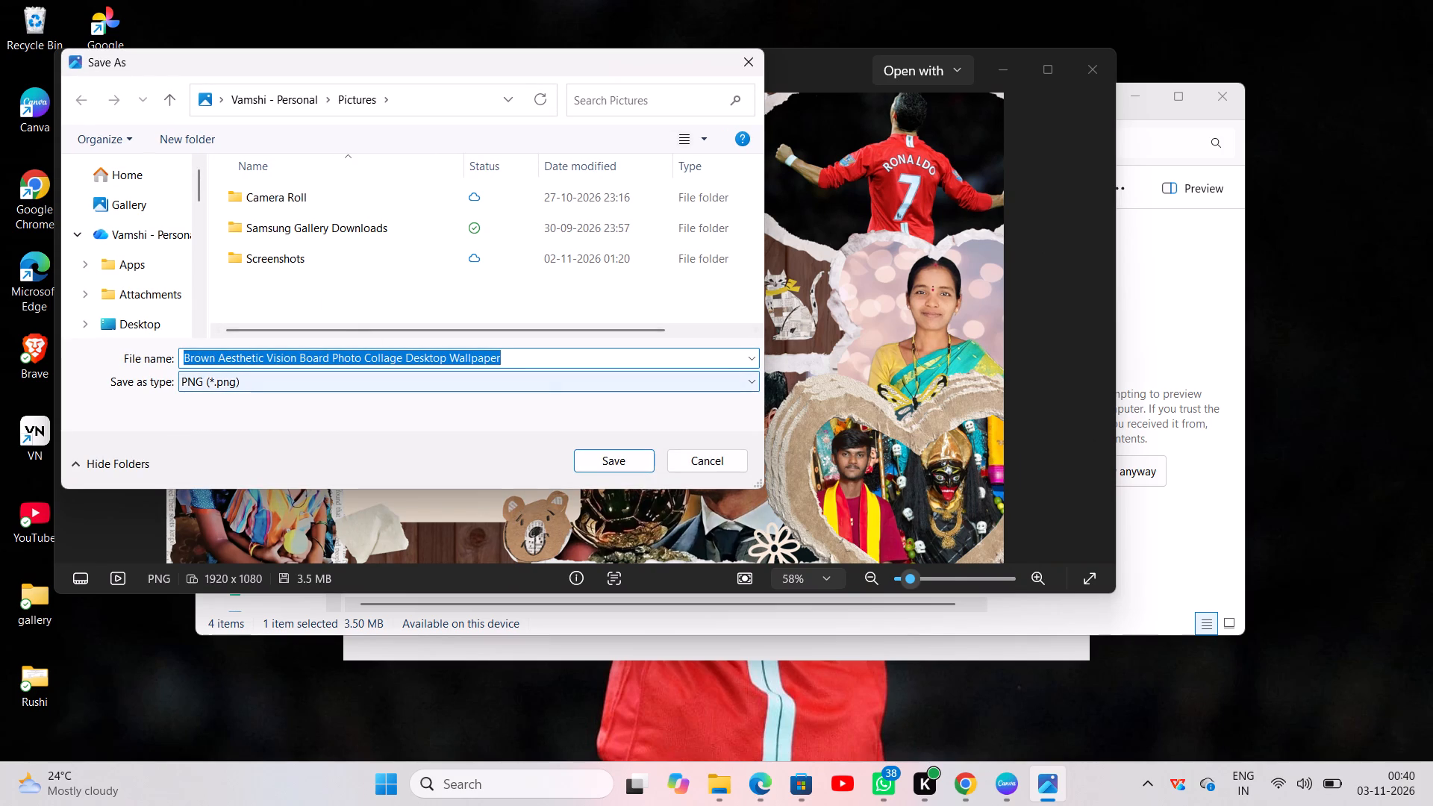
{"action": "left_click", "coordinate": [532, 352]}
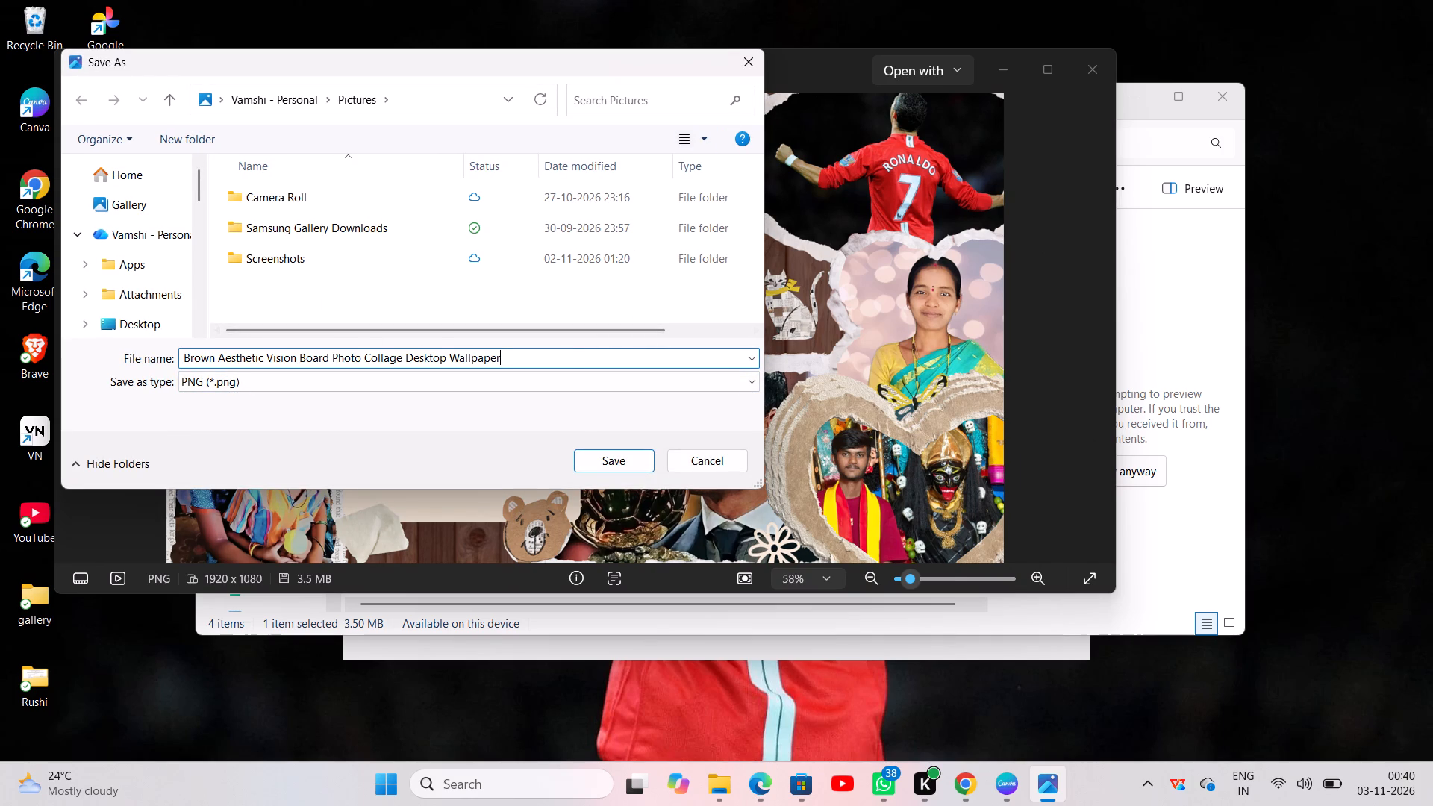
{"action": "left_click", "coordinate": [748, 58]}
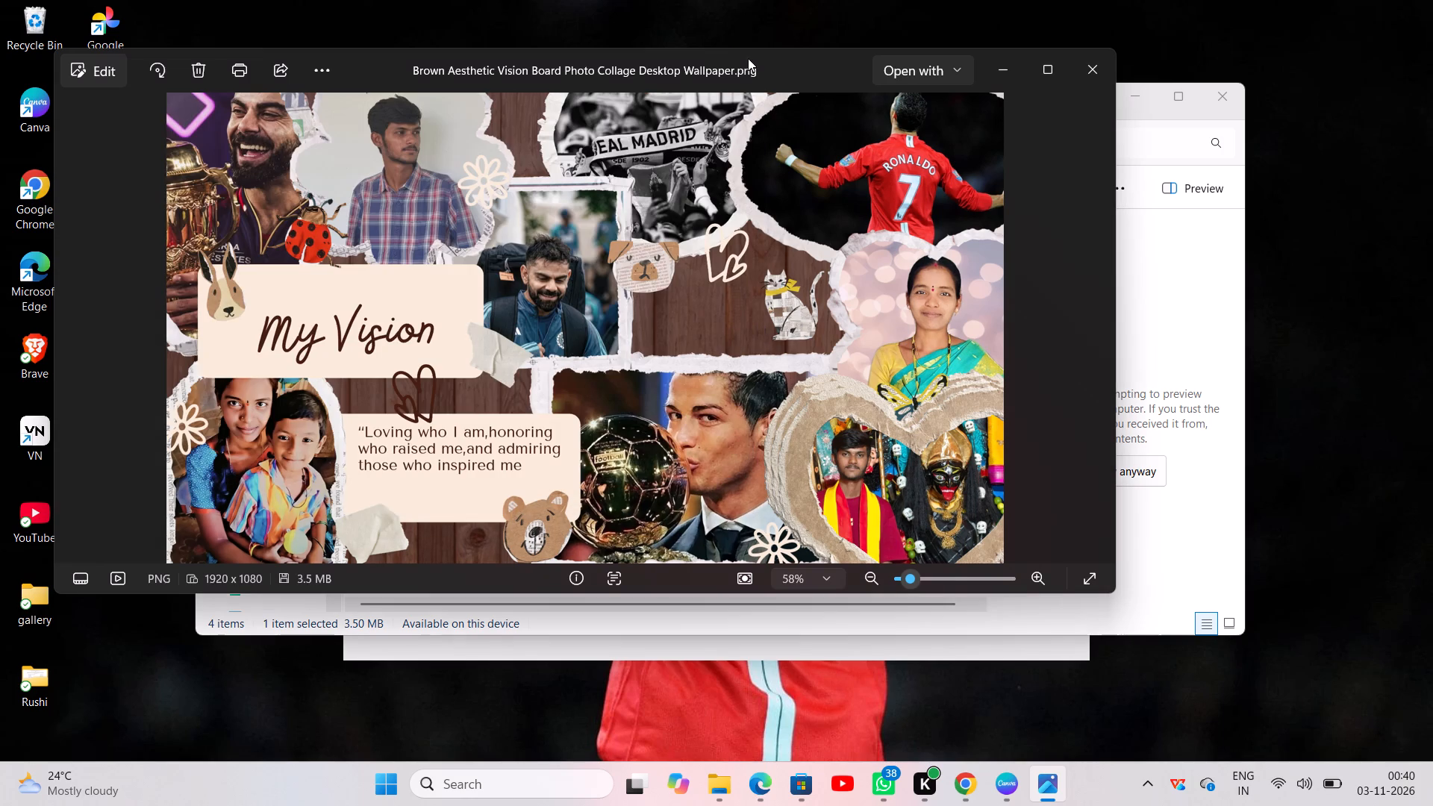
Close the collage image in Photos.
{"action": "left_click", "coordinate": [1090, 63]}
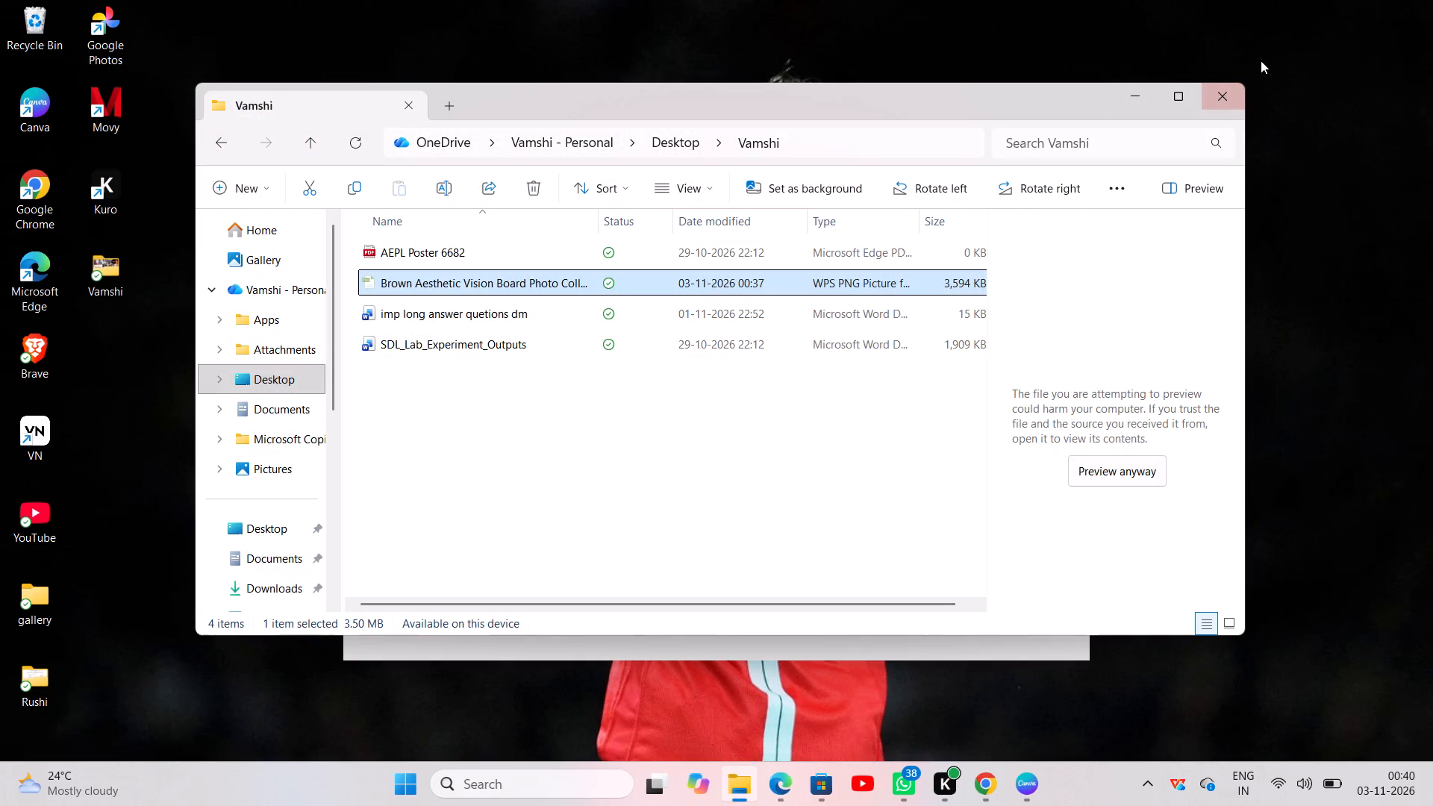
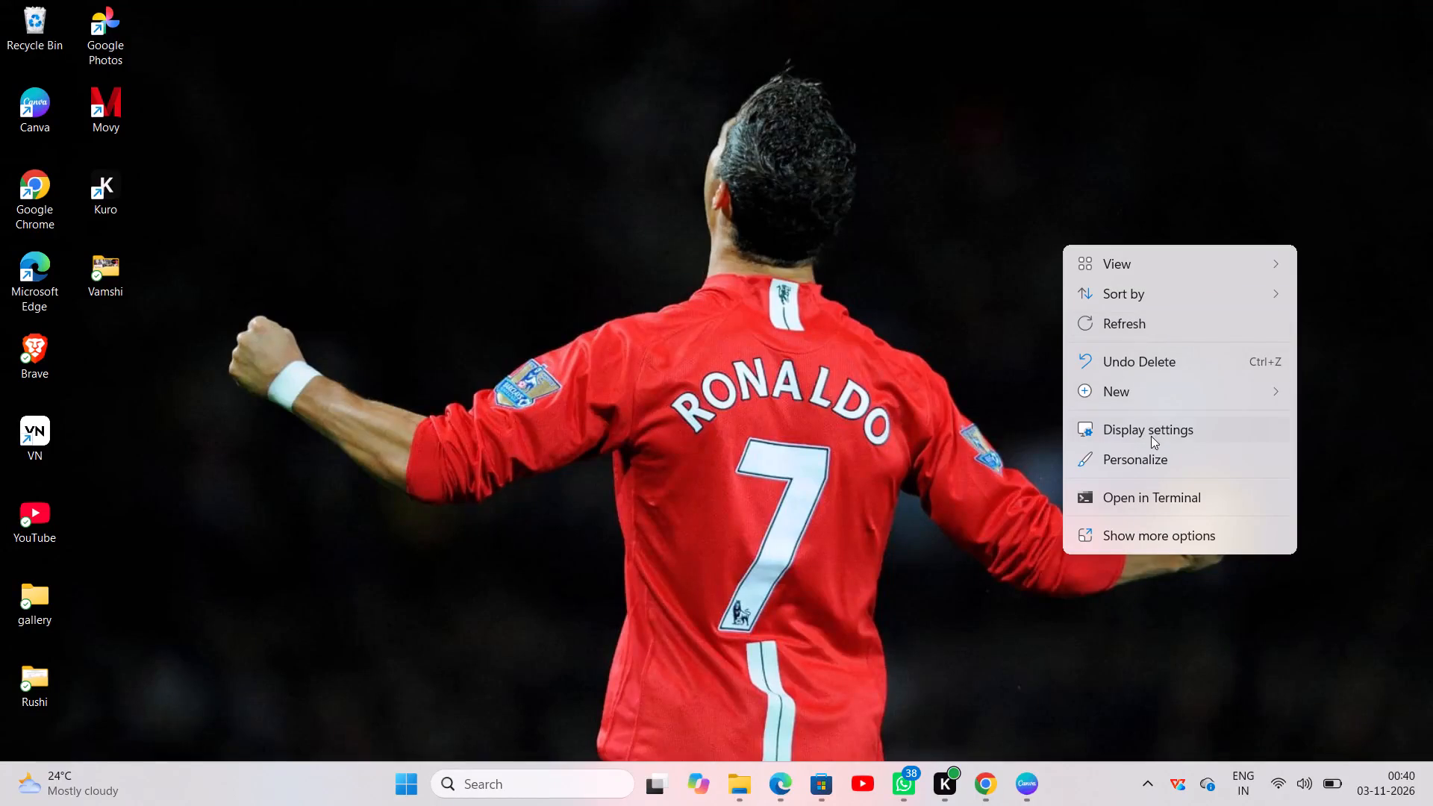
Set the Brown Aesthetic Vision Board Photo Collage image from the desktop's Vamshi folder as the desktop background picture in Windows Settings.
{"action": "left_click", "coordinate": [1143, 457]}
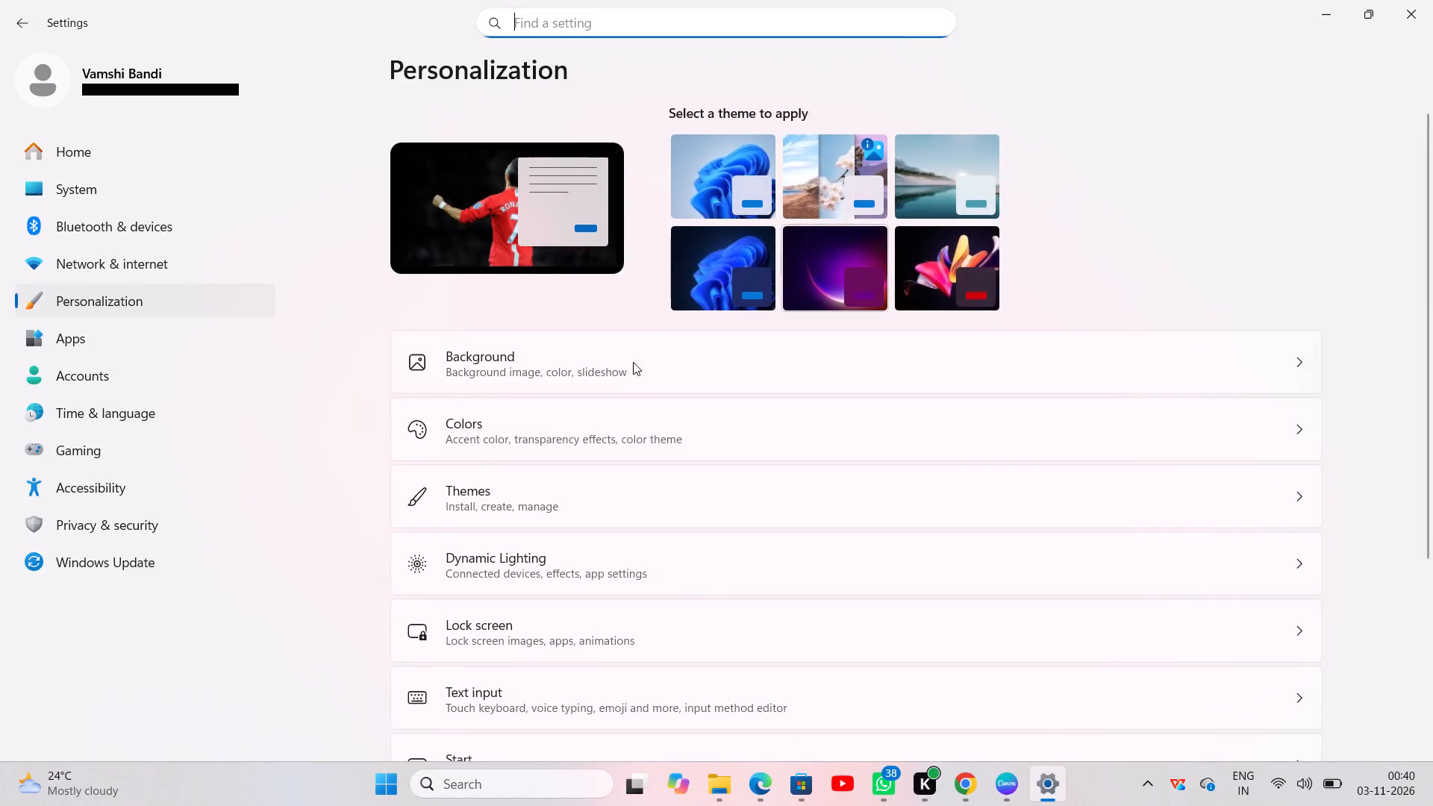
{"action": "left_click", "coordinate": [658, 375]}
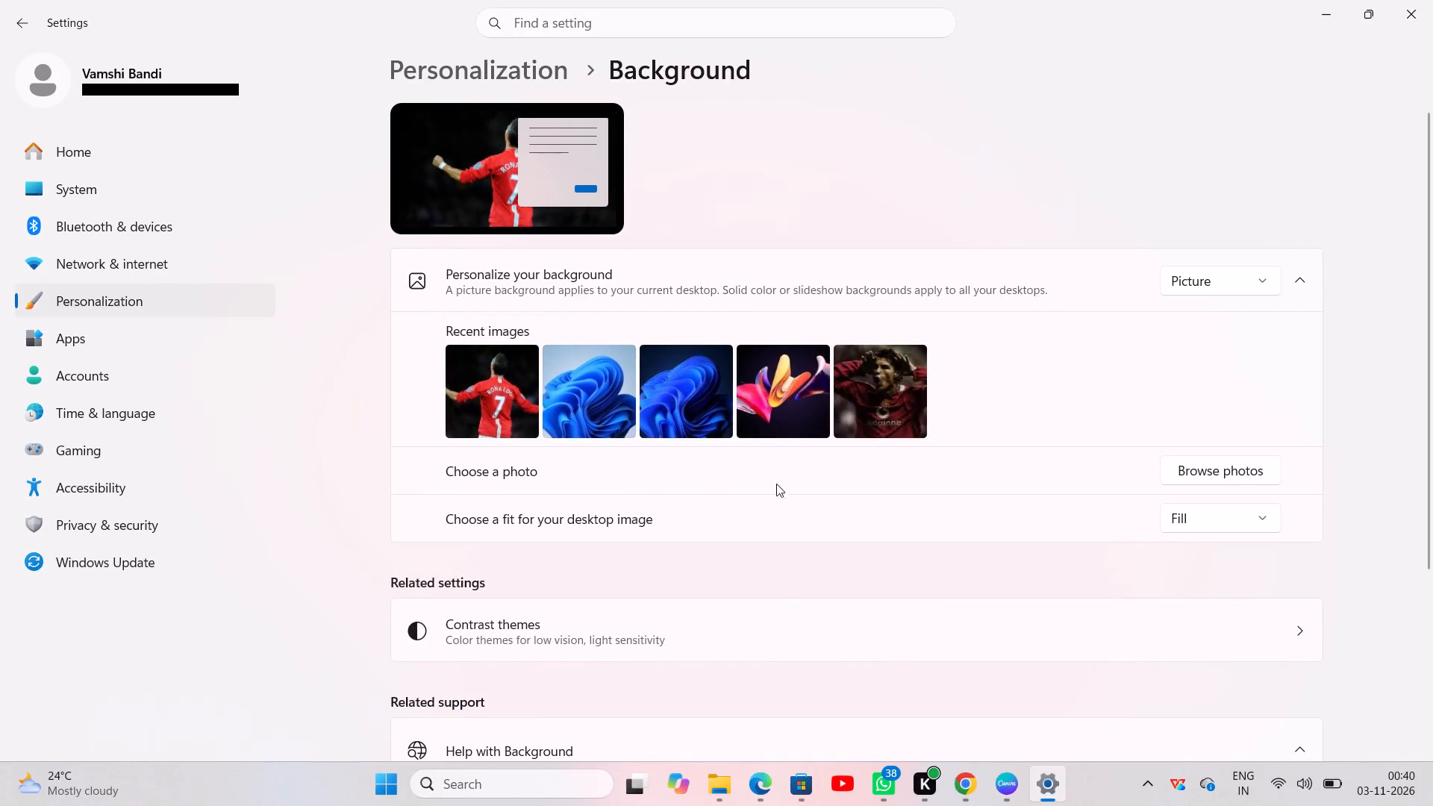
{"action": "left_click", "coordinate": [1182, 466]}
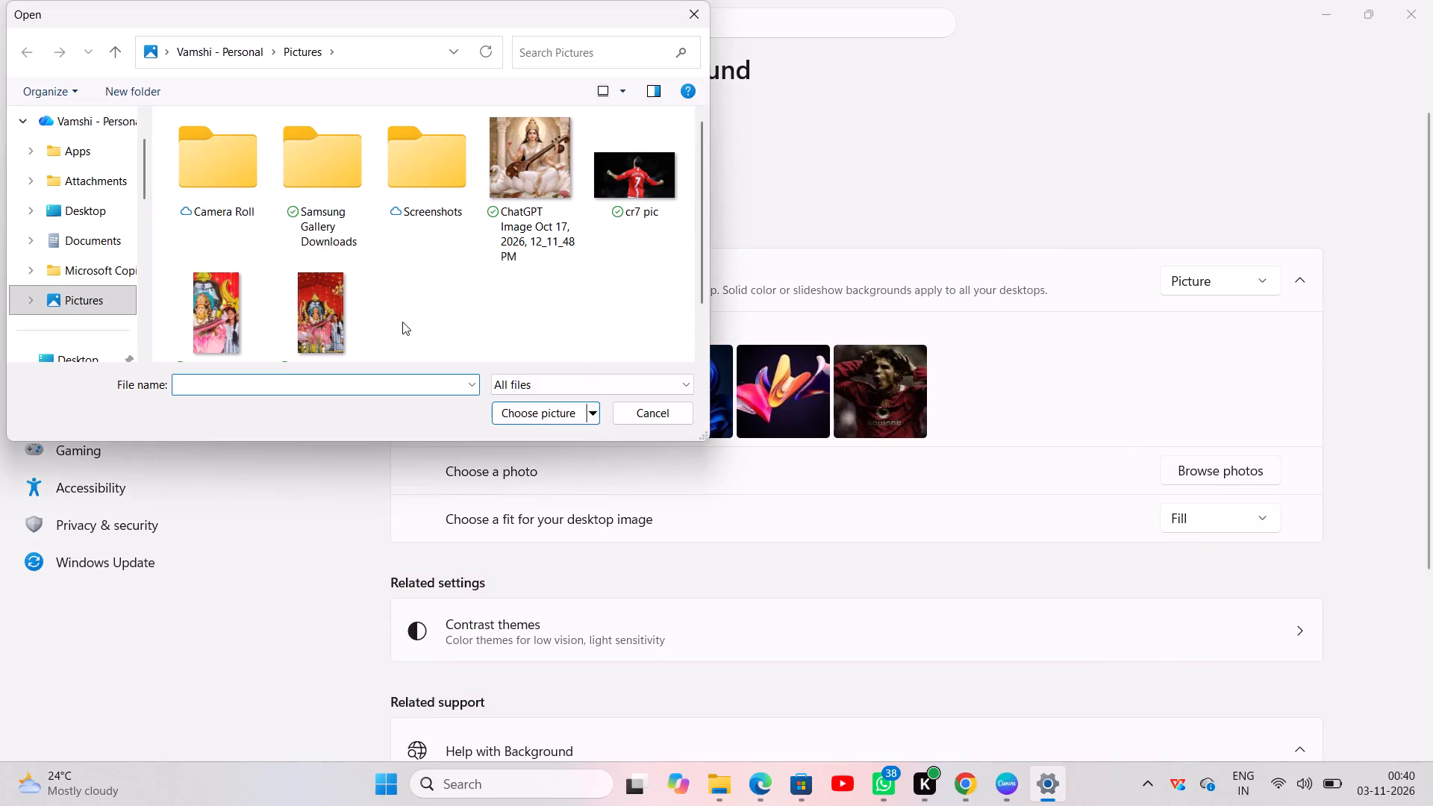
{"action": "left_click", "coordinate": [60, 207]}
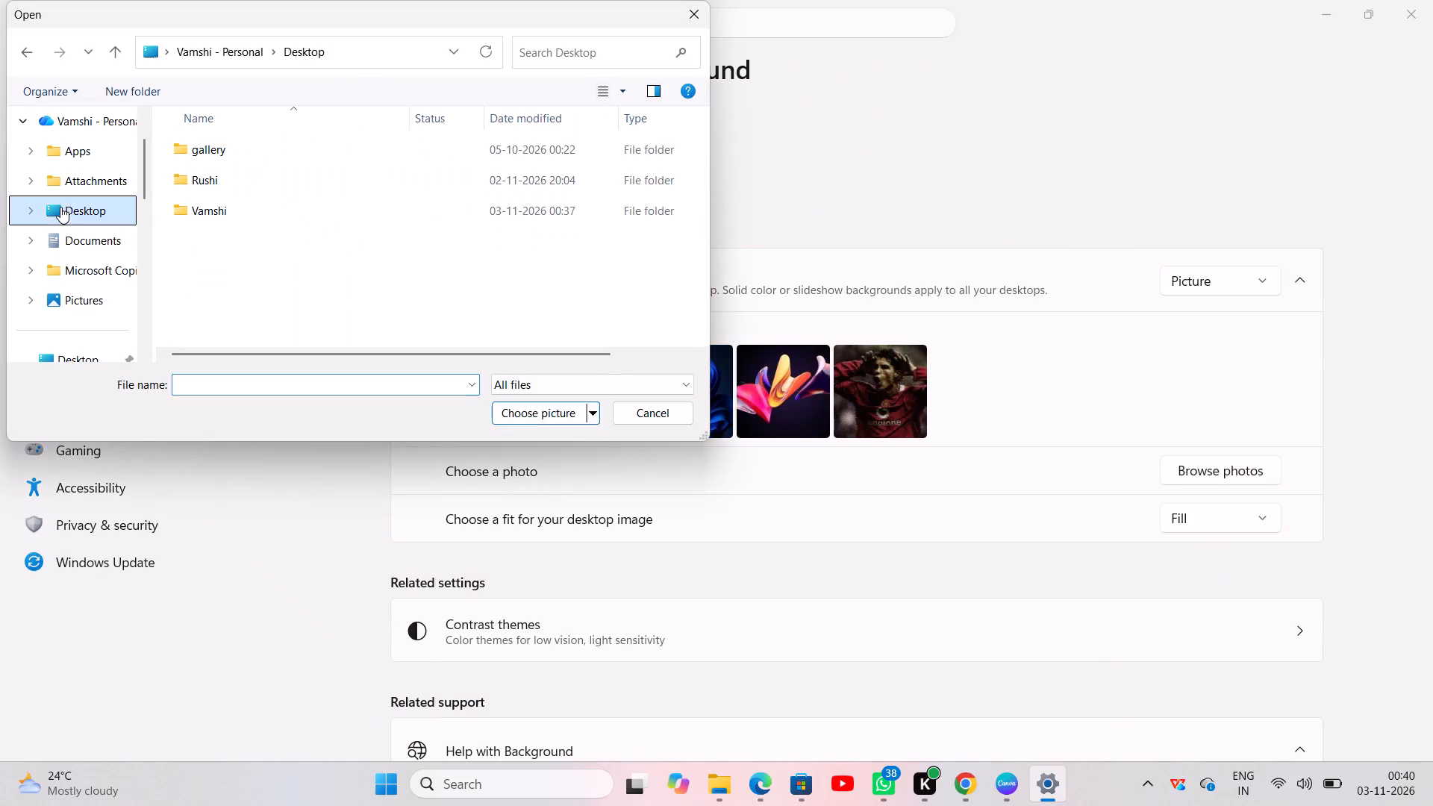
{"action": "left_click", "coordinate": [200, 211]}
{"action": "double_click", "coordinate": [200, 211]}
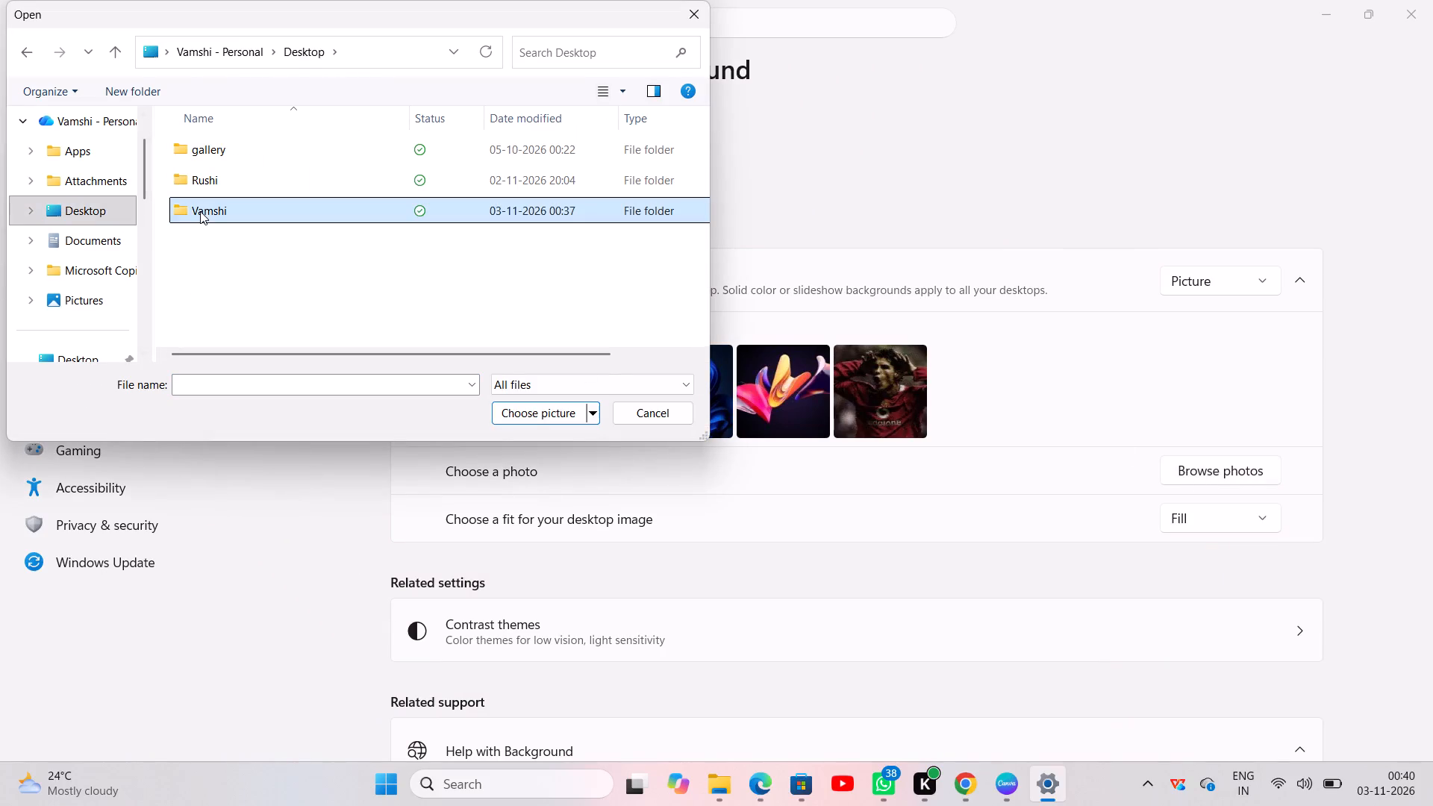
{"action": "left_click", "coordinate": [217, 177]}
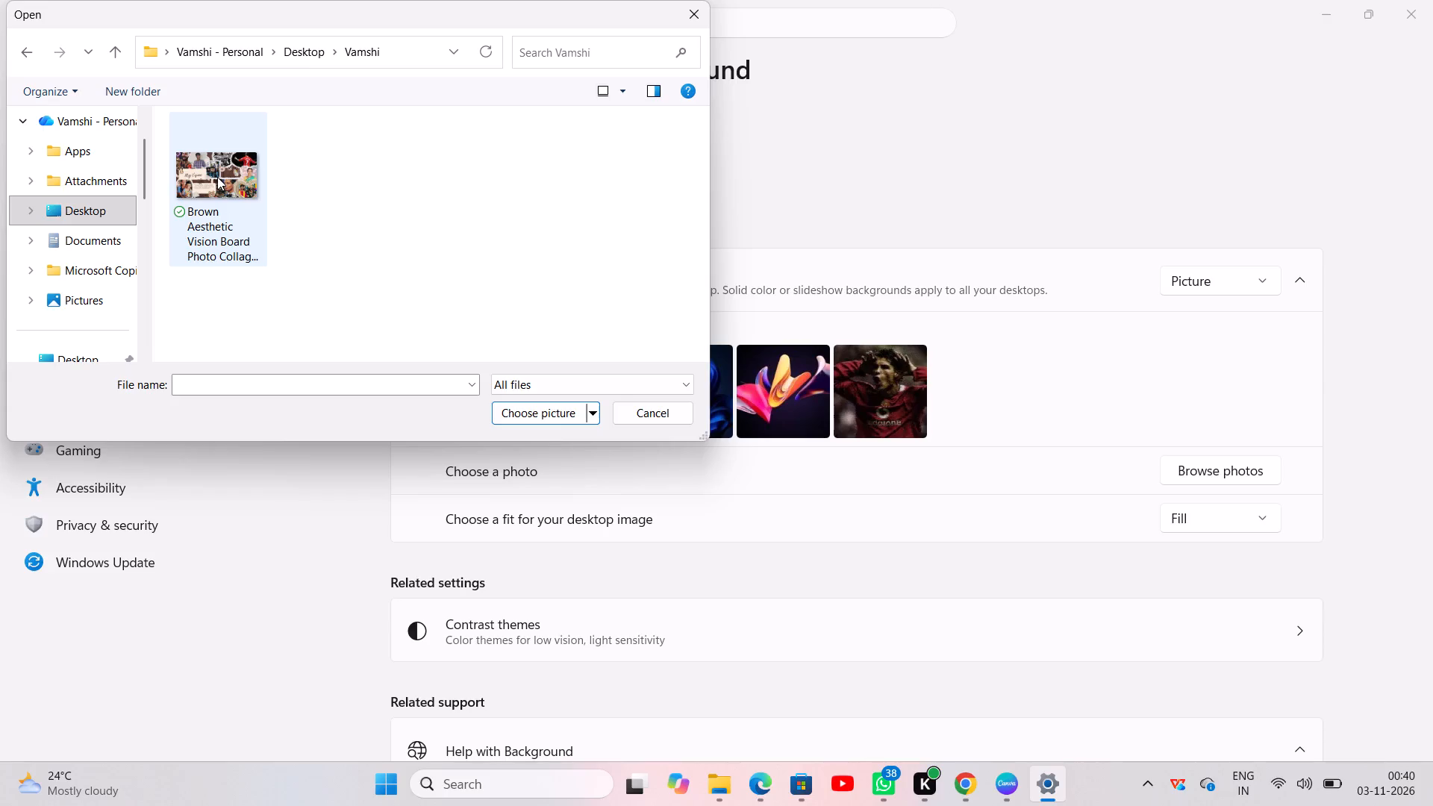
{"action": "left_click", "coordinate": [522, 416]}
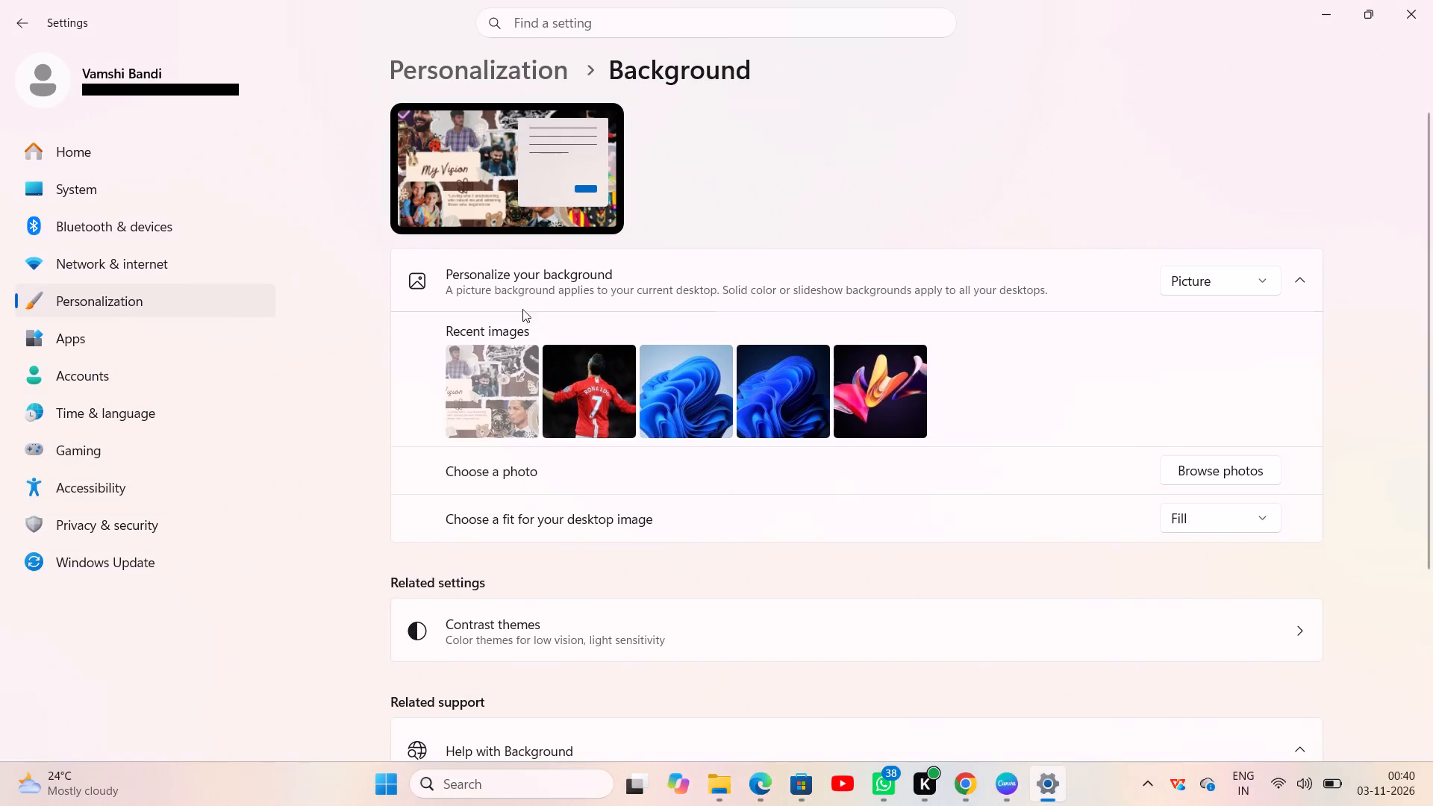
{"action": "left_click", "coordinate": [486, 197]}
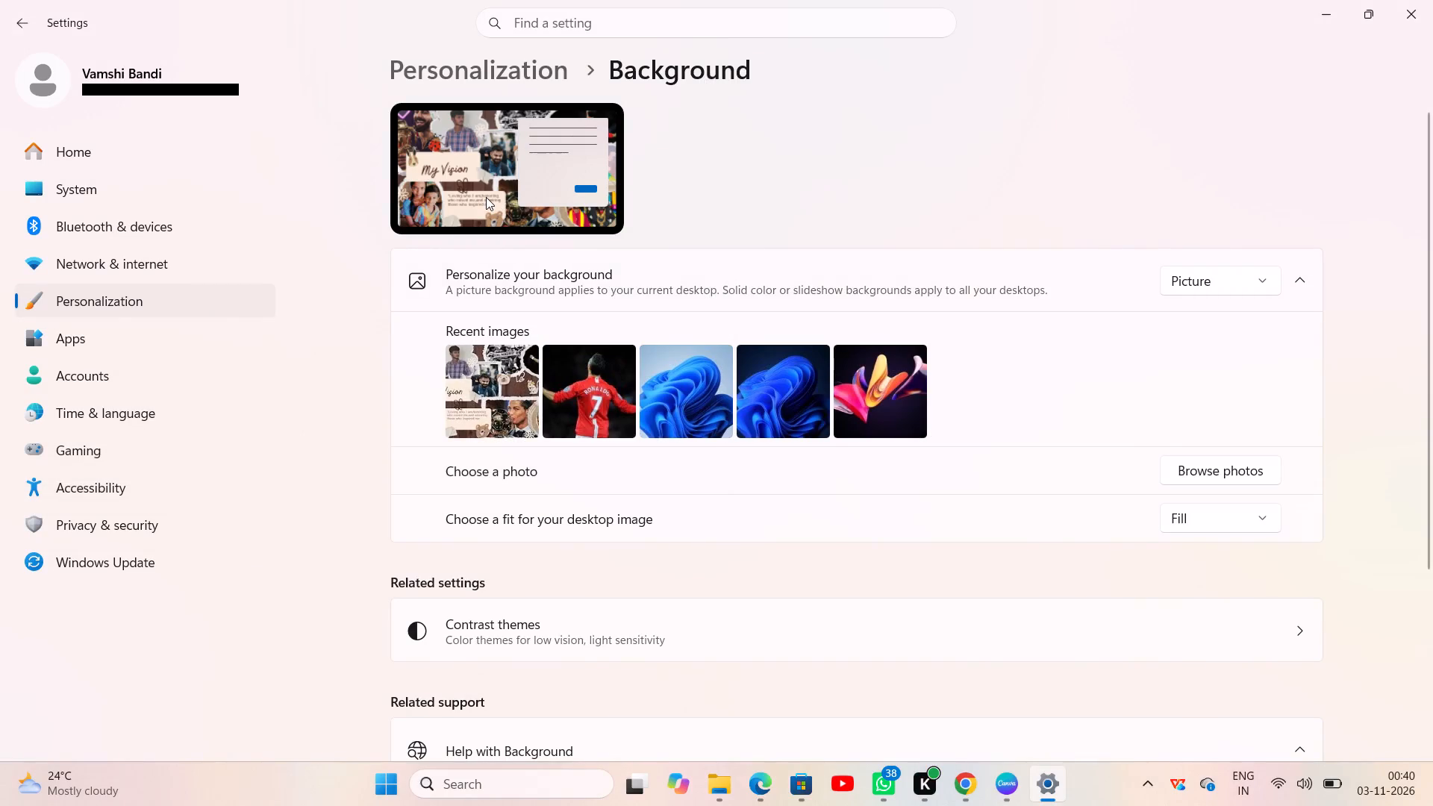
{"action": "left_click", "coordinate": [509, 397]}
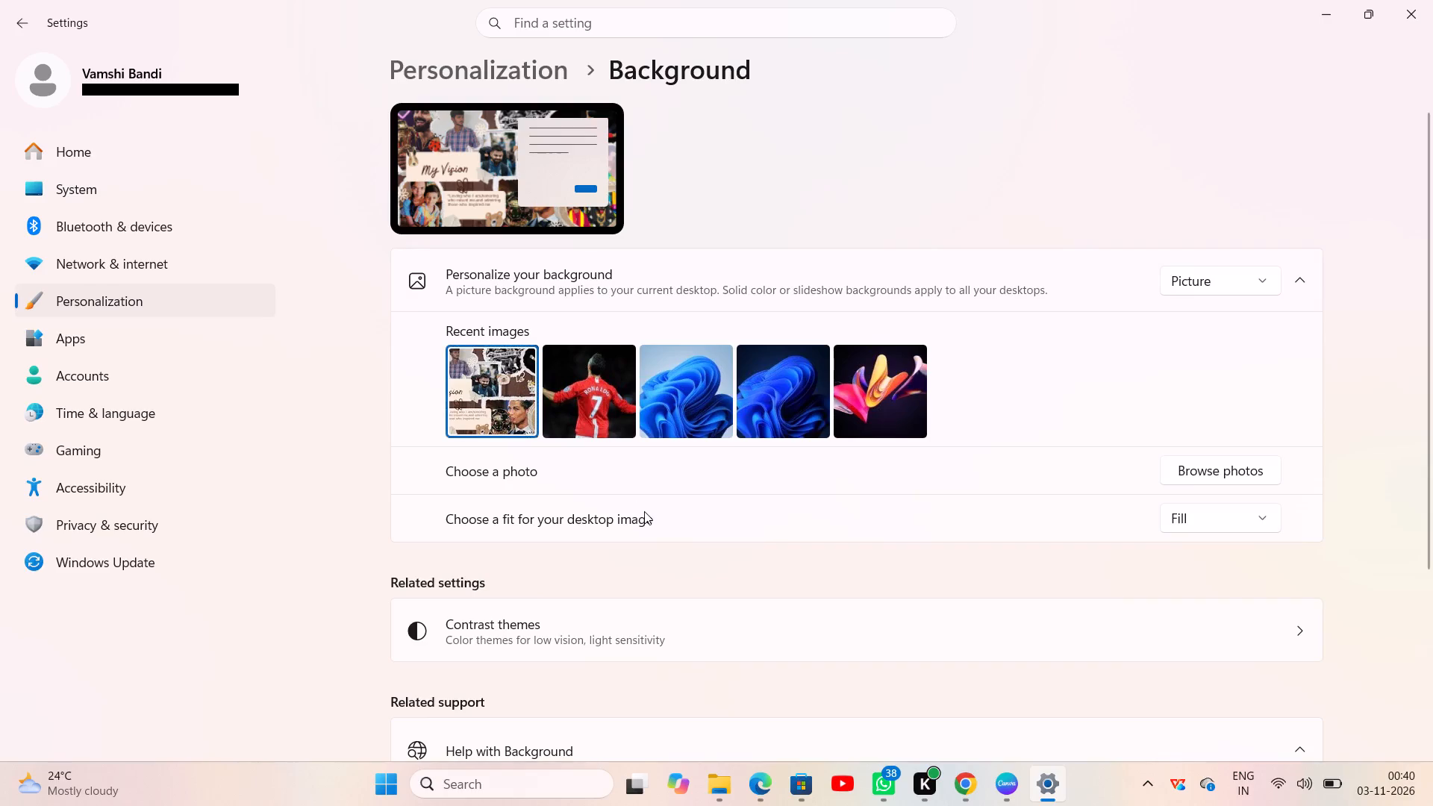
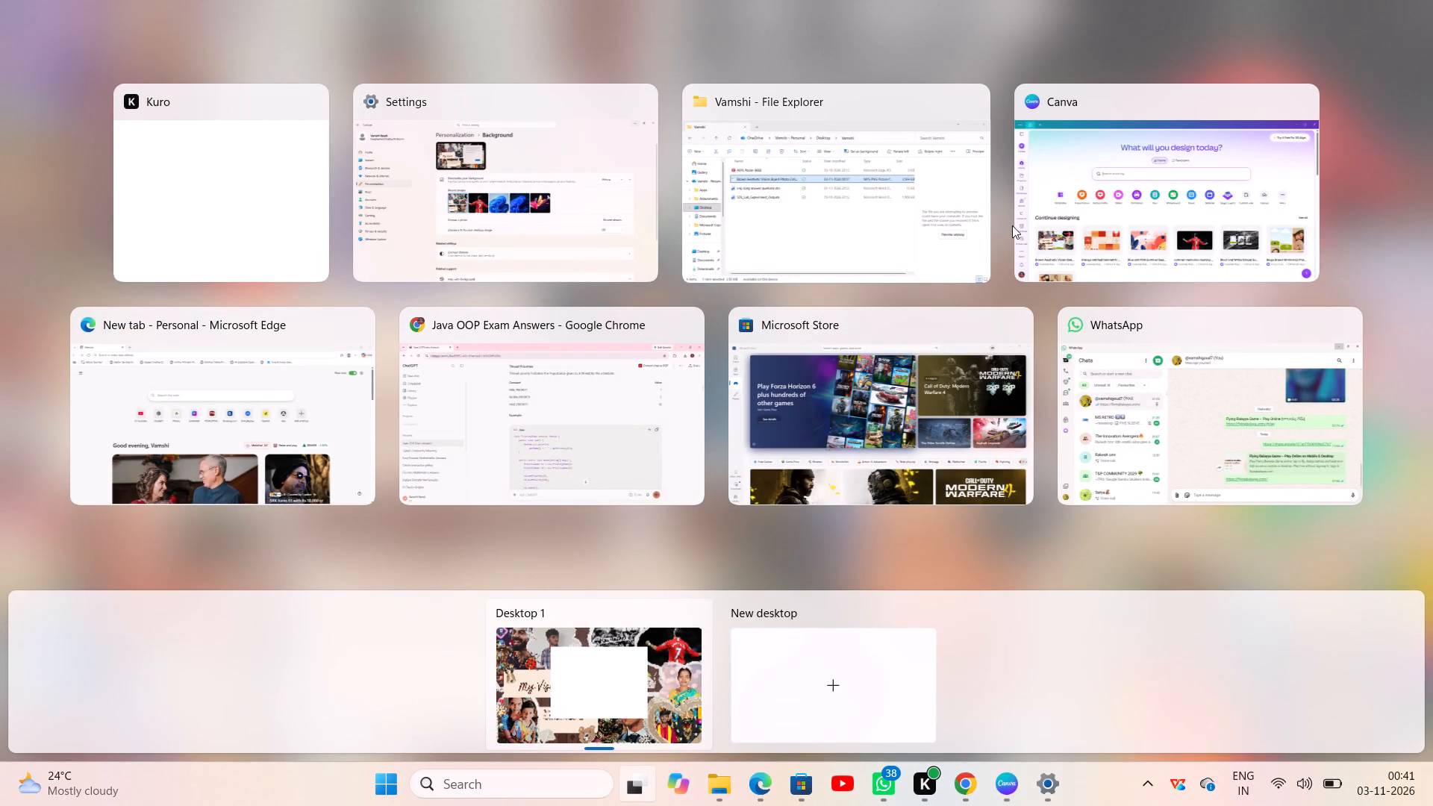
Switch to Canva and open the Brown Aesthetic Vision Board design from the recent designs.
{"action": "left_click", "coordinate": [1132, 210]}
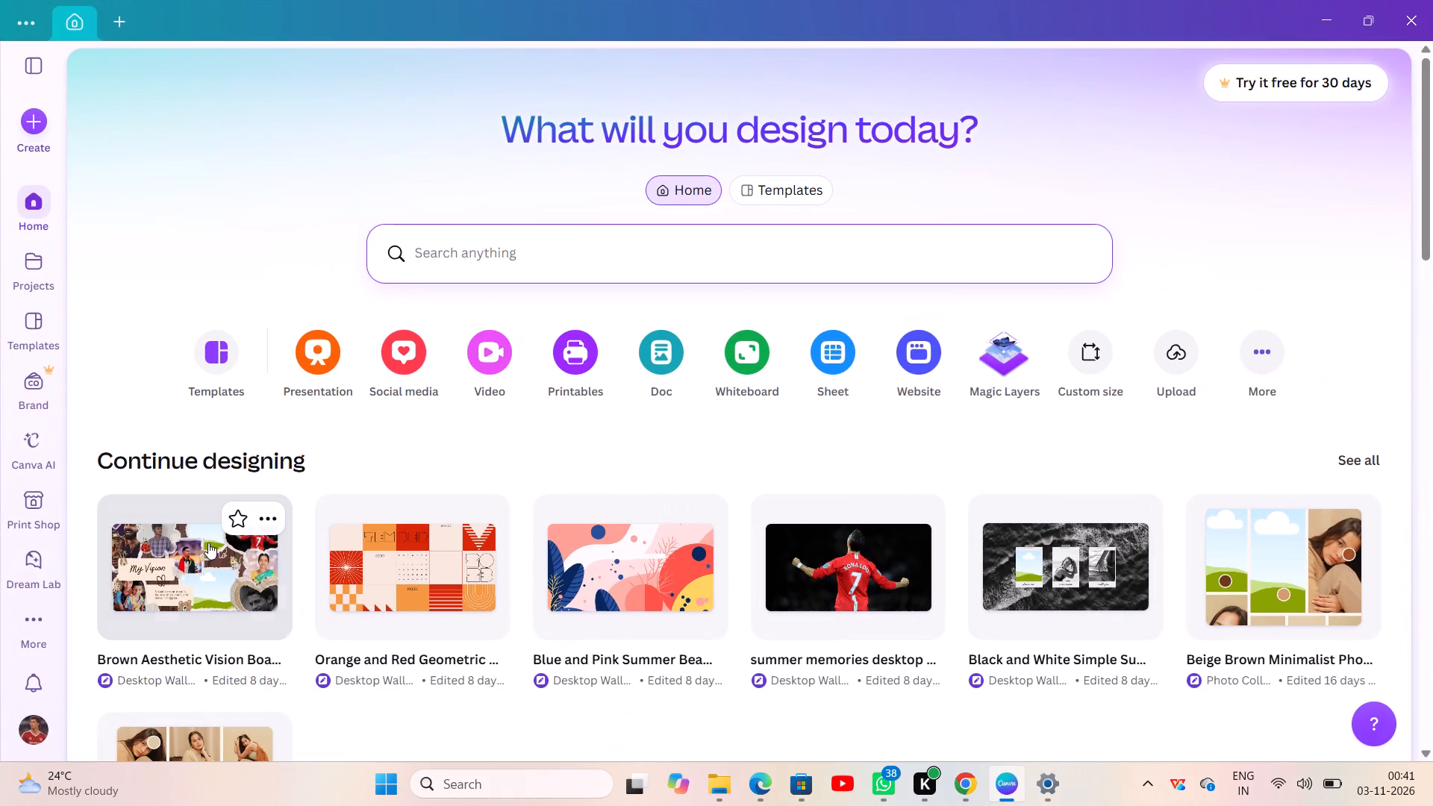
{"action": "left_click", "coordinate": [197, 550]}
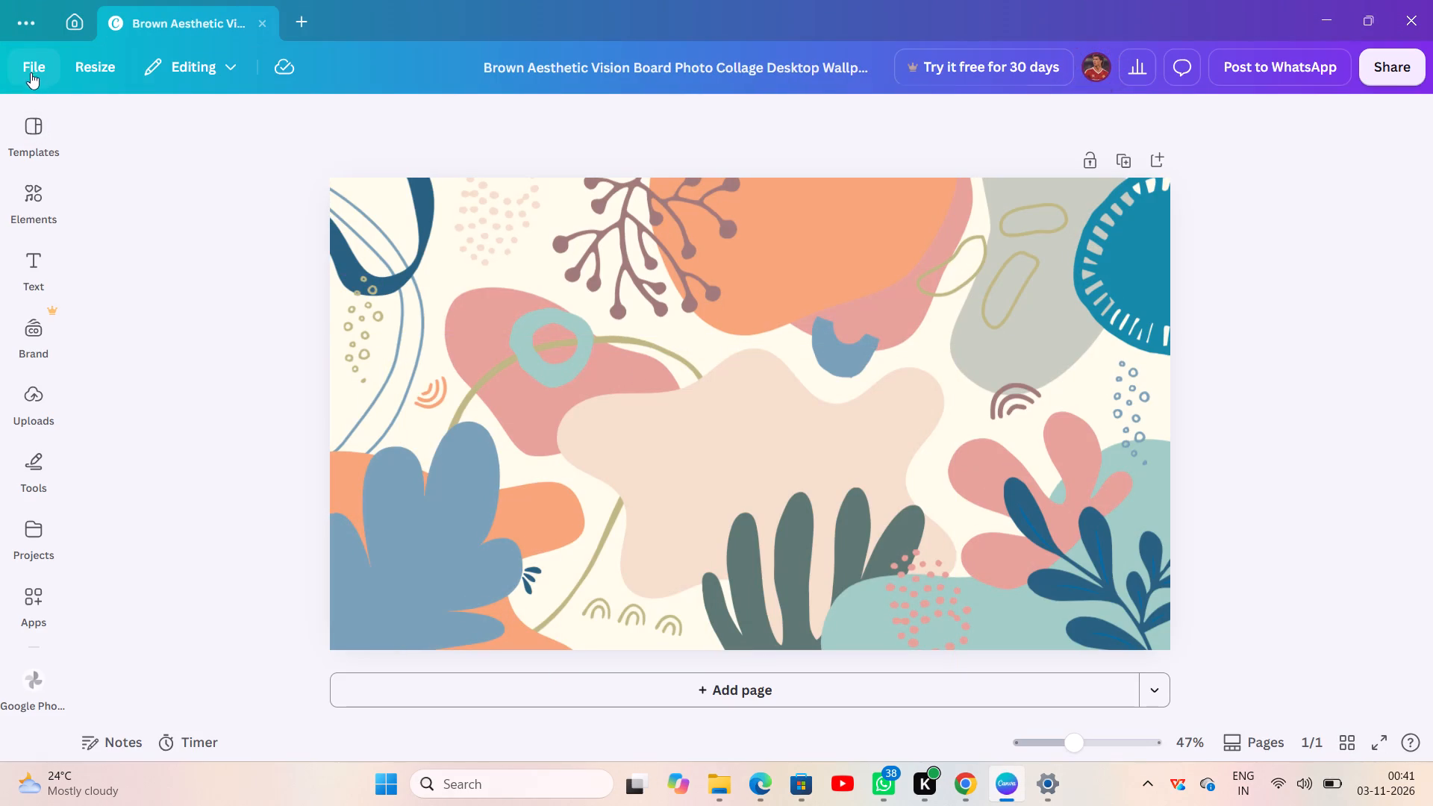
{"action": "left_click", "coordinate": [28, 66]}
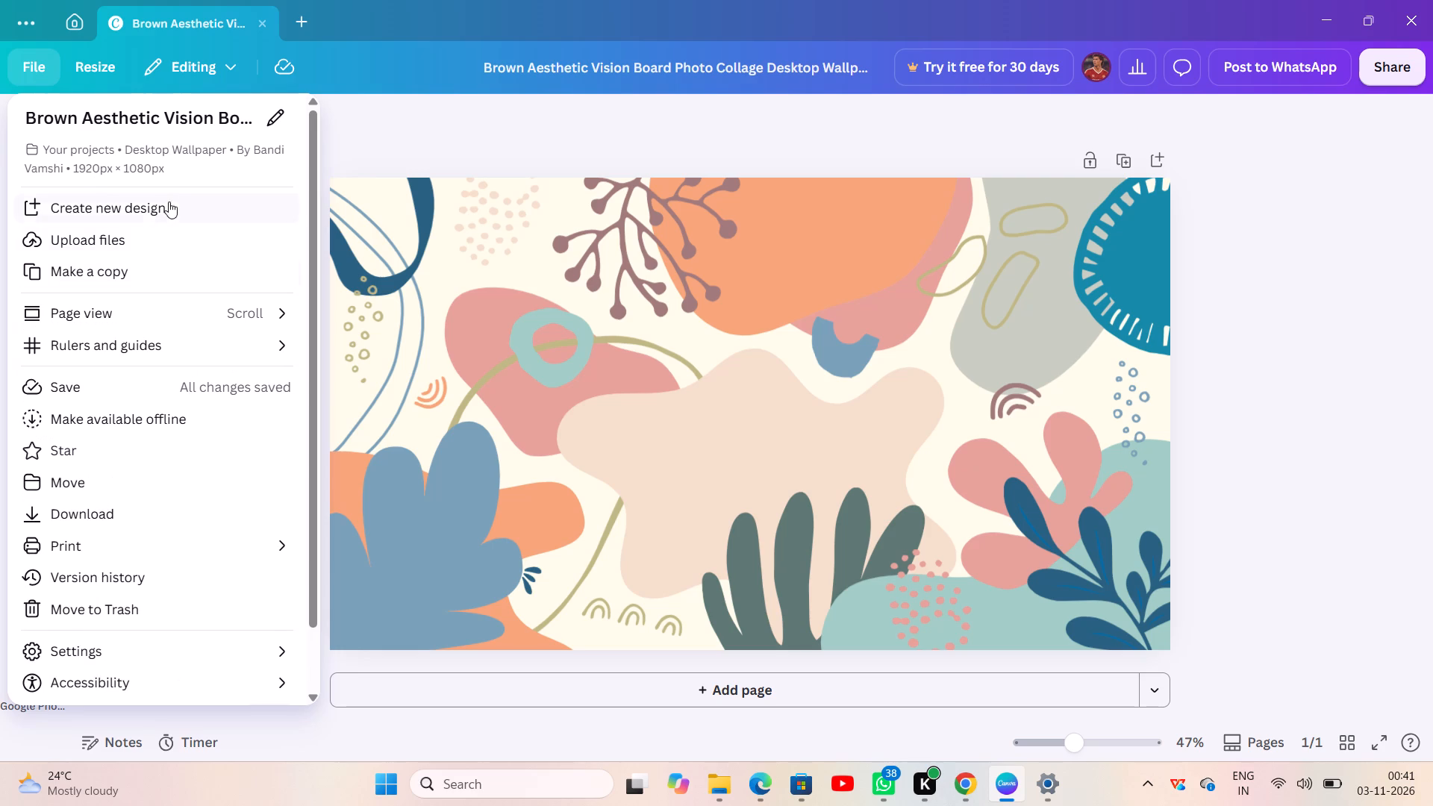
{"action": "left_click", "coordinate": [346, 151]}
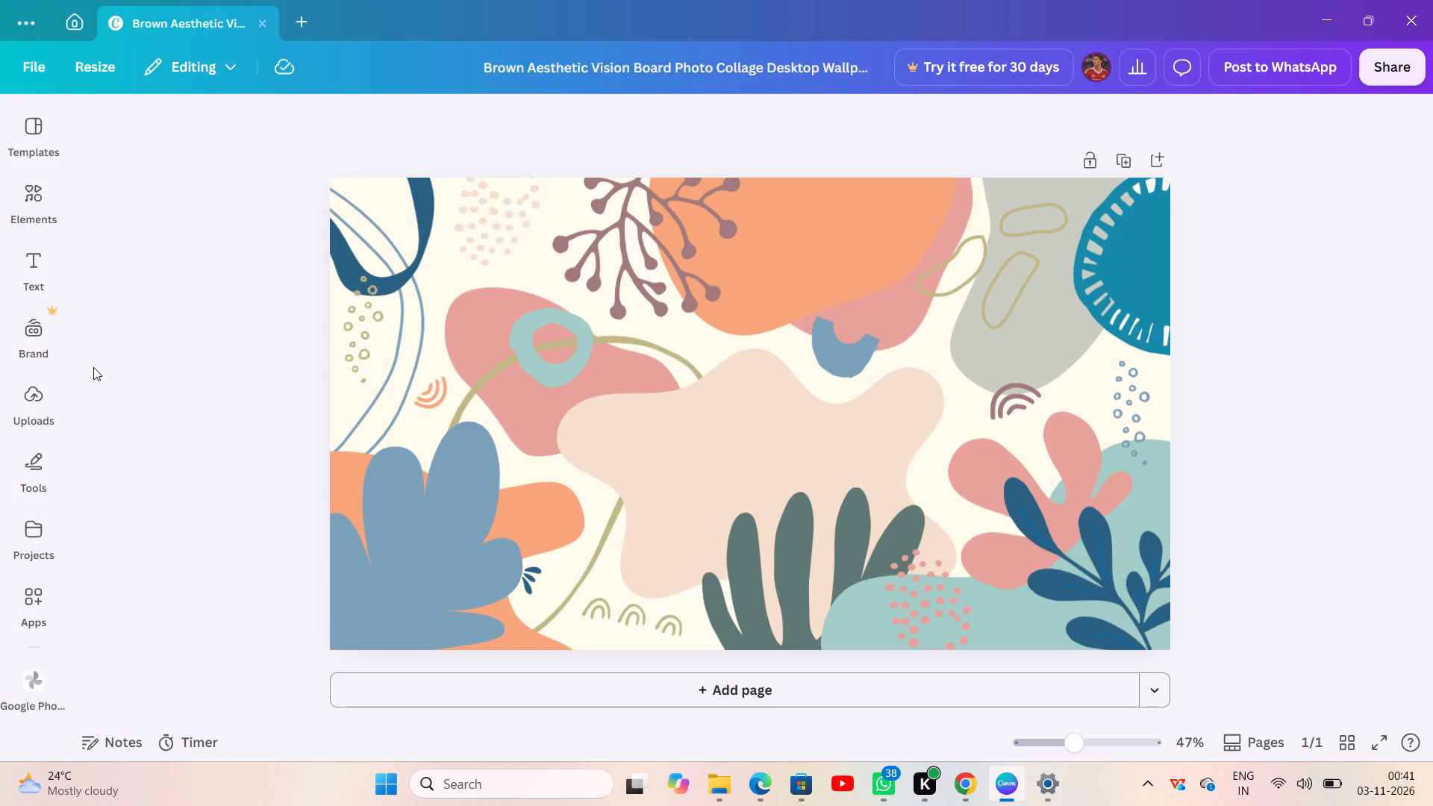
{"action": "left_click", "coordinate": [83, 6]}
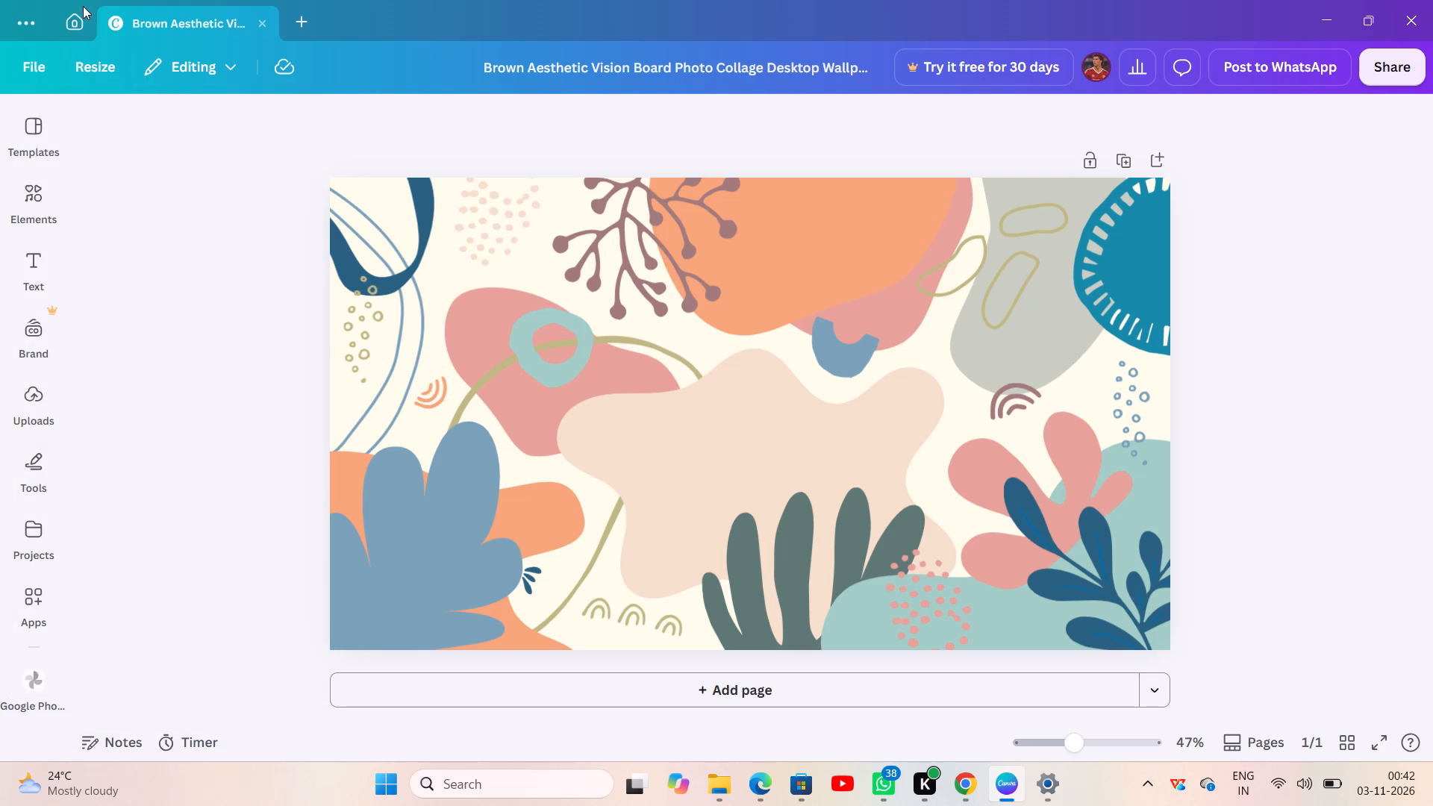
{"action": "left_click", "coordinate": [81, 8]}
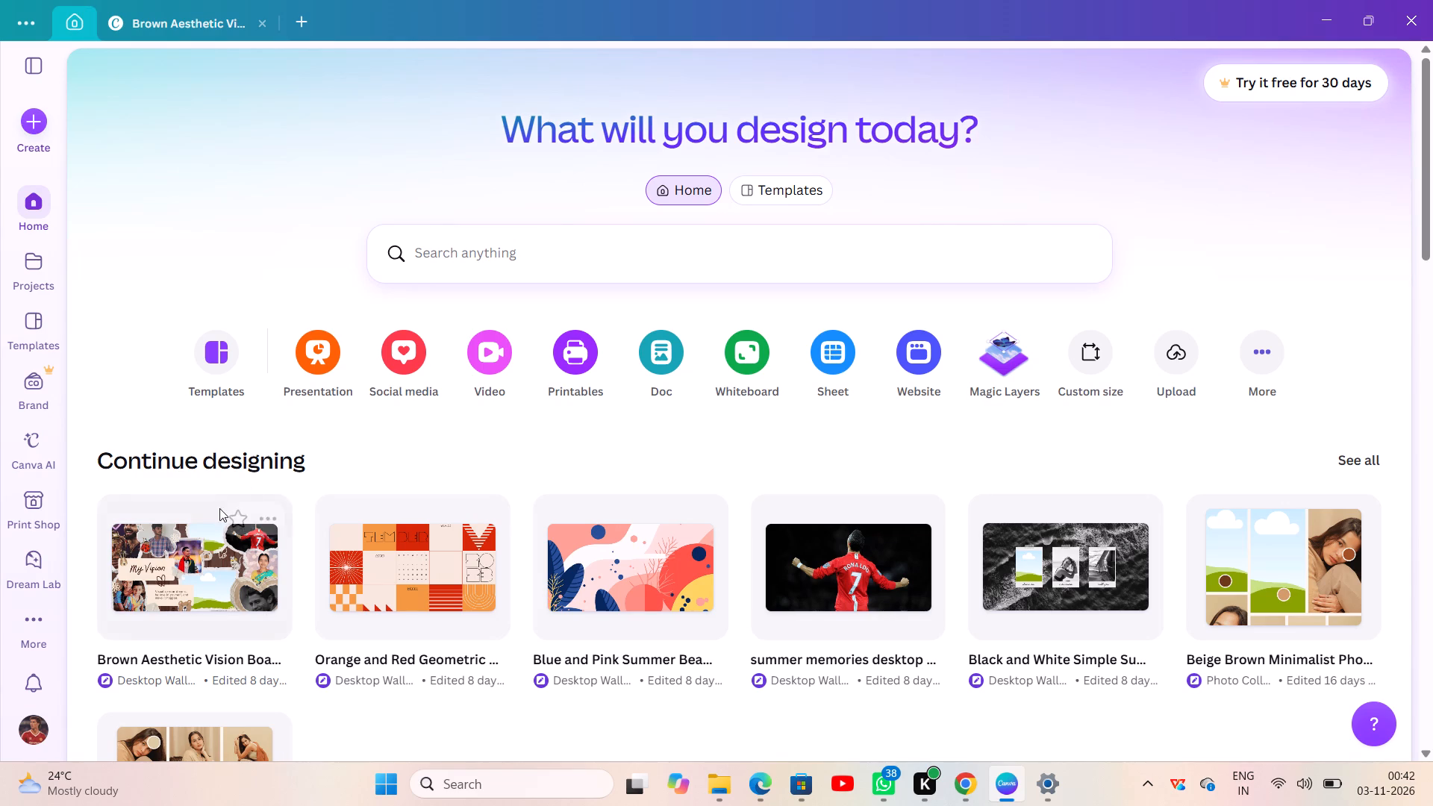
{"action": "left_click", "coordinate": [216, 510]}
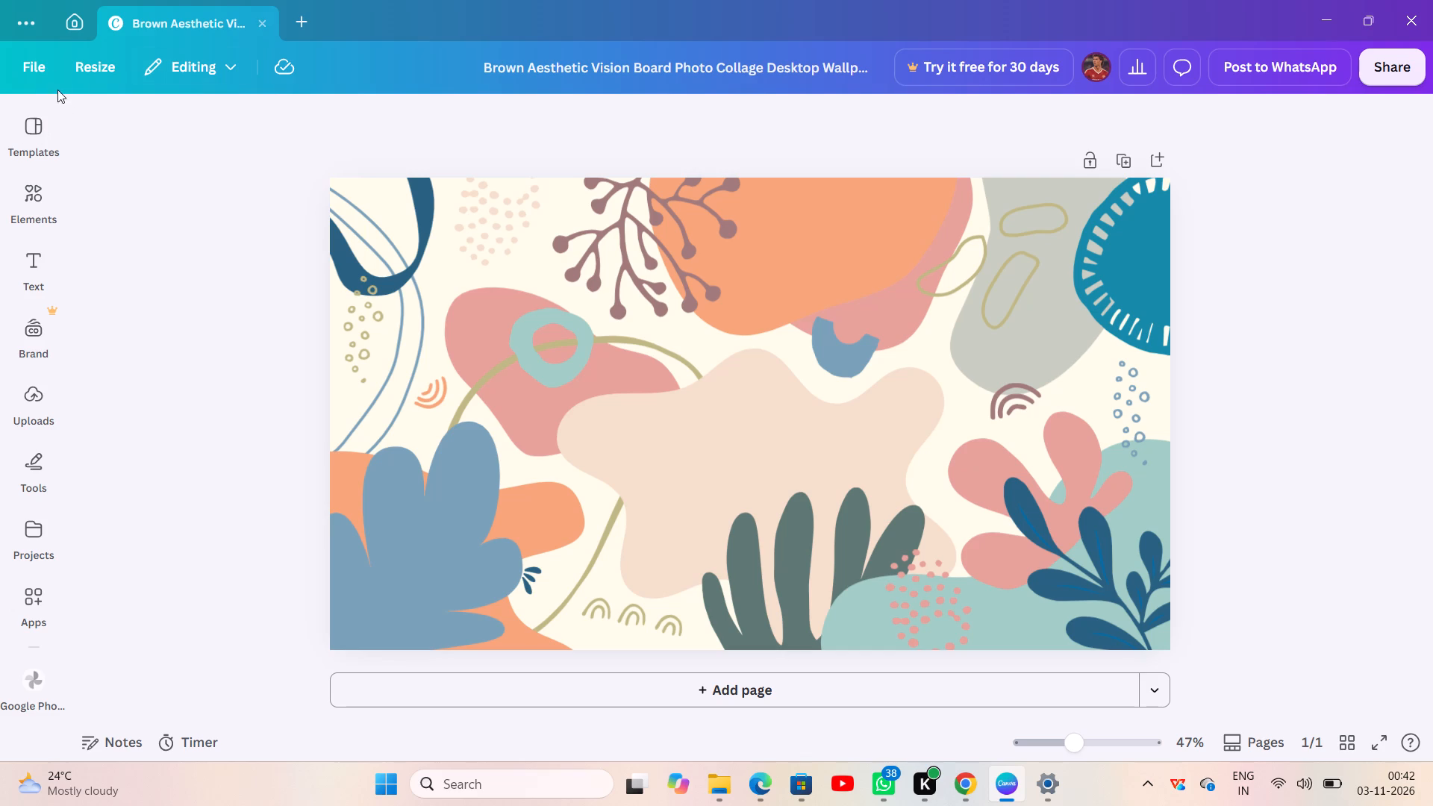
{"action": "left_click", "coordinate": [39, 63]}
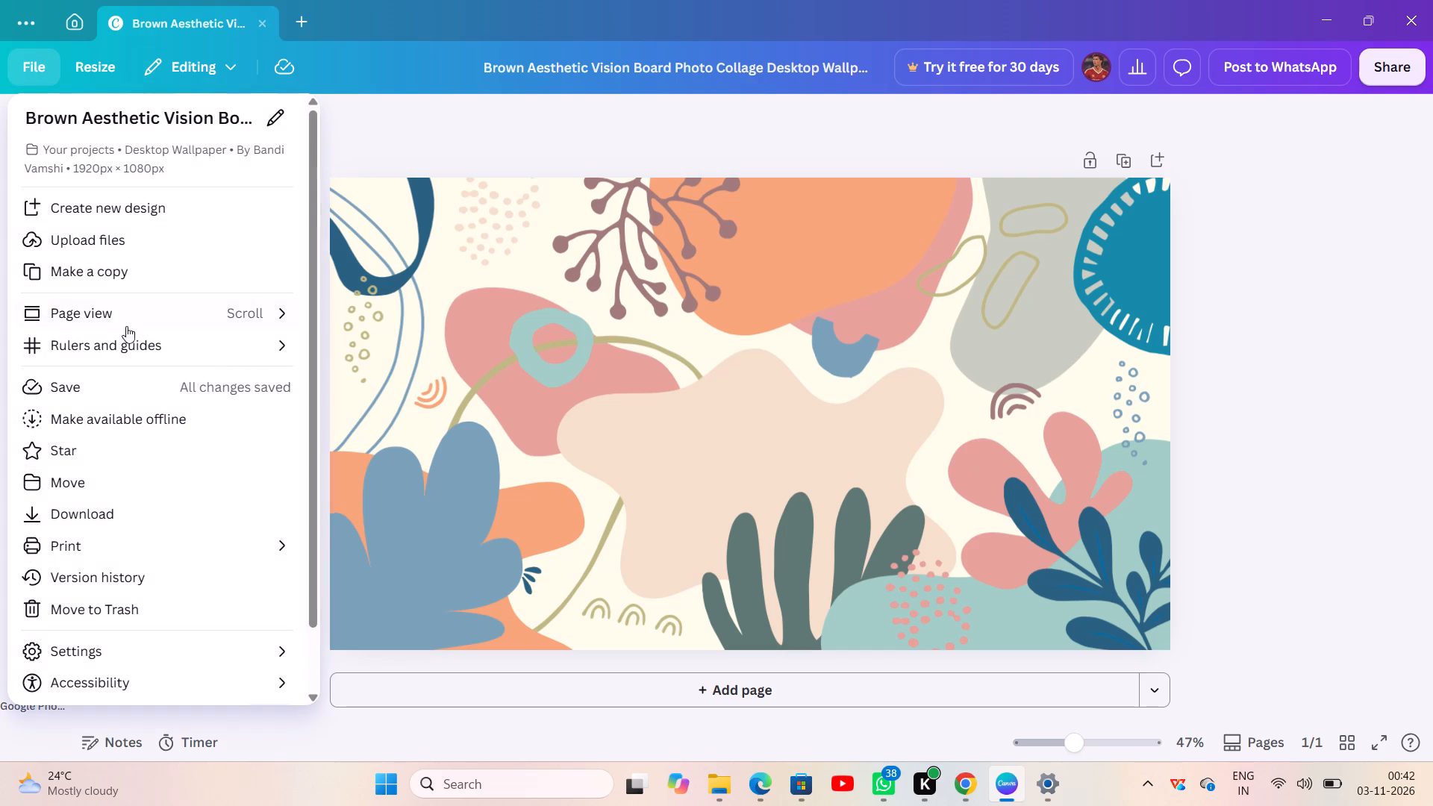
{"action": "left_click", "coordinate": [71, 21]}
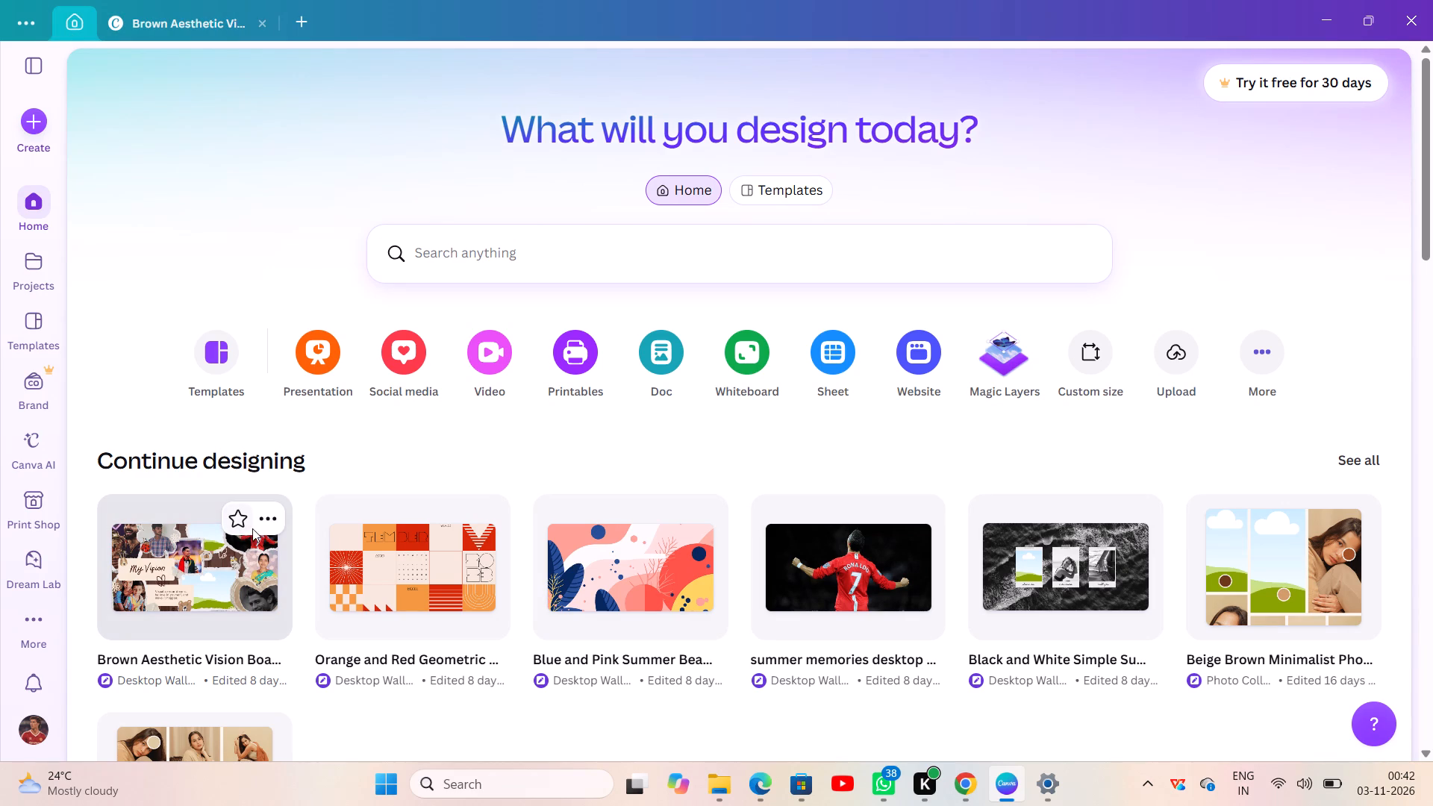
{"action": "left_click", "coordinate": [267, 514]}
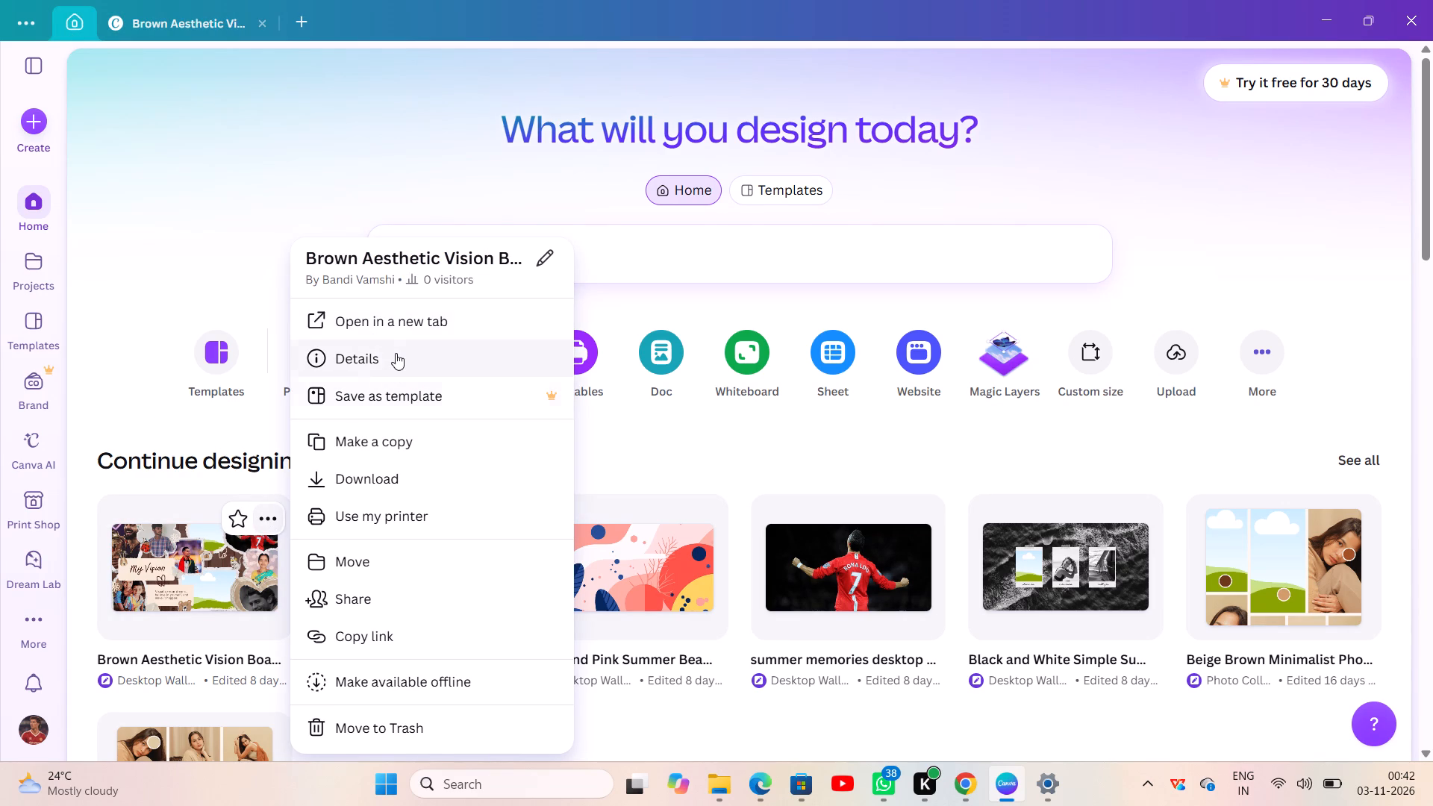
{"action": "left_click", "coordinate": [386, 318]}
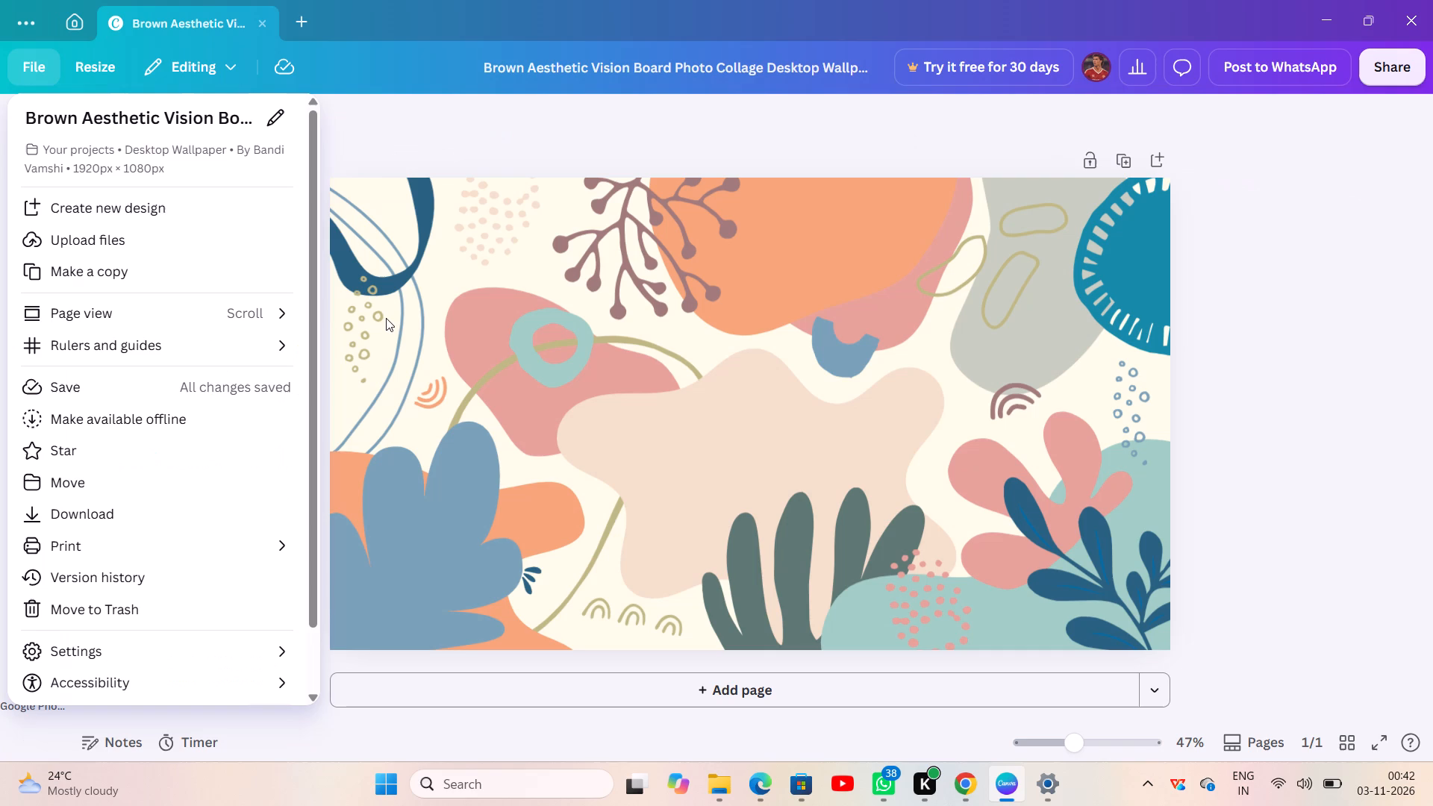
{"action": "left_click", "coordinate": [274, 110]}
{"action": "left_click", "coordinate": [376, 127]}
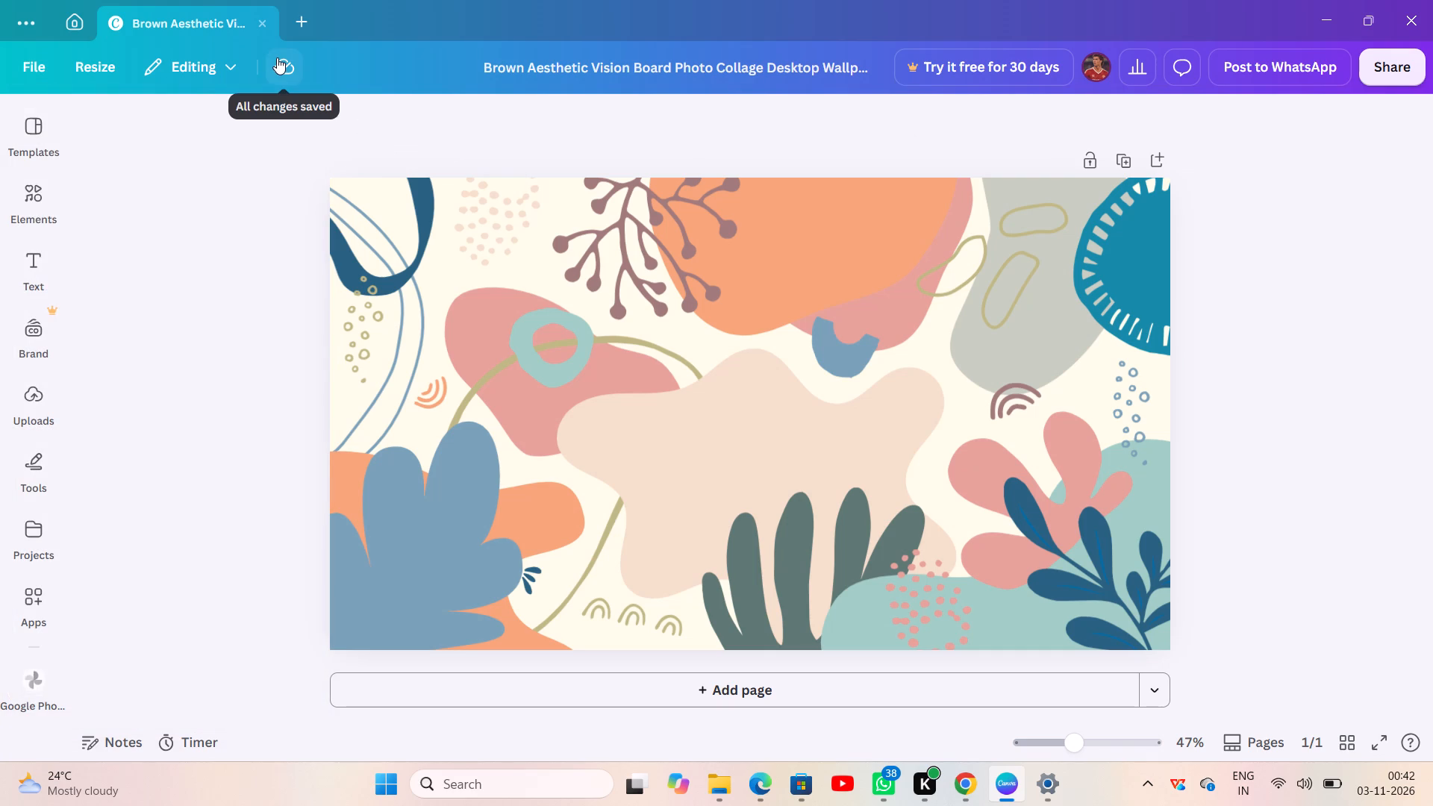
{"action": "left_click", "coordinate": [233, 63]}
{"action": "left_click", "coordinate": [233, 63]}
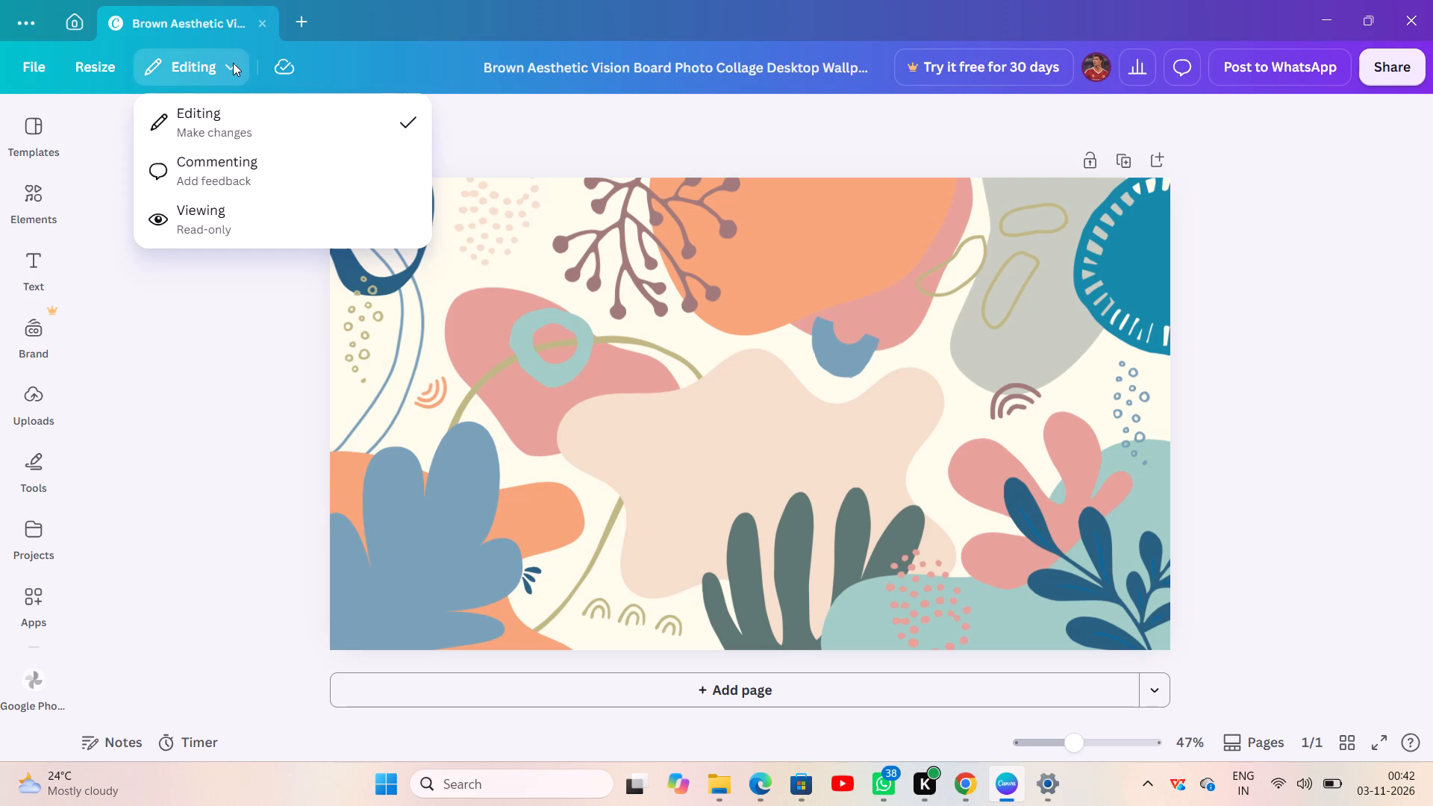
Delete the pink blob behind the teal ring in the upper-left part of the page.
{"action": "left_click", "coordinate": [503, 276]}
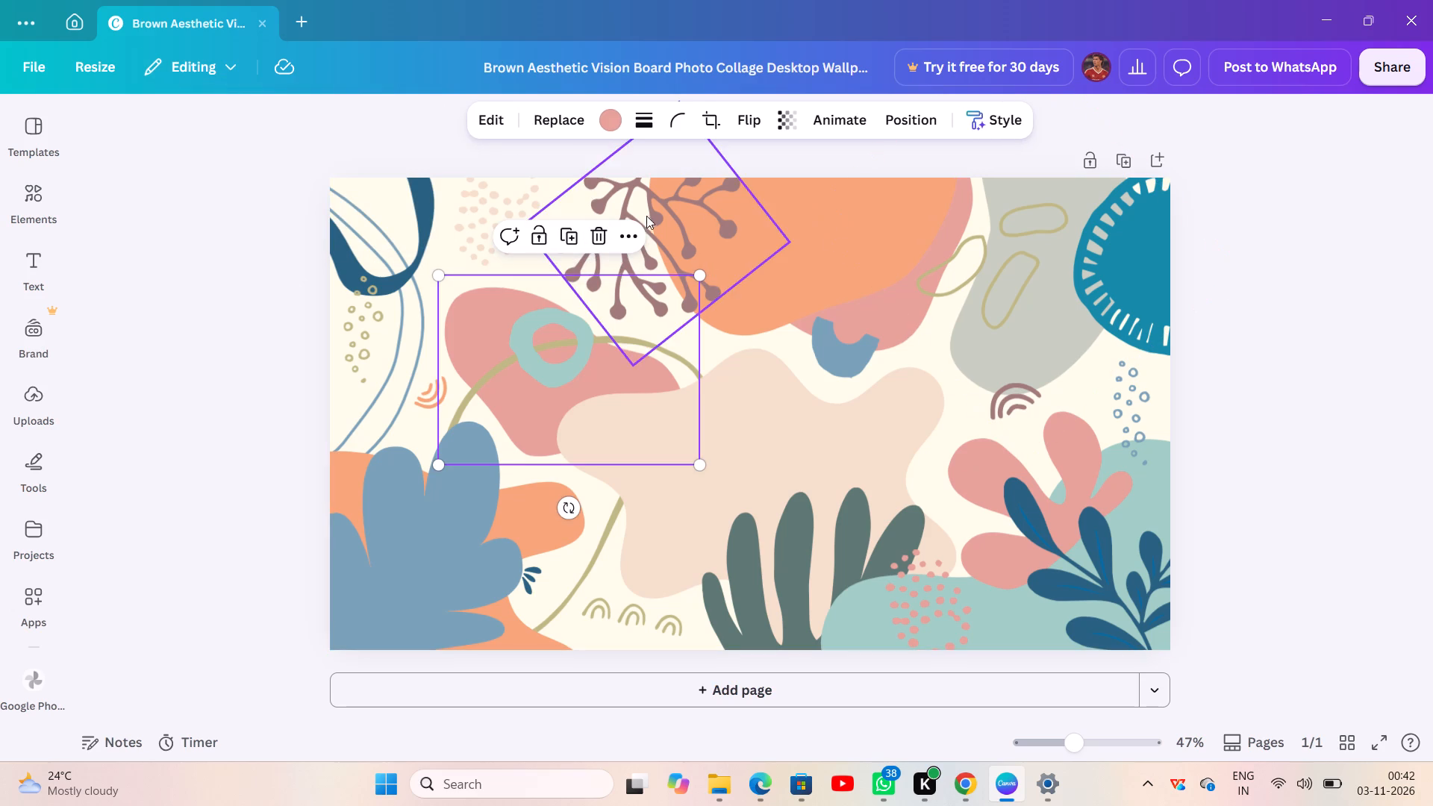
{"action": "left_click", "coordinate": [609, 231]}
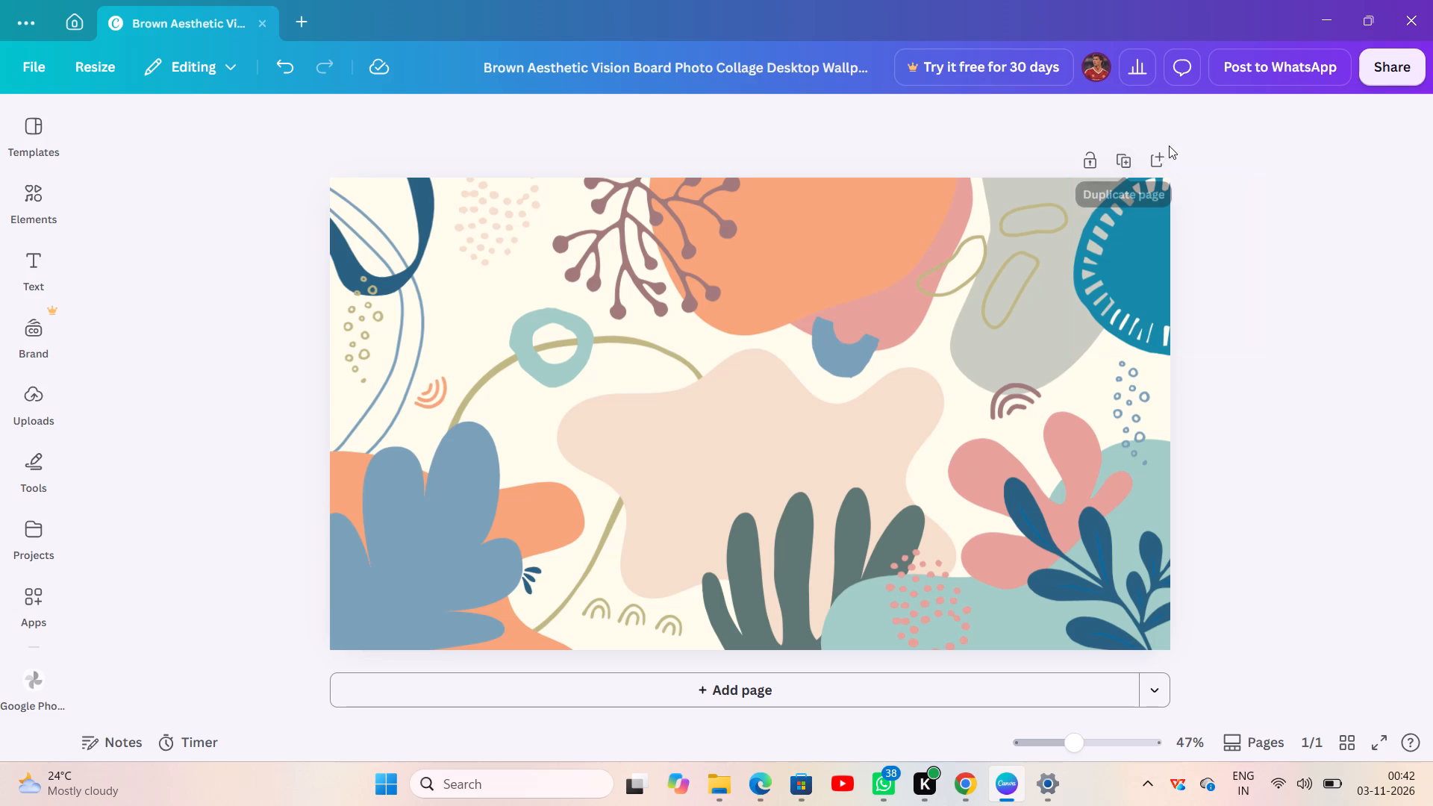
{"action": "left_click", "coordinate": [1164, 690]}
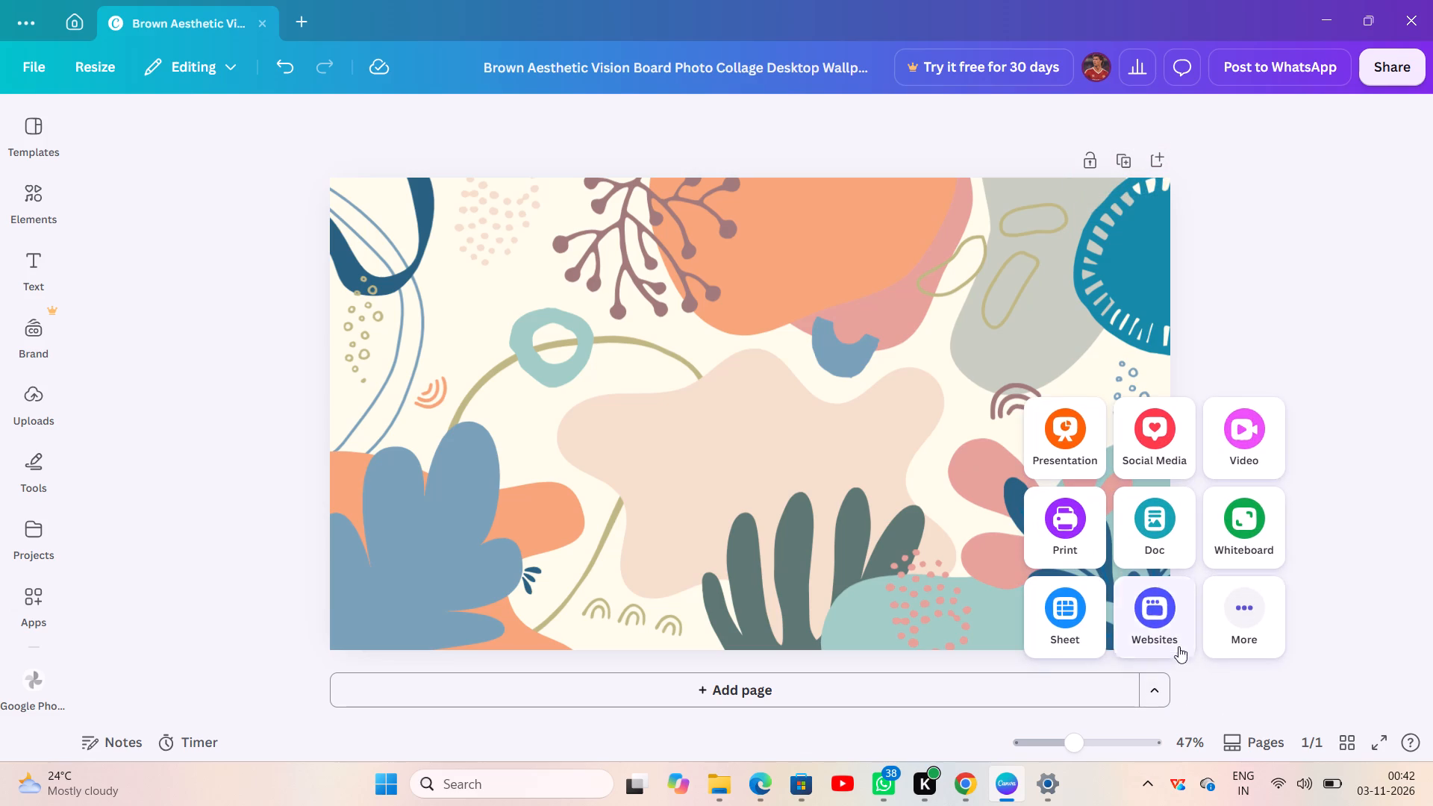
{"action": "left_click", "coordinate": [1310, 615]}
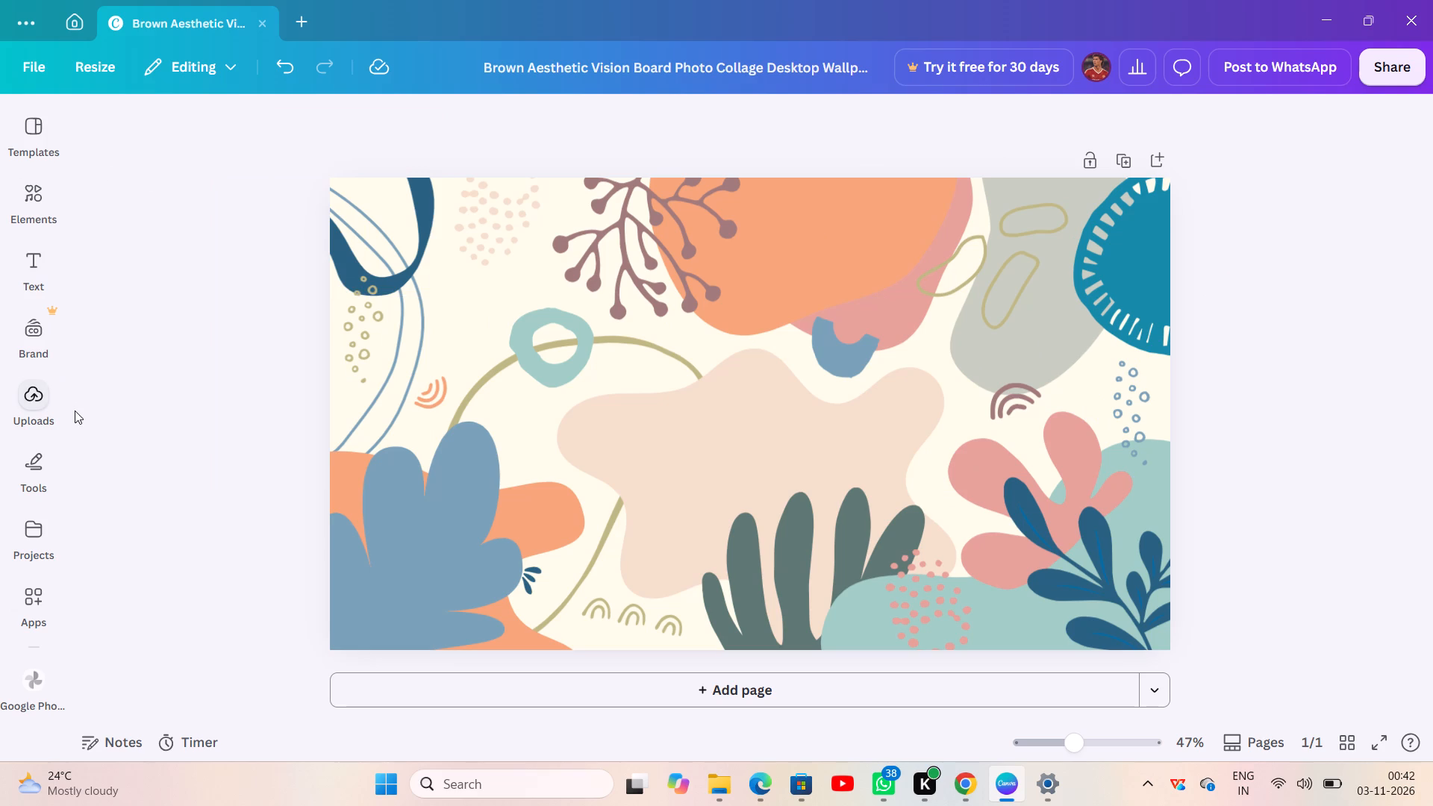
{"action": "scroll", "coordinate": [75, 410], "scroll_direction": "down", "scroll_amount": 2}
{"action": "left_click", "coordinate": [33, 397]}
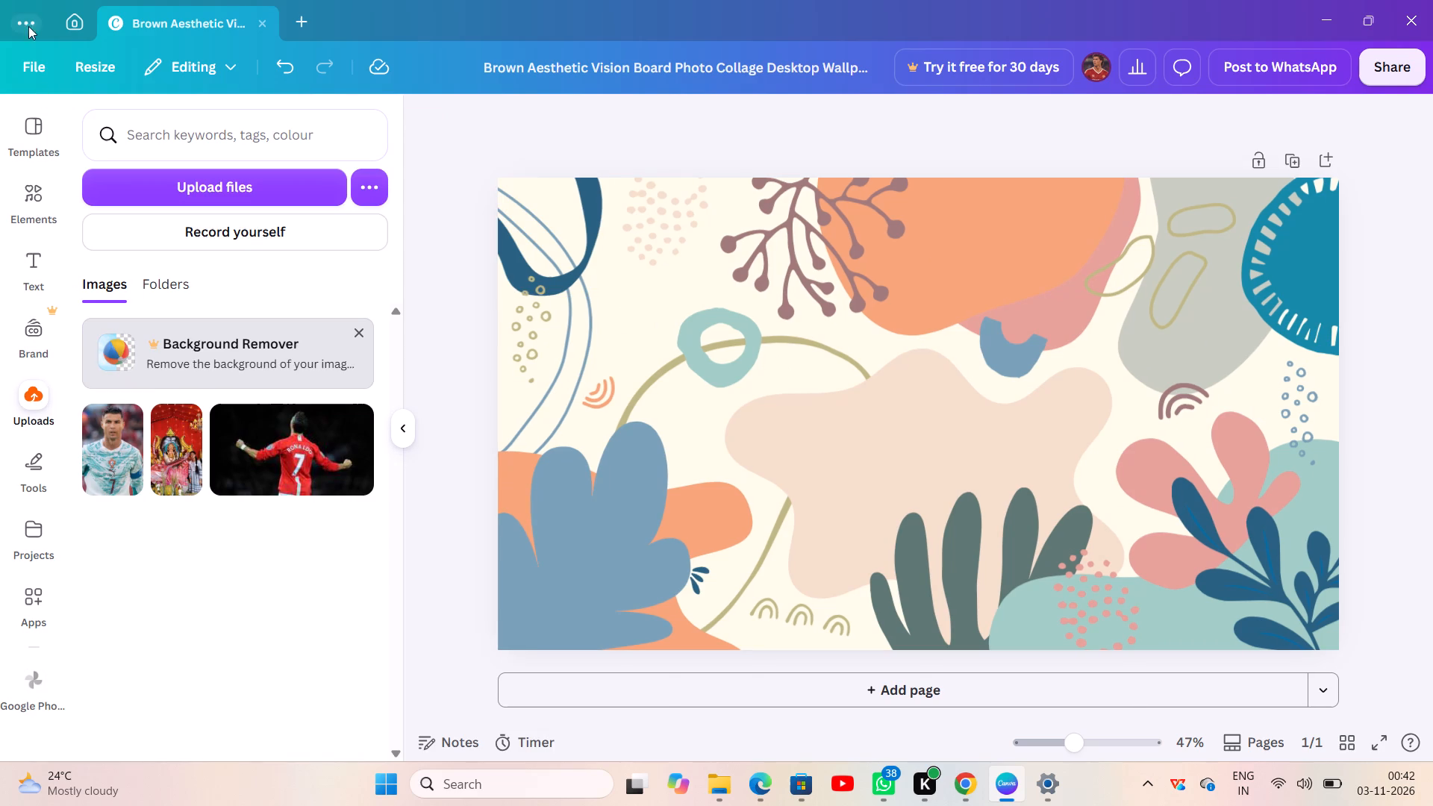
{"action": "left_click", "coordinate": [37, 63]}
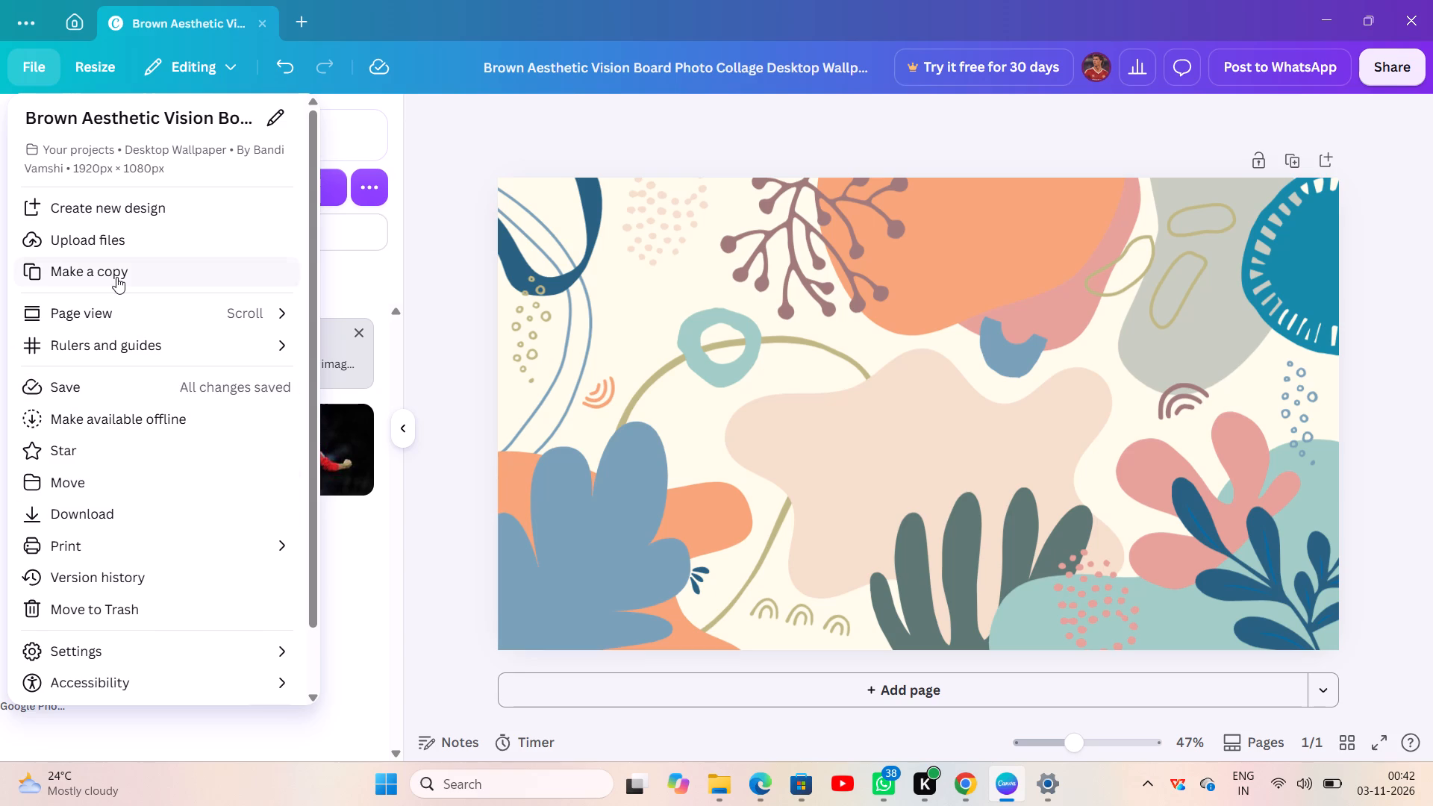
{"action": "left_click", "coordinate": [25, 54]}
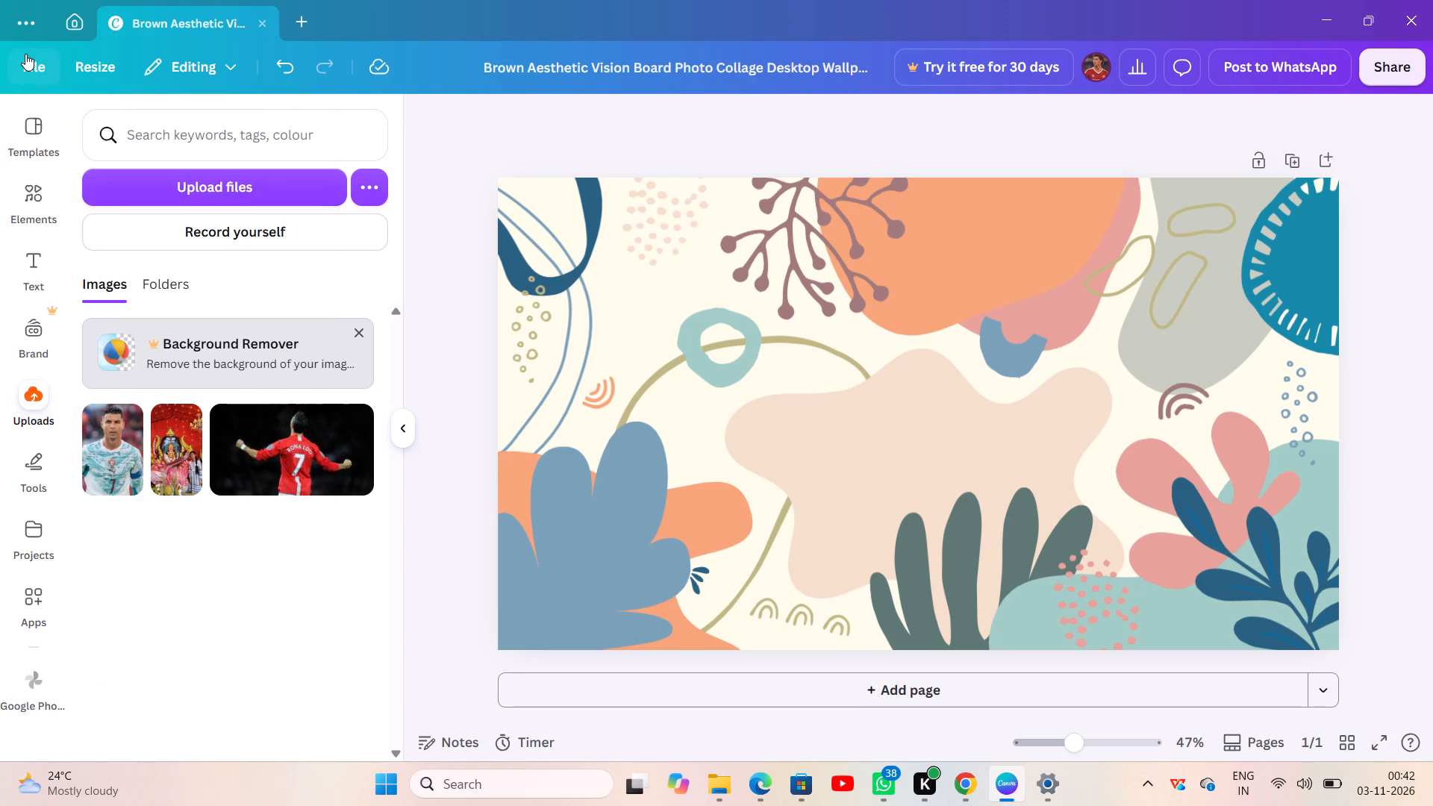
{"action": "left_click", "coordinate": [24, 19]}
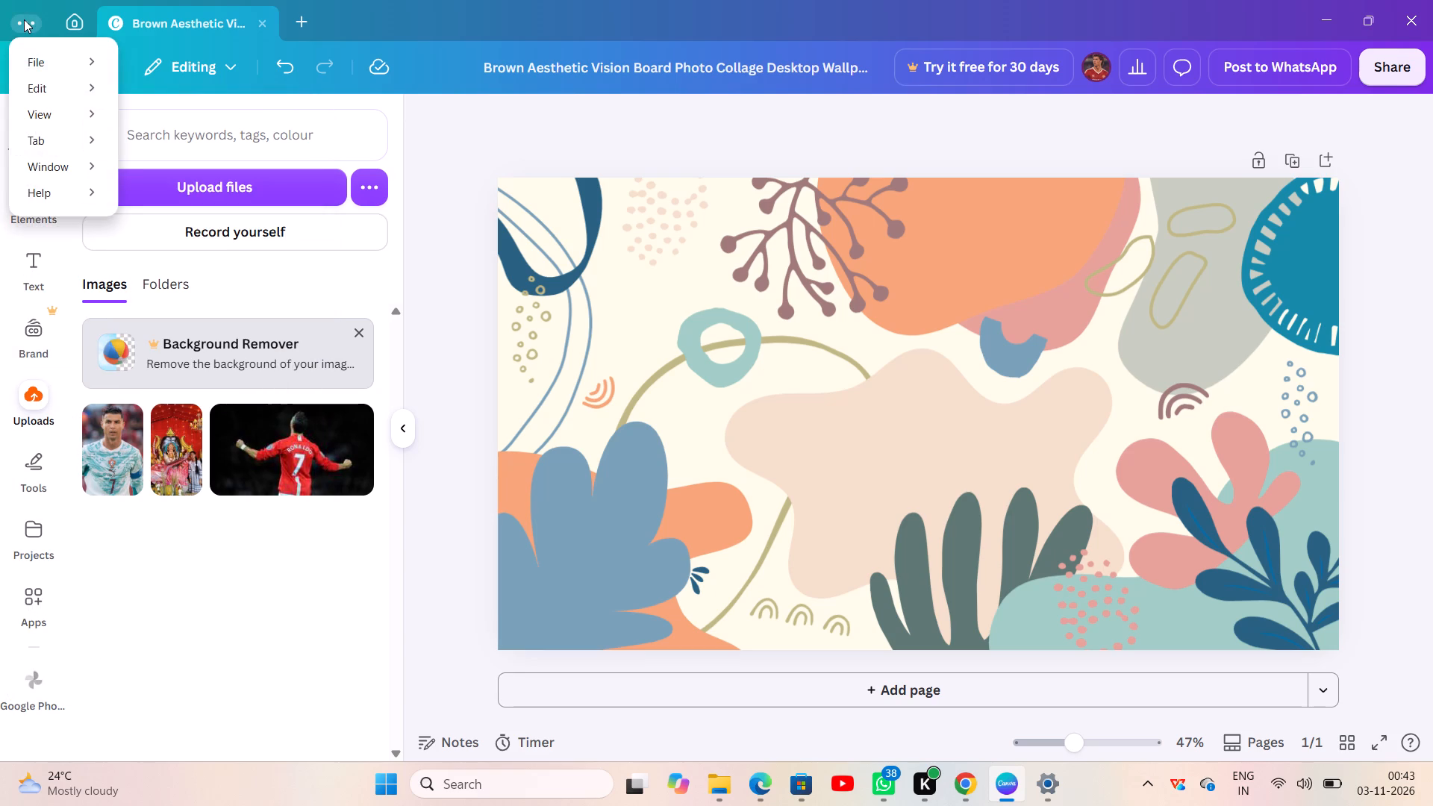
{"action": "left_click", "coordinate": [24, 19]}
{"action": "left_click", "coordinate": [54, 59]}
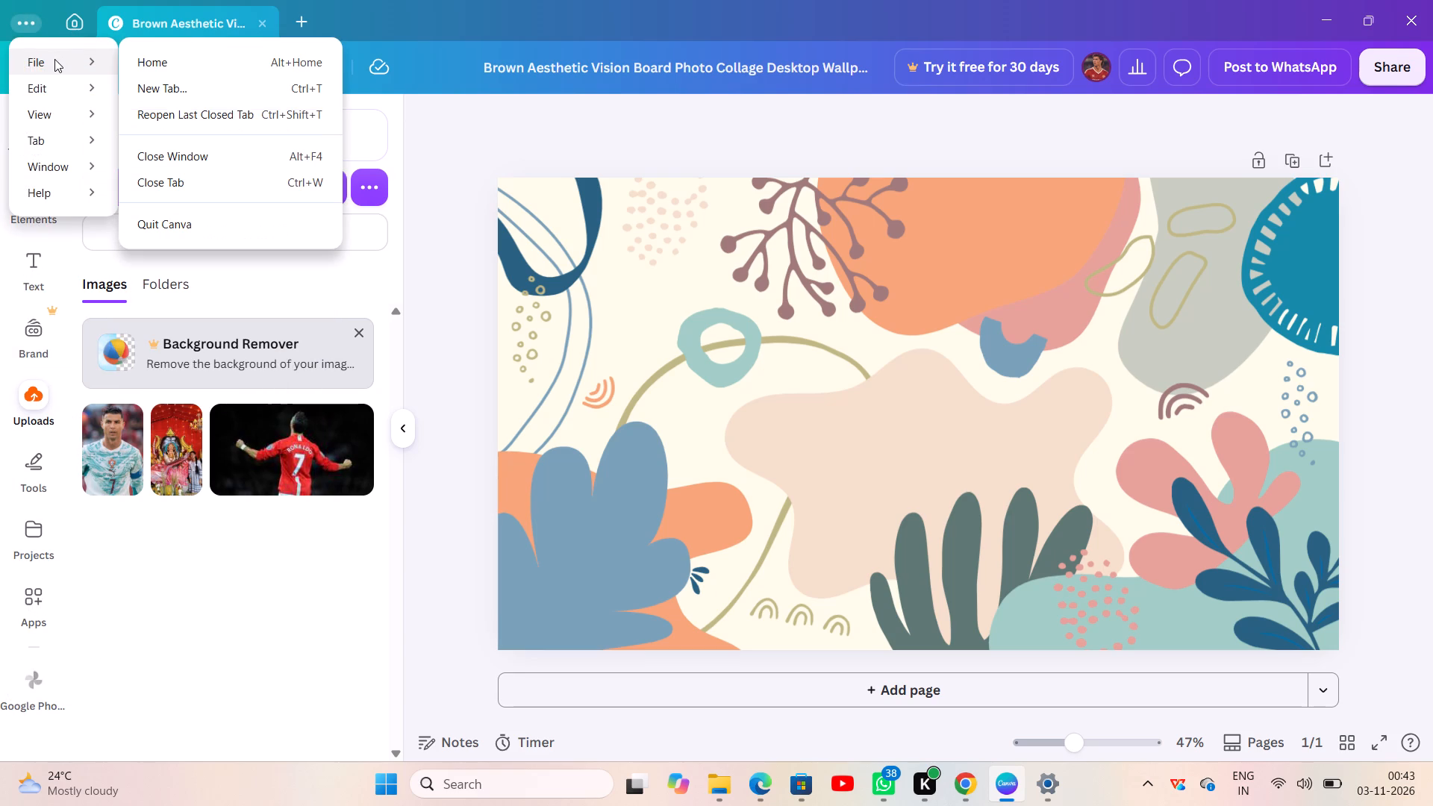
Return to the Canva home page and star the Brown Aesthetic Vision Board design.
{"action": "left_click", "coordinate": [73, 13]}
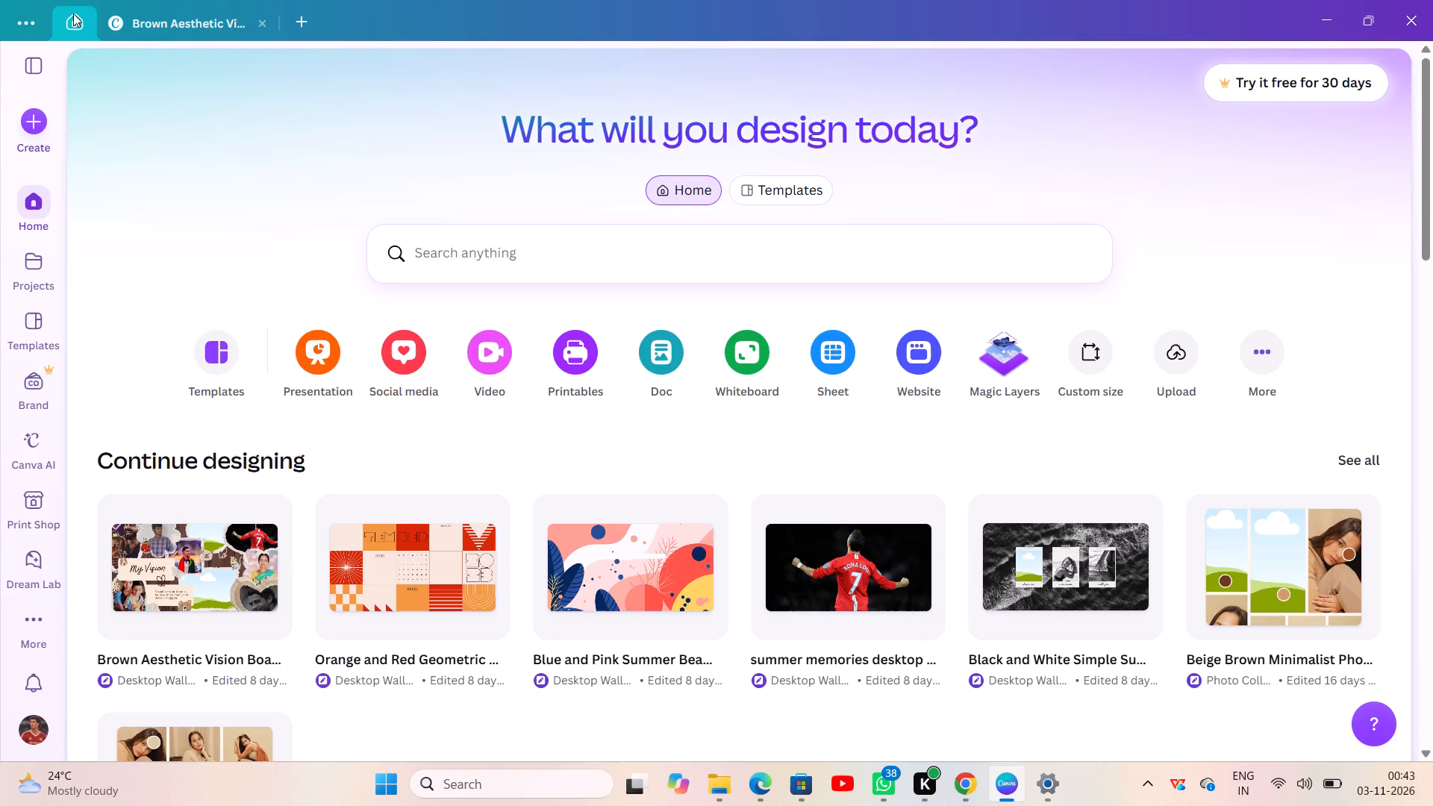
{"action": "scroll", "coordinate": [216, 412], "scroll_direction": "down", "scroll_amount": 1}
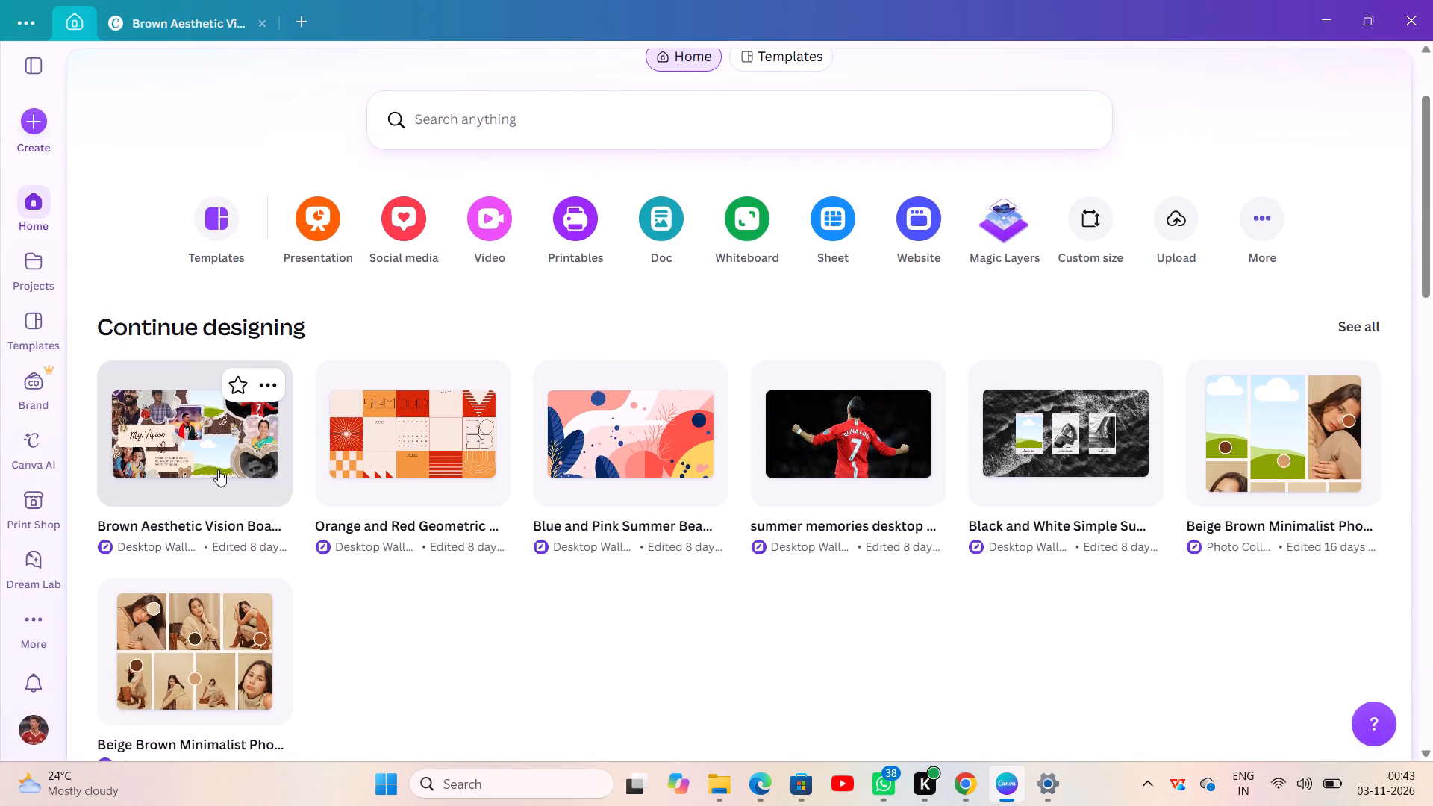
{"action": "left_click", "coordinate": [233, 385]}
Reopen the starred Brown Aesthetic Vision Board design from the home page.
{"action": "double_click", "coordinate": [226, 454]}
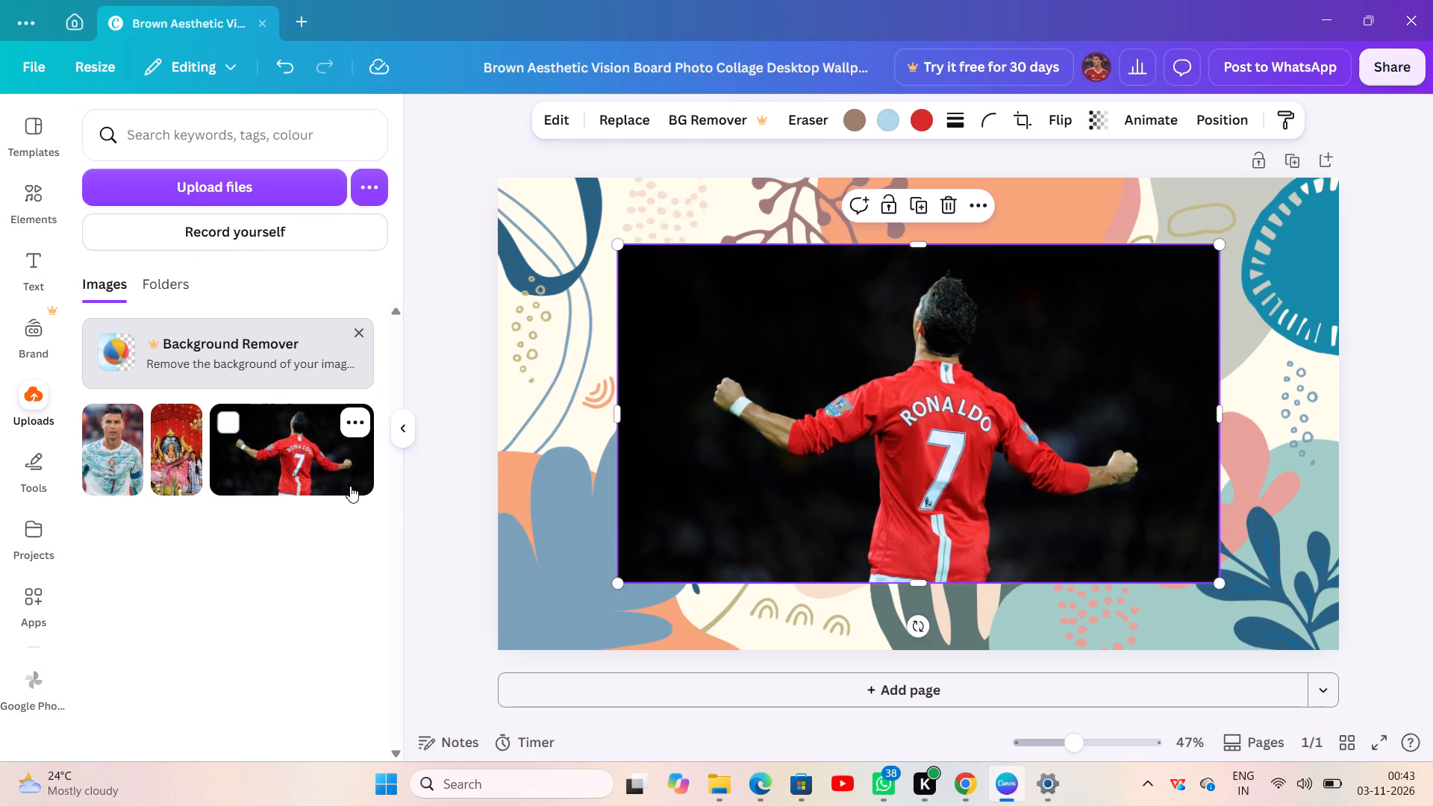
{"action": "left_click", "coordinate": [75, 14]}
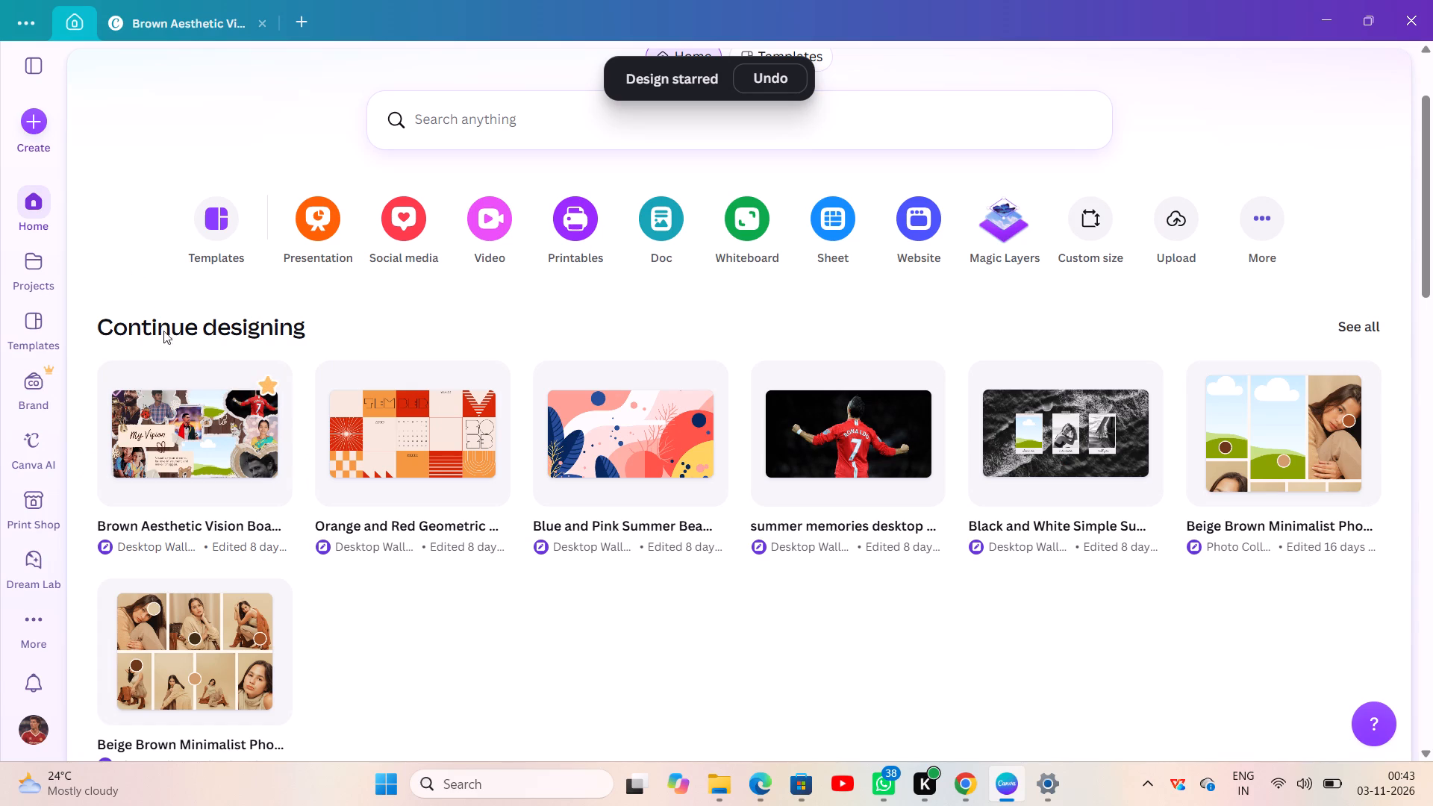
{"action": "left_click", "coordinate": [204, 444]}
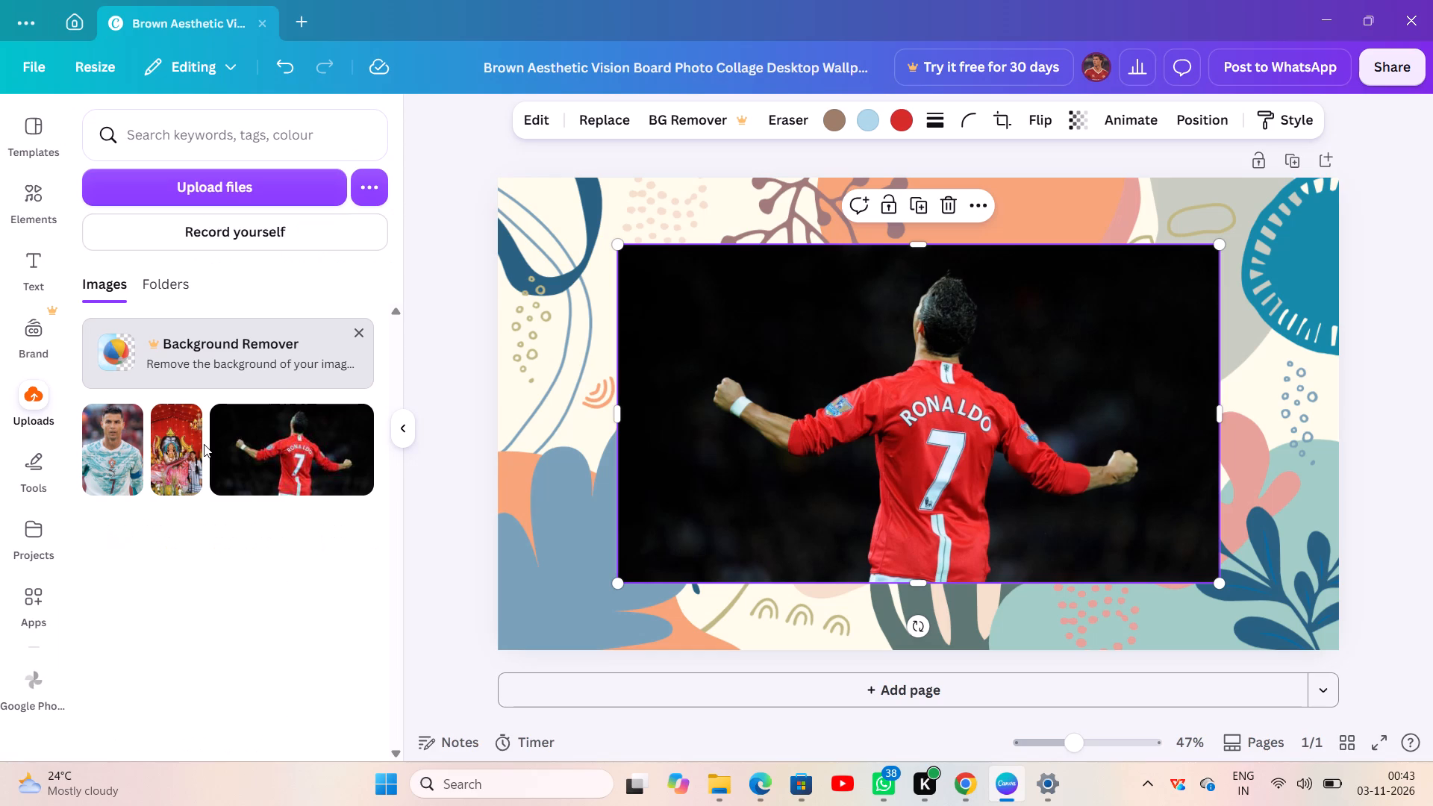
Delete the large Ronaldo photo from the middle of the page.
{"action": "left_click", "coordinate": [824, 334]}
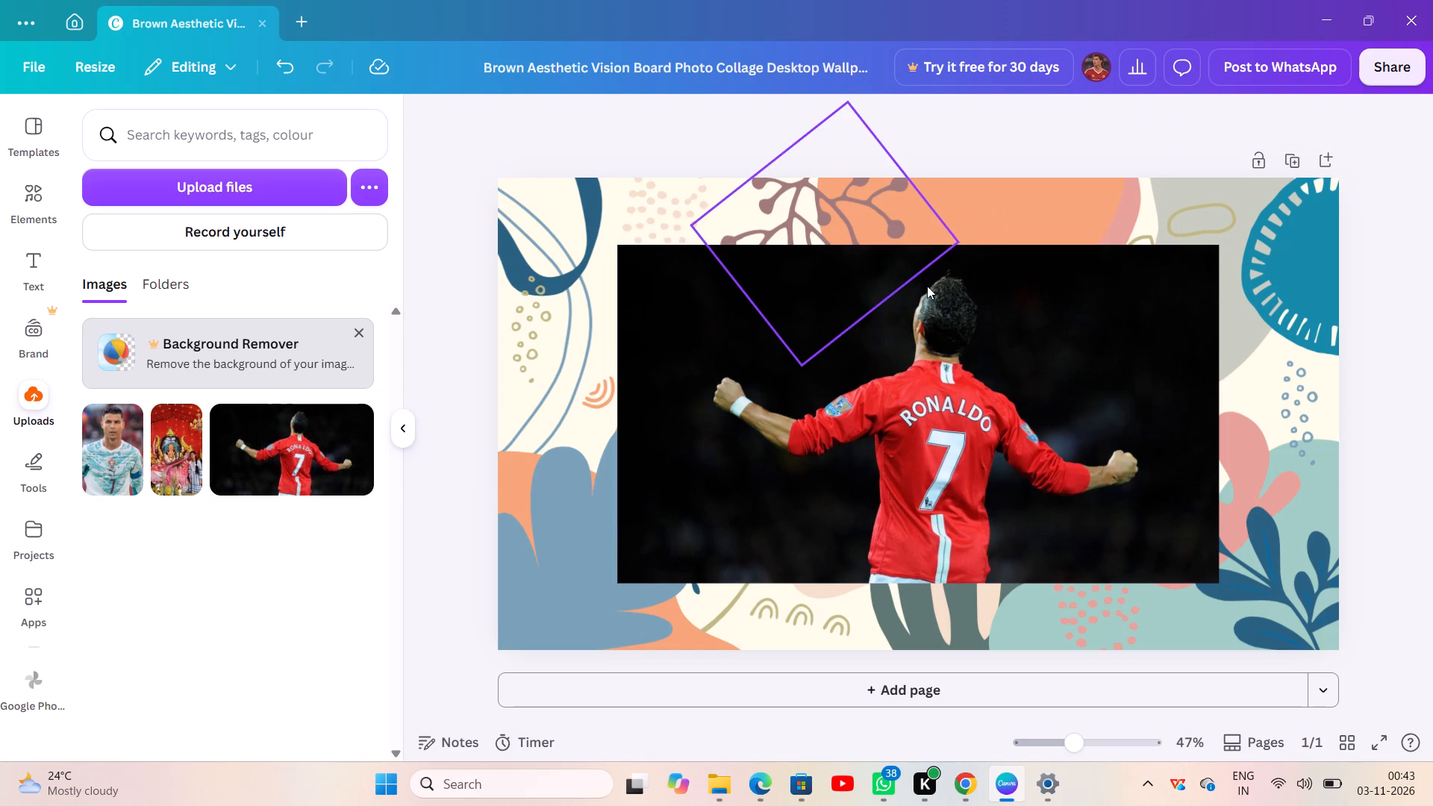
{"action": "left_click", "coordinate": [925, 358]}
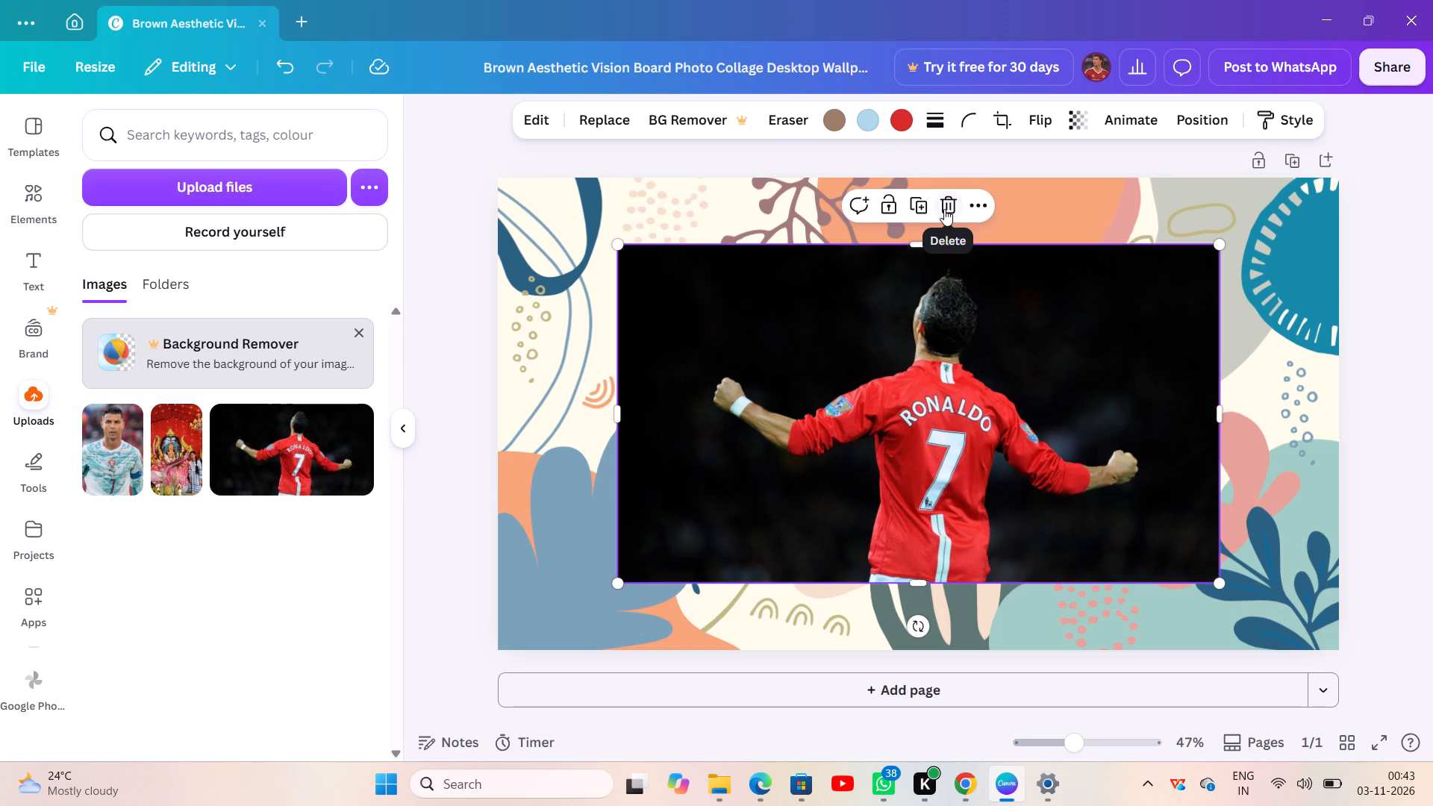
{"action": "left_click", "coordinate": [944, 209]}
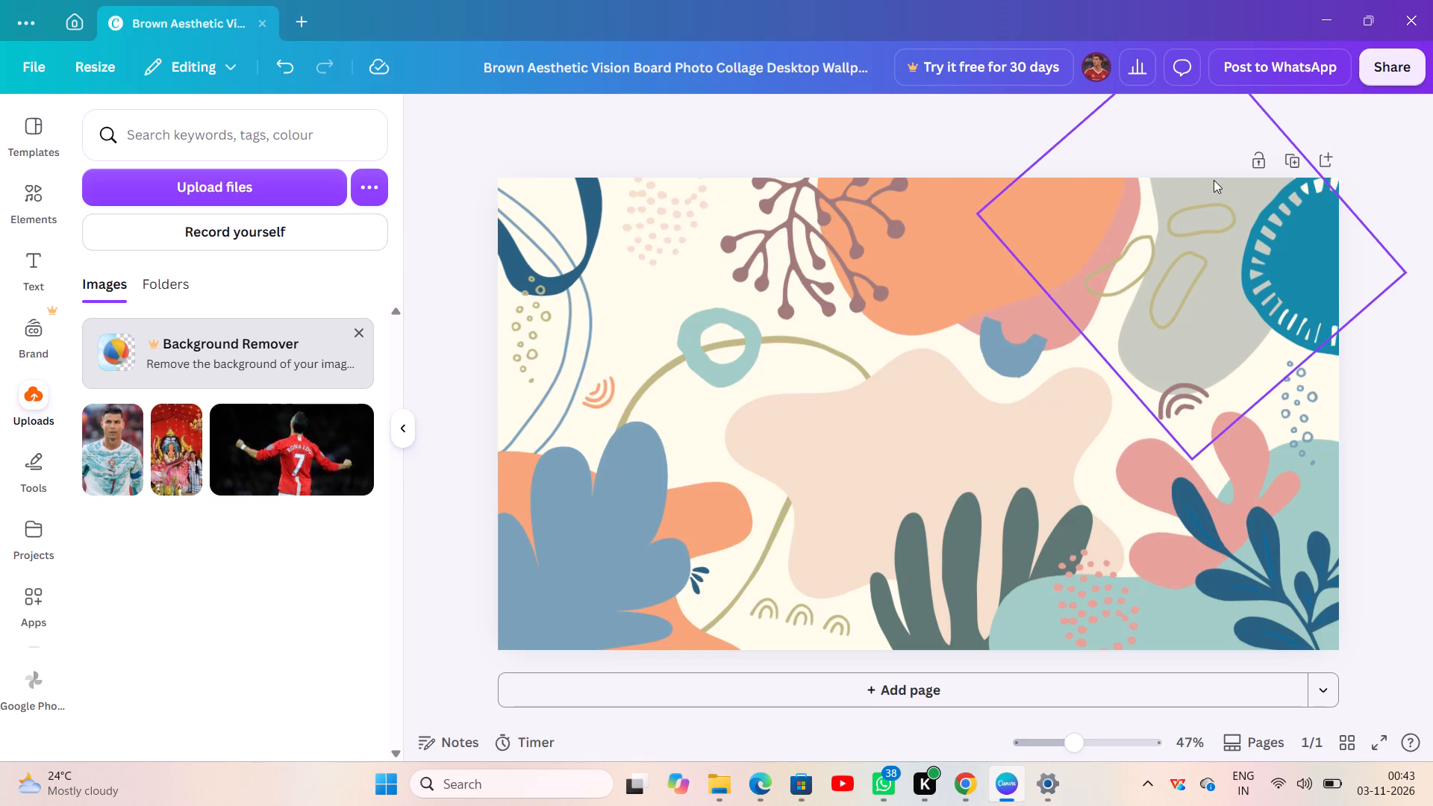
Delete the grey blob behind the olive outlines in the upper-right part of the page.
{"action": "left_click", "coordinate": [1184, 195]}
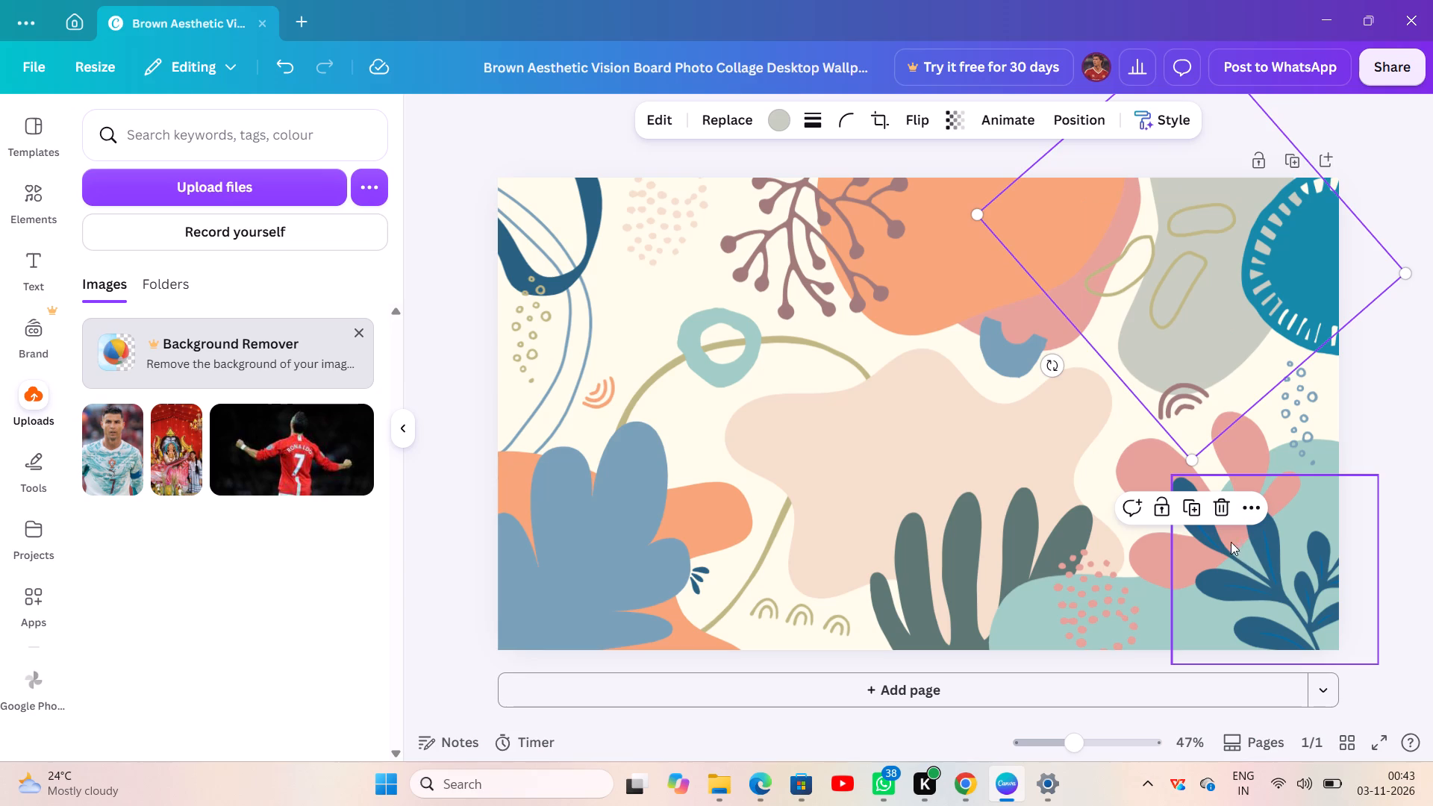
{"action": "left_click", "coordinate": [1219, 497]}
Move the dark blue leaf branch from the page's lower-right corner up to its upper-right edge.
{"action": "left_click_drag", "start_coordinate": [1264, 506], "coordinate": [1367, 225]}
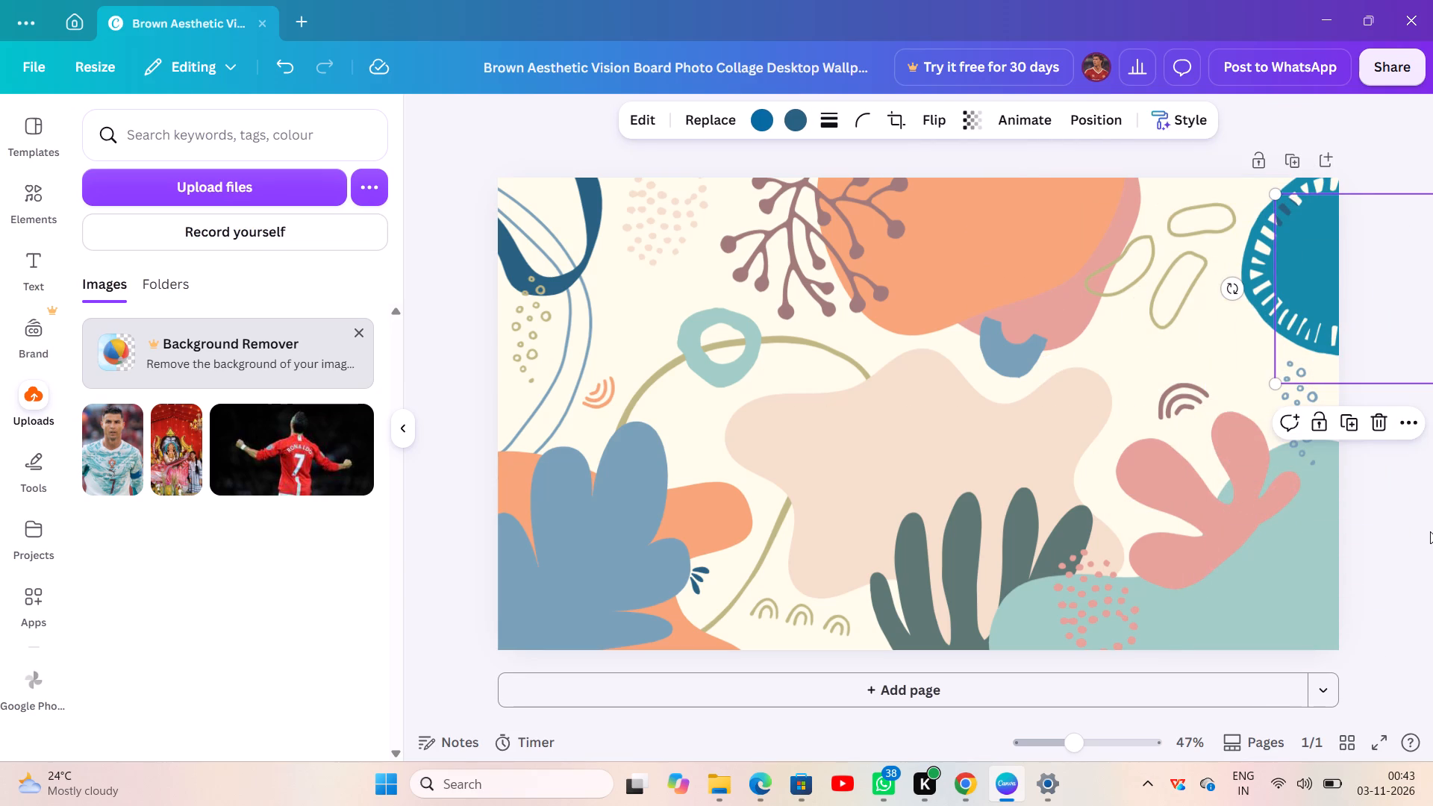
Delete the pink leaf shape above the teal area in the lower-right part of the page.
{"action": "left_click", "coordinate": [1250, 457]}
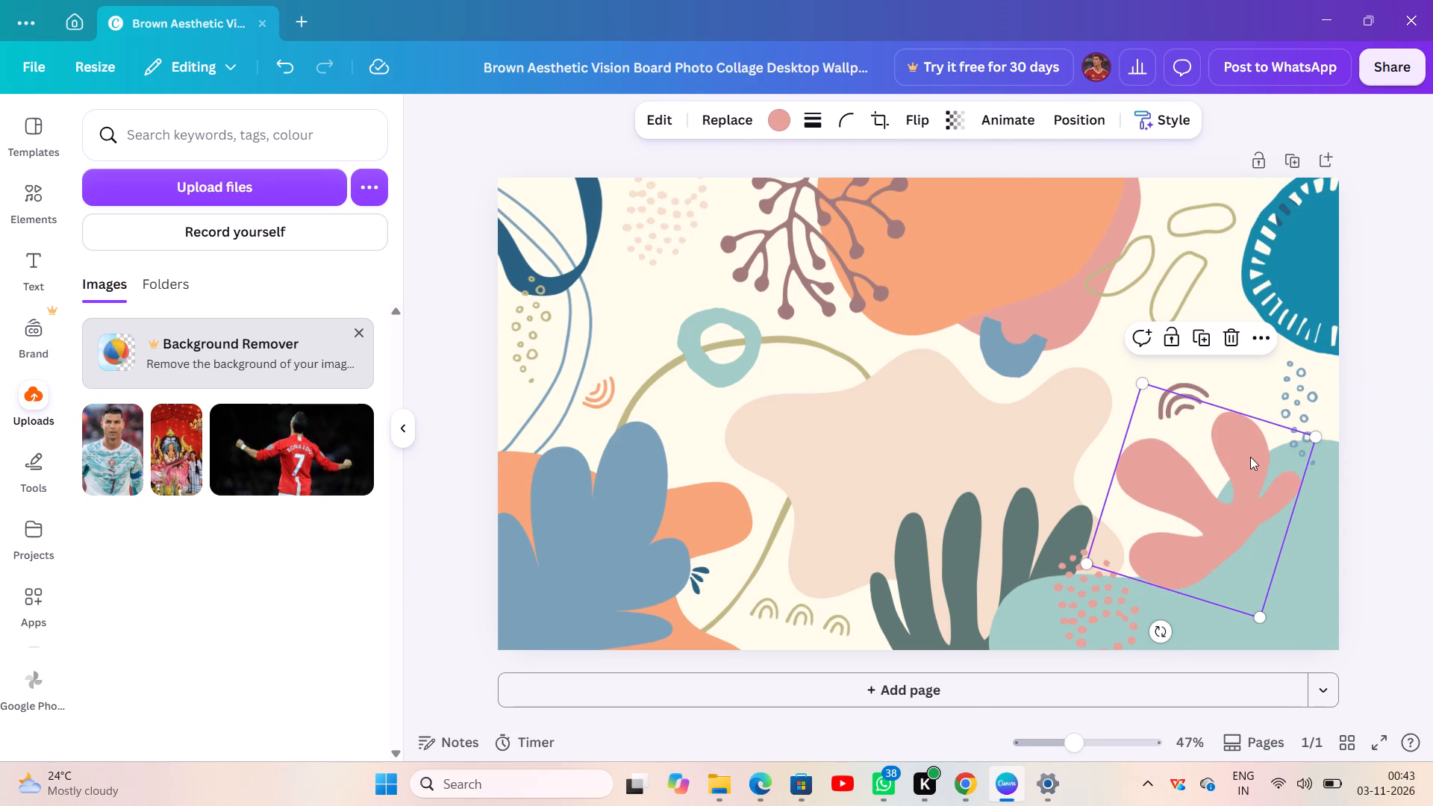
{"action": "key", "text": "Delete"}
{"action": "key", "text": "Delete"}
{"action": "key", "text": "Delete"}
{"action": "key", "text": "Delete"}
{"action": "key", "text": "Delete"}
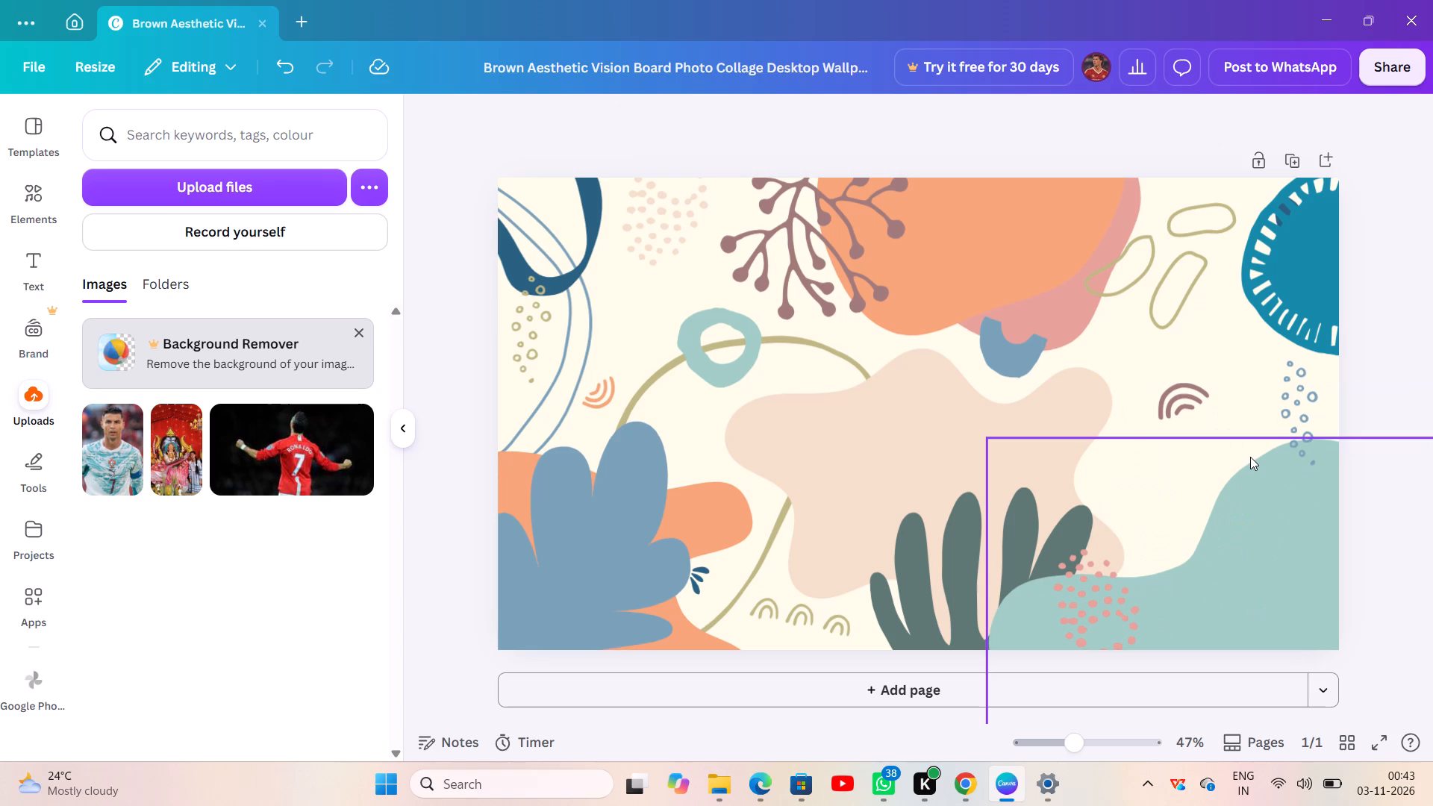
Delete the teal area in the lower-right corner of the page.
{"action": "left_click", "coordinate": [1254, 448]}
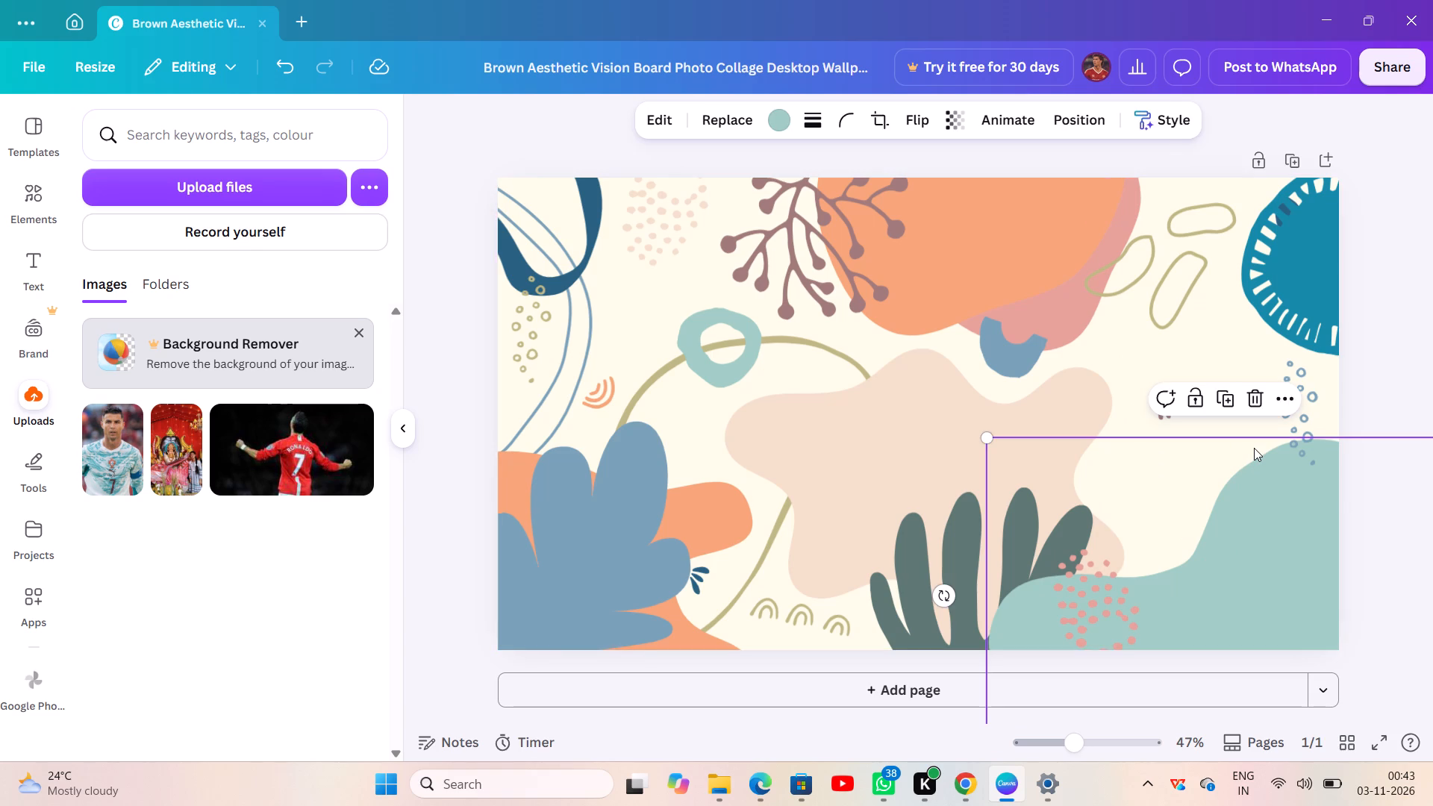
{"action": "key", "text": "Delete"}
Delete the mauve arches shape on the right side of the page.
{"action": "left_click", "coordinate": [1205, 413]}
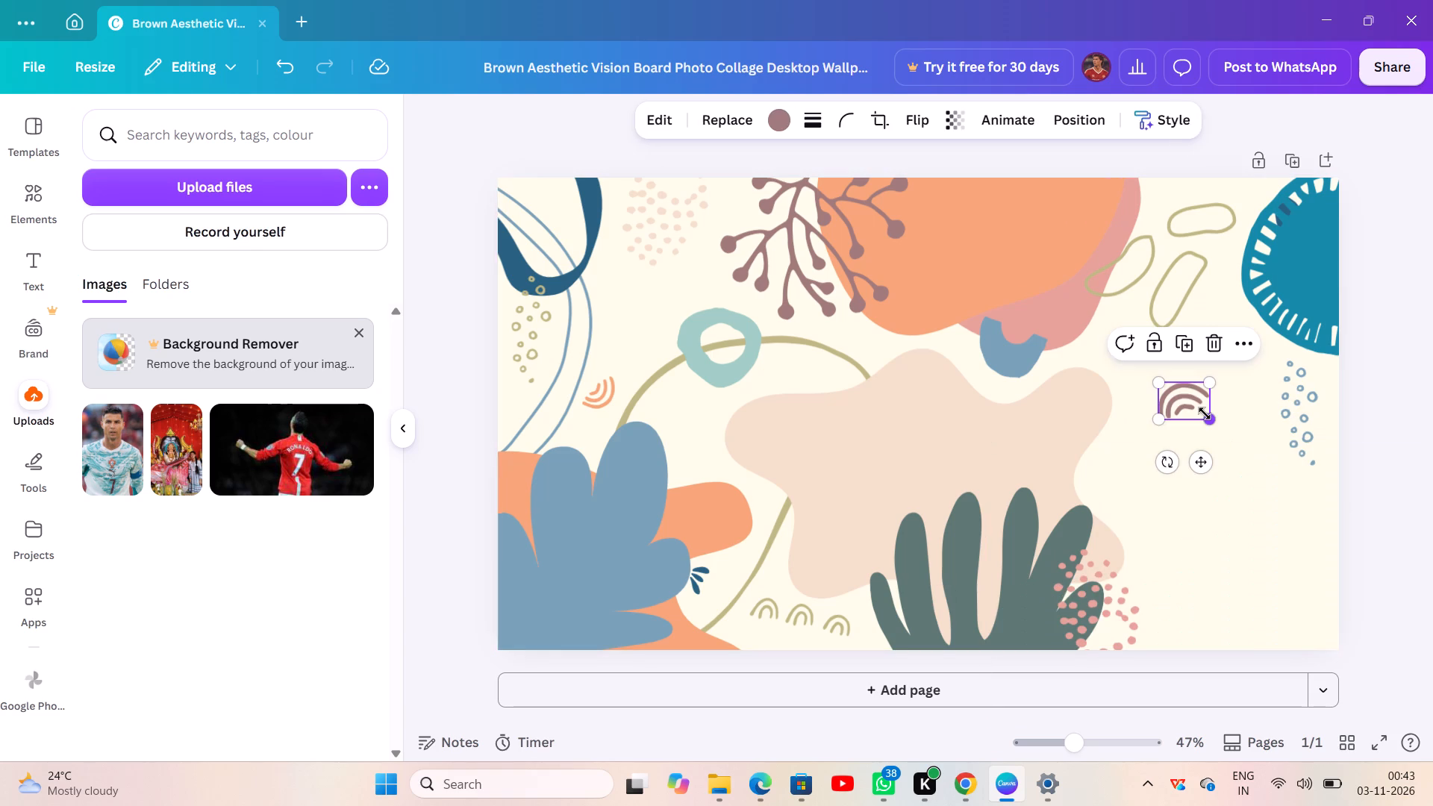
{"action": "key", "text": "Delete"}
Remove the cream background colour from the page.
{"action": "left_click", "coordinate": [1223, 466]}
{"action": "key", "text": "Delete"}
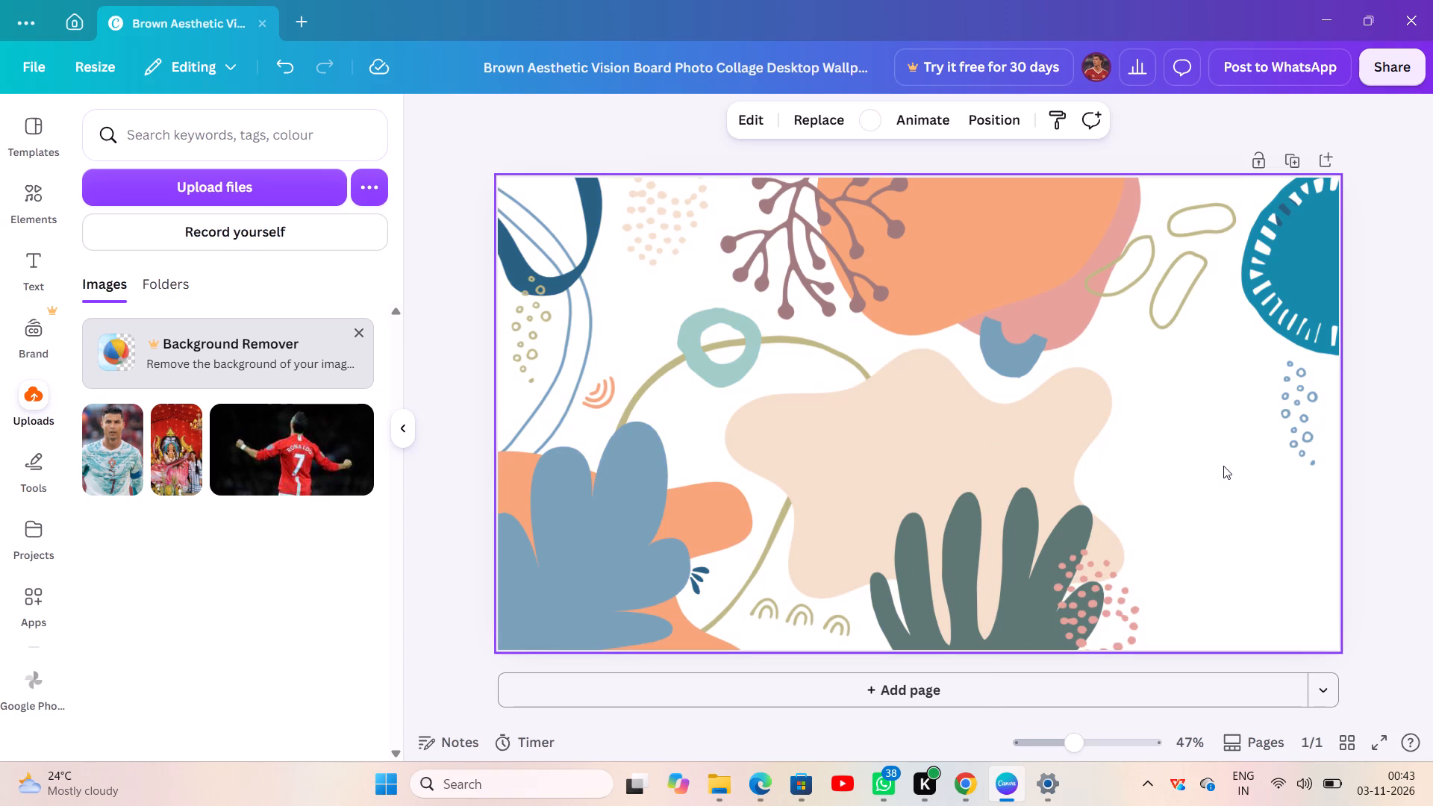
{"action": "key", "text": "Delete"}
Delete the large beige blob in the middle of the page.
{"action": "left_click", "coordinate": [1013, 414]}
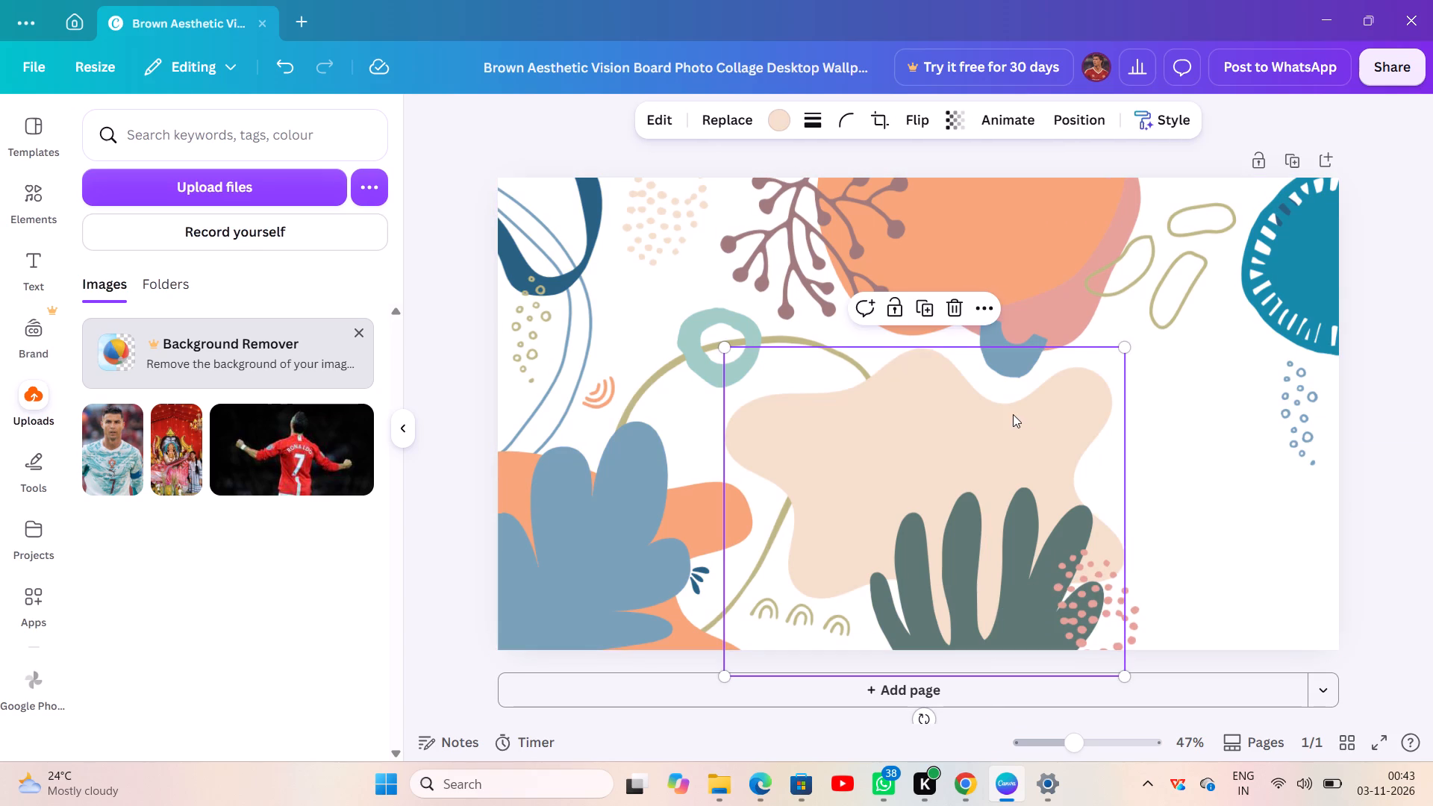
{"action": "key", "text": "Delete"}
{"action": "key", "text": "Delete"}
{"action": "key", "text": "Delete"}
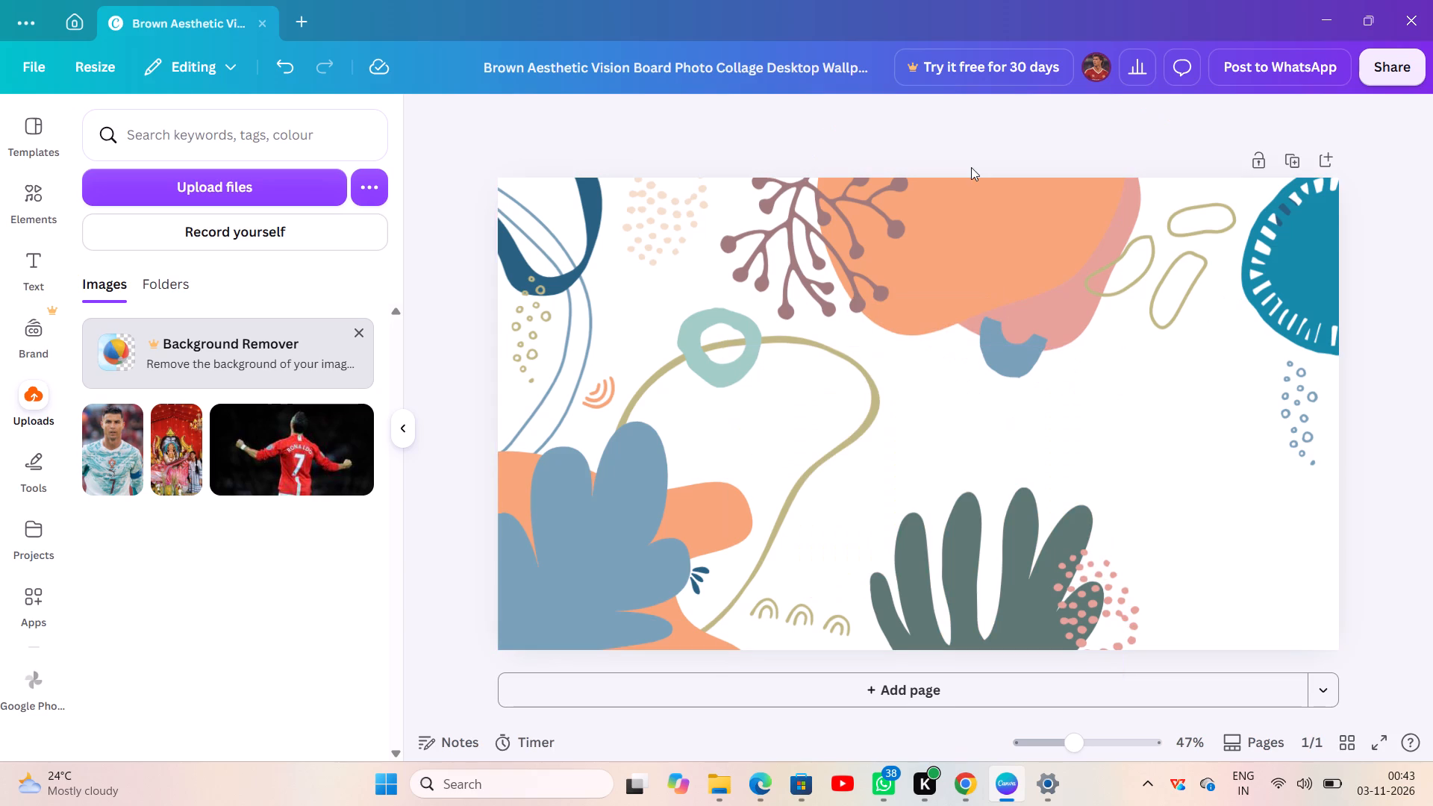
Leave the design open and return to the home page with the recent designs.
{"action": "left_click", "coordinate": [45, 57]}
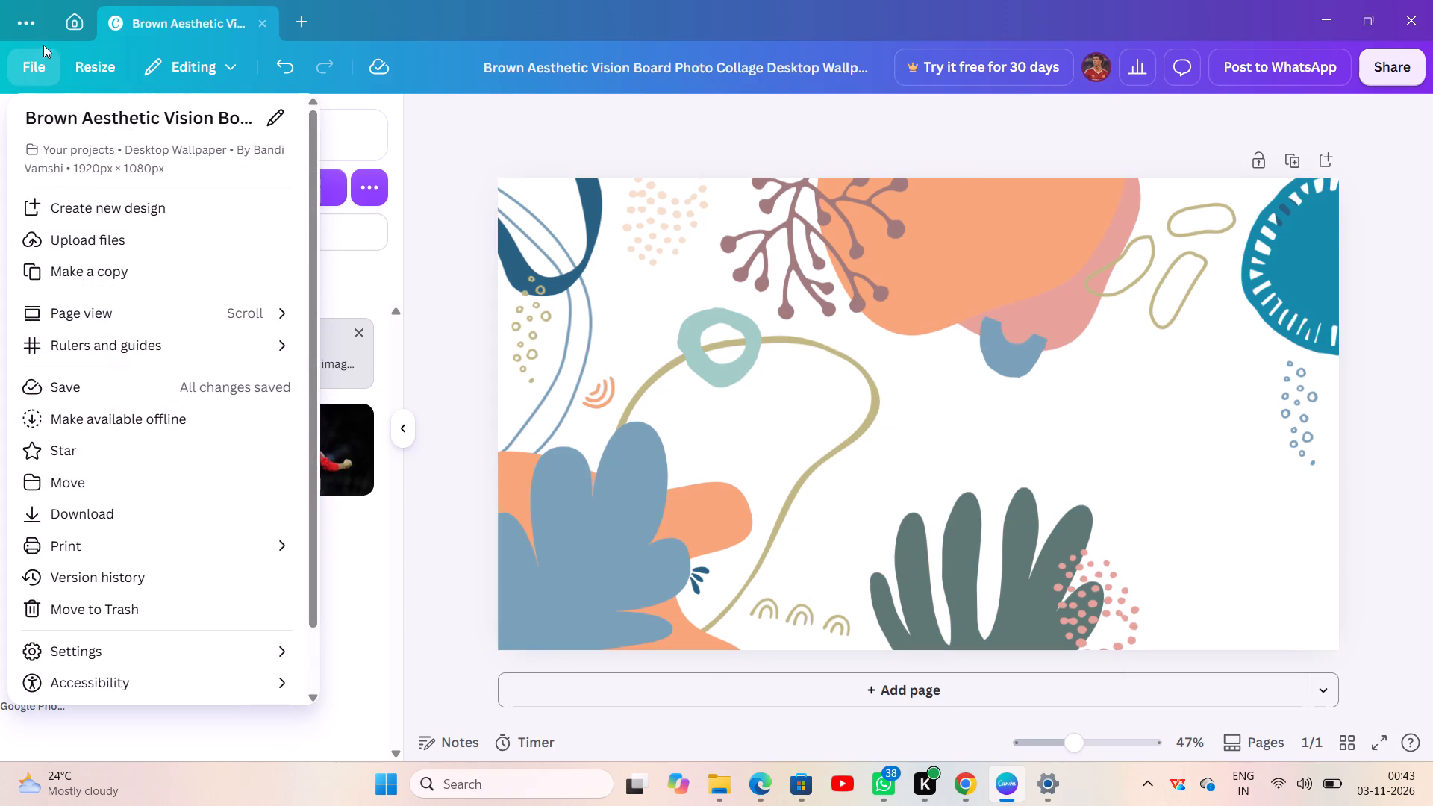
{"action": "left_click", "coordinate": [69, 22]}
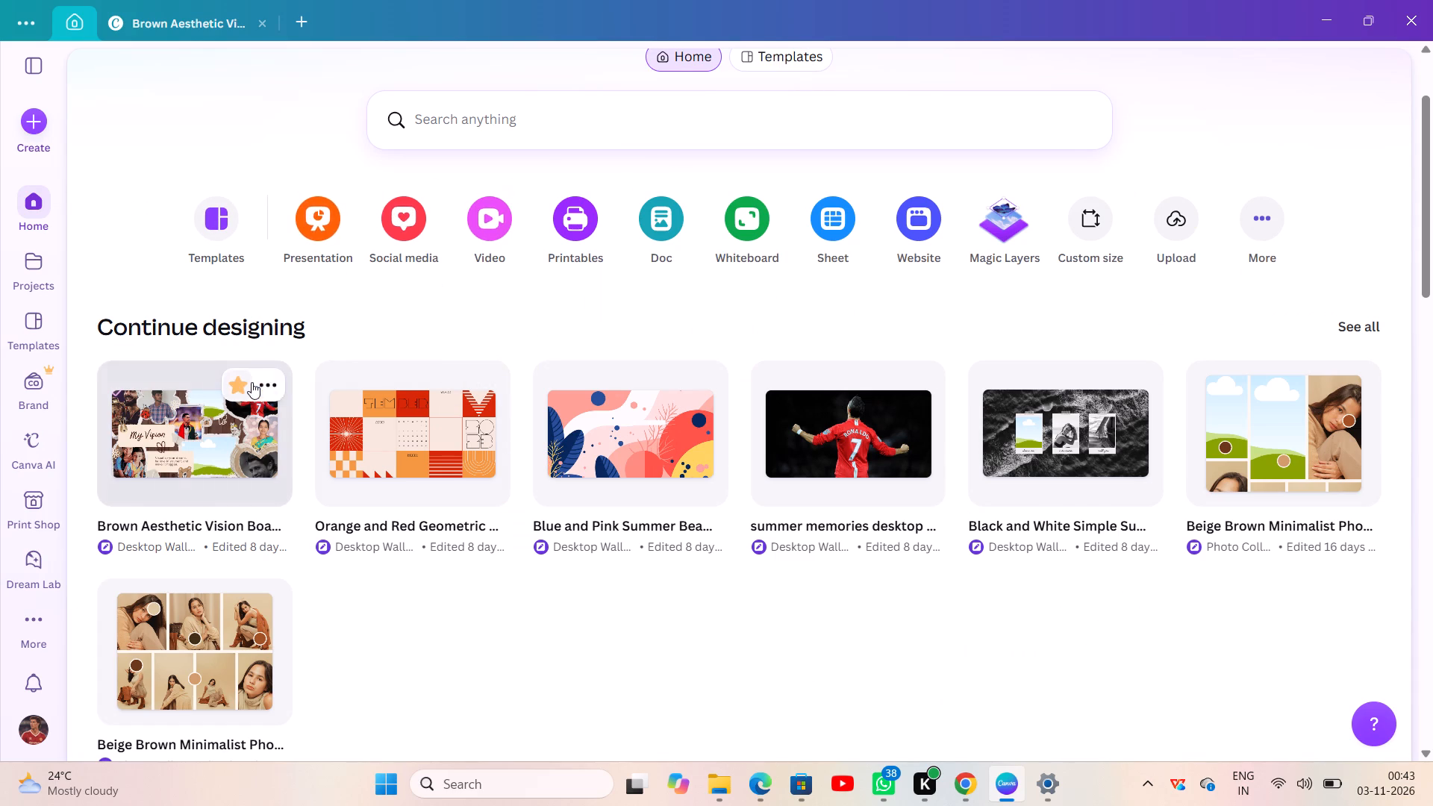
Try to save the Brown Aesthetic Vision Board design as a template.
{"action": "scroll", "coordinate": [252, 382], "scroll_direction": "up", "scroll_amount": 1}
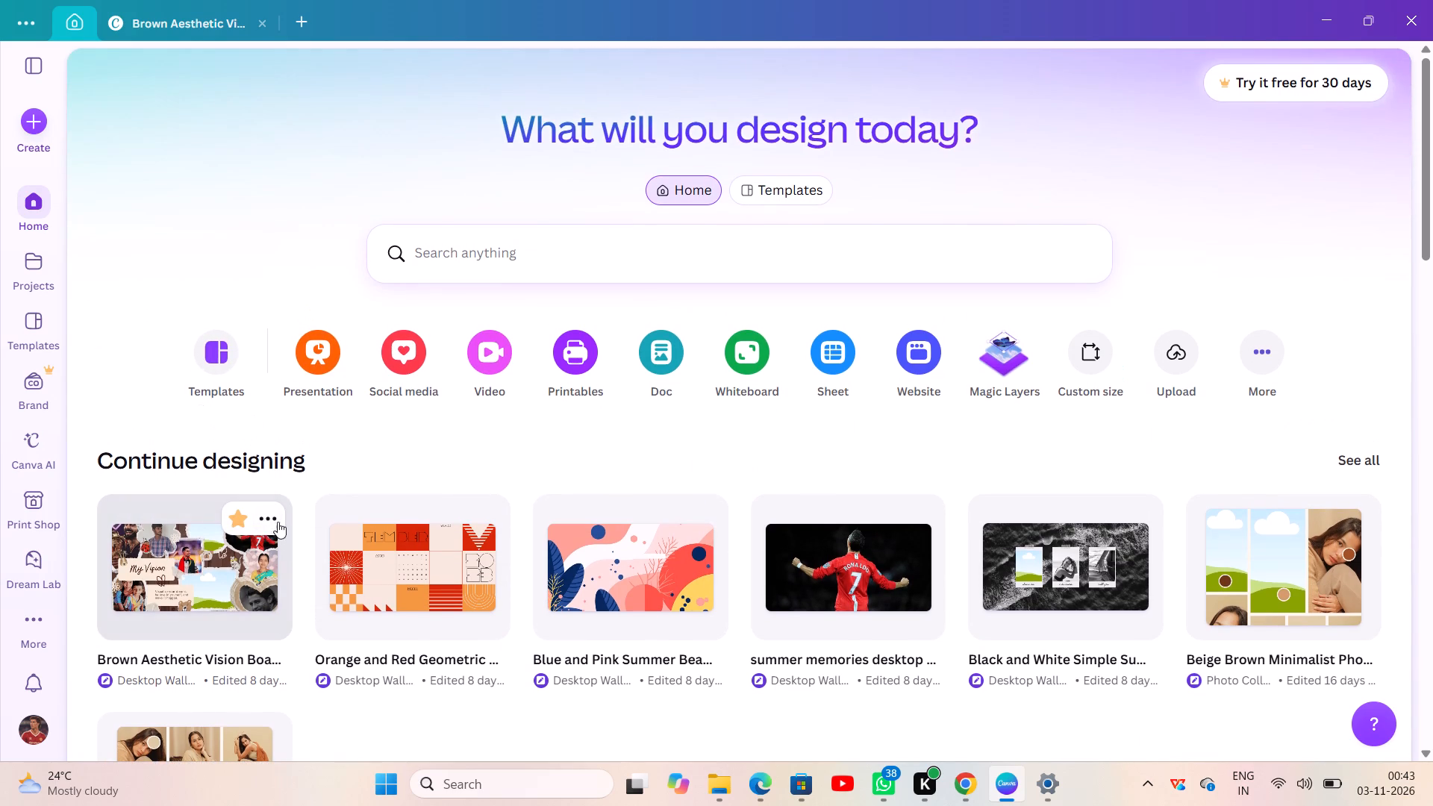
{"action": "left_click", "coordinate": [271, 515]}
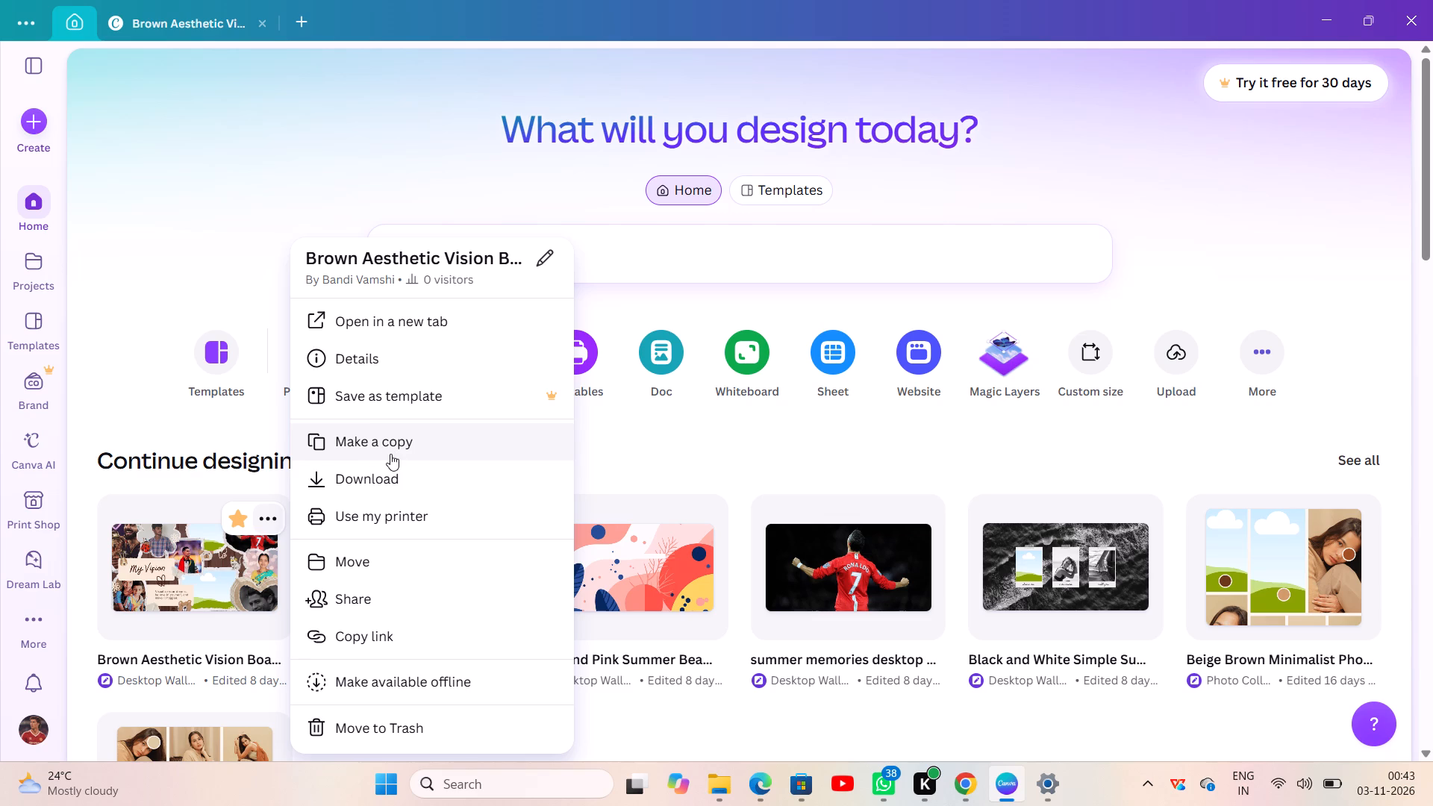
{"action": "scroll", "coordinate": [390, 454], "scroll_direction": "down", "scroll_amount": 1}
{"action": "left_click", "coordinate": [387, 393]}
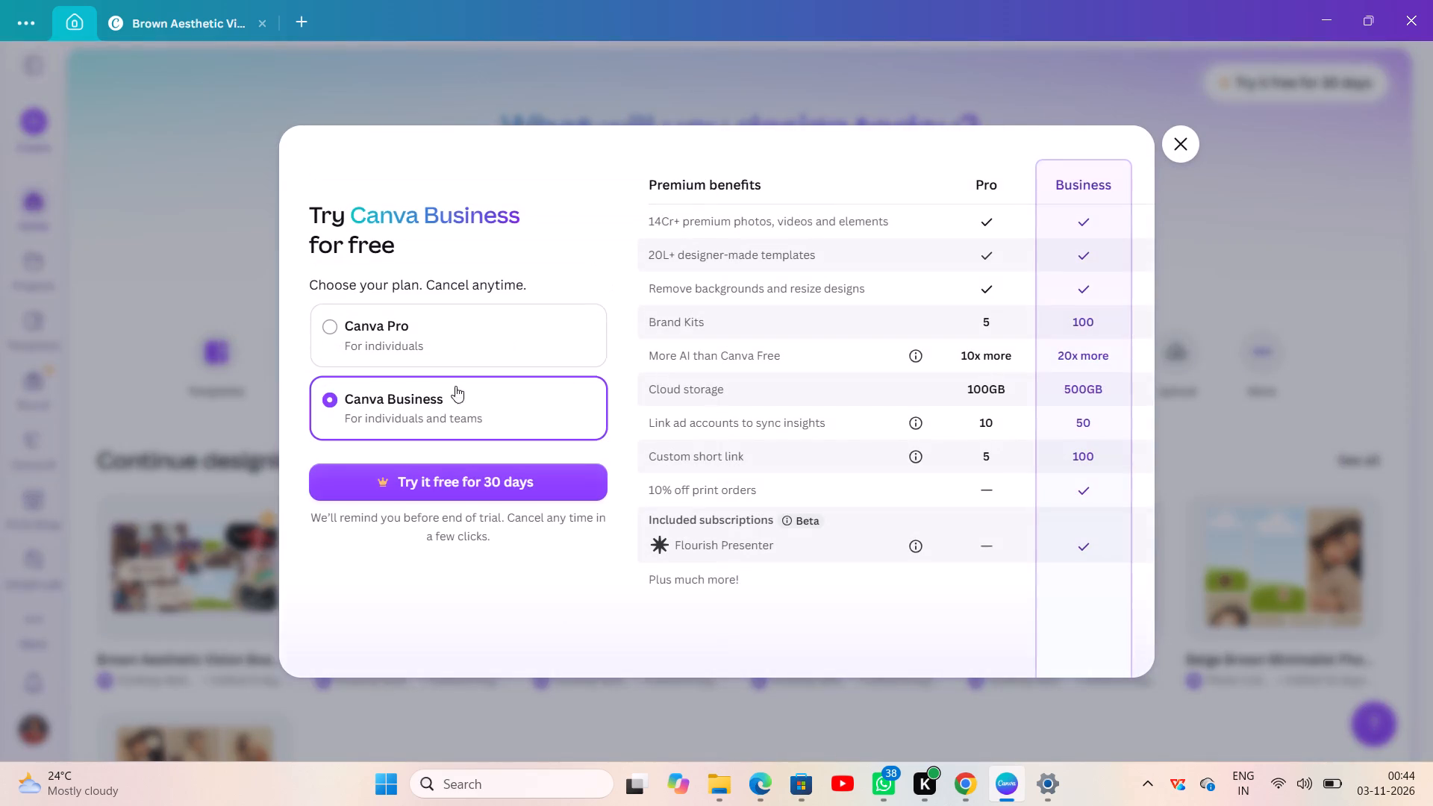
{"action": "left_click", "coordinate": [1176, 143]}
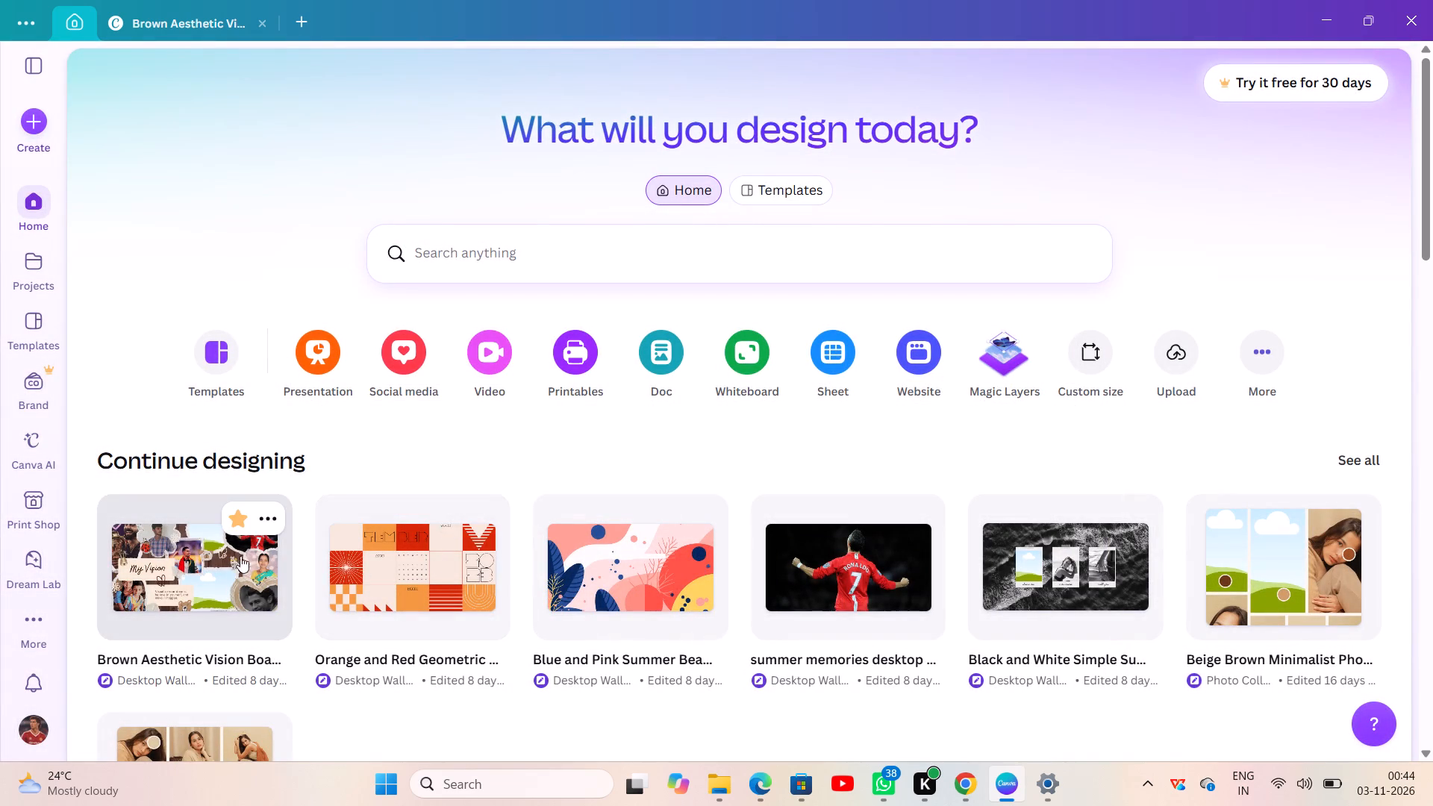
From the Brown Aesthetic Vision Board design's details, copy its share link and allow view access for anyone with the link.
{"action": "left_click", "coordinate": [267, 516]}
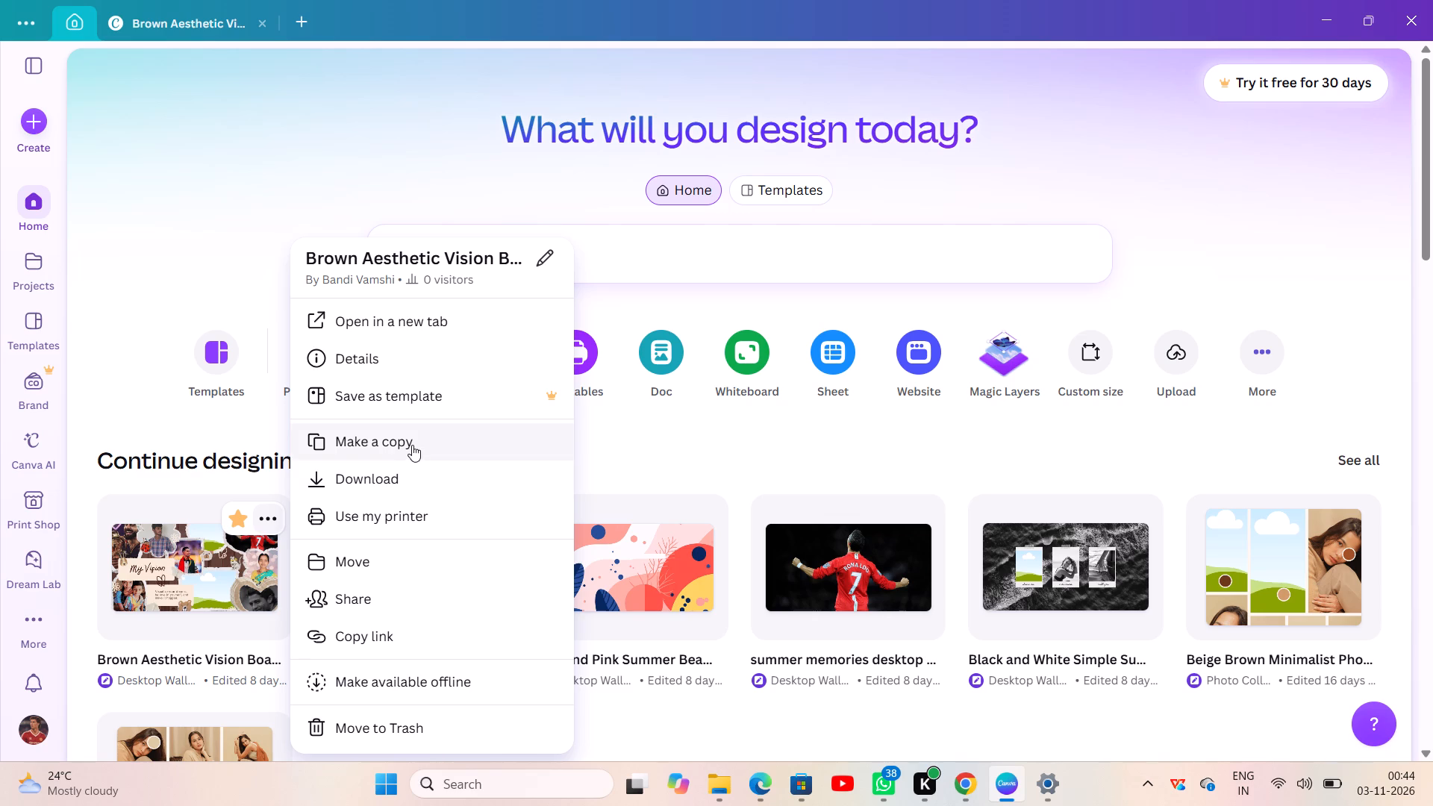
{"action": "left_click", "coordinate": [387, 358]}
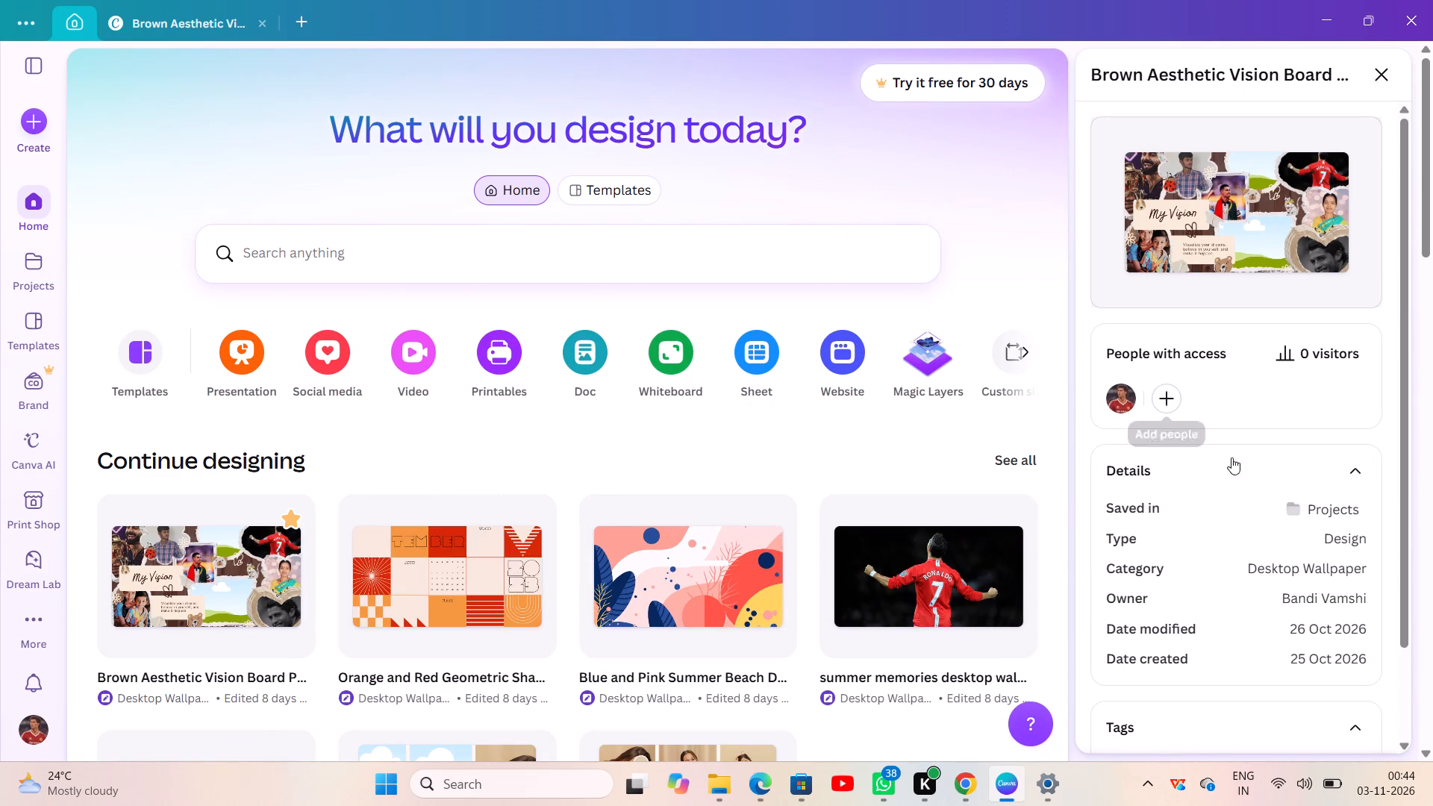
{"action": "left_click", "coordinate": [1157, 398]}
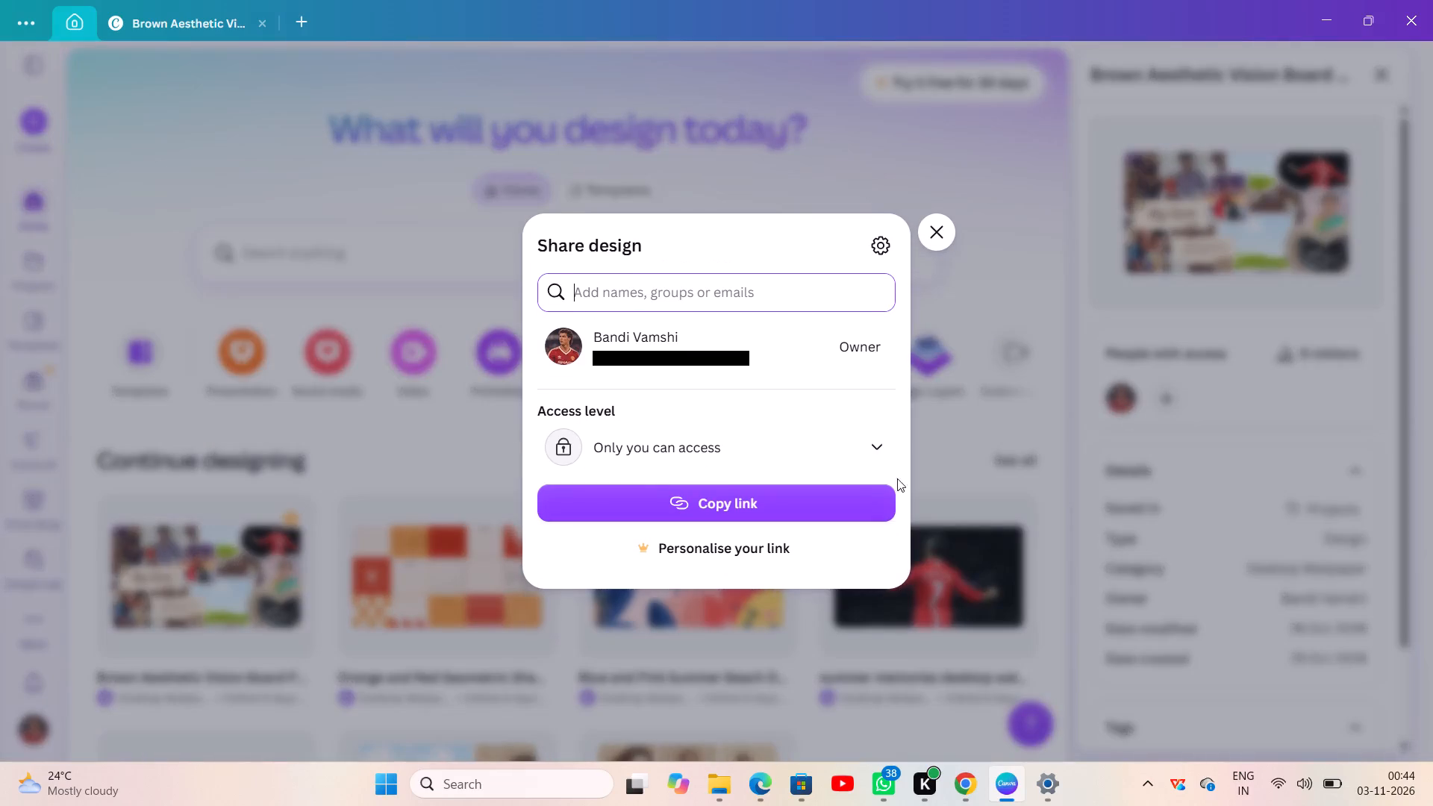
{"action": "left_click", "coordinate": [796, 490]}
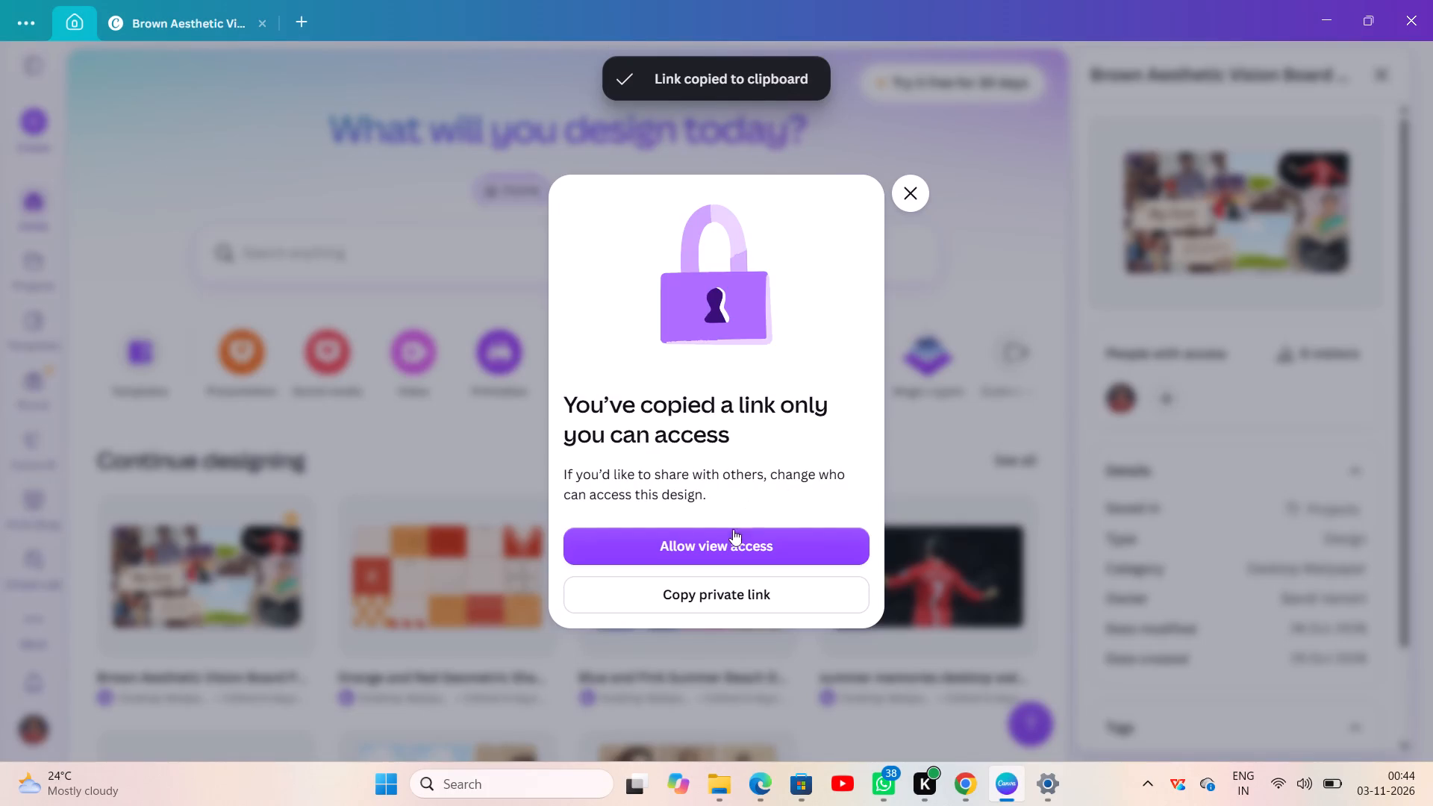
{"action": "left_click", "coordinate": [736, 546]}
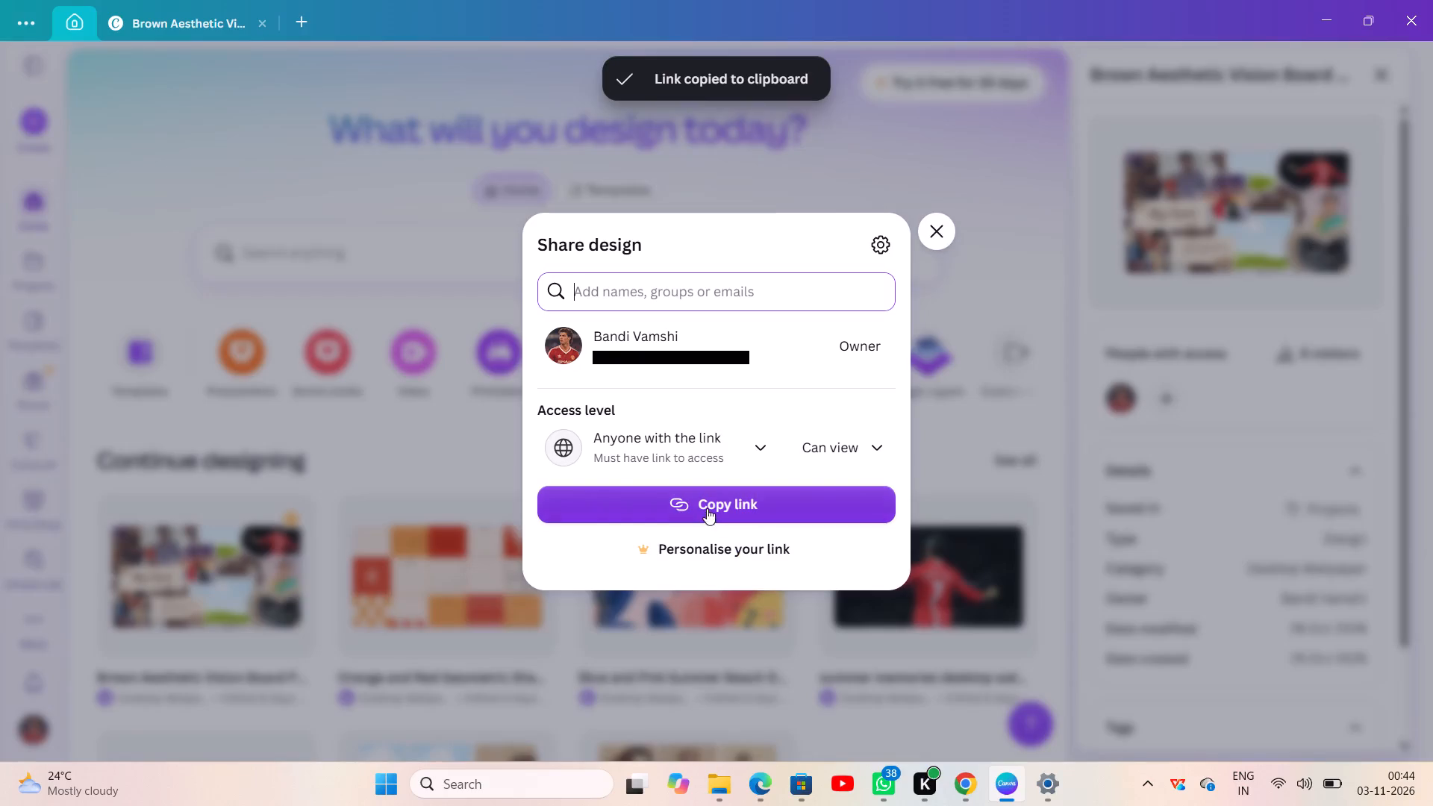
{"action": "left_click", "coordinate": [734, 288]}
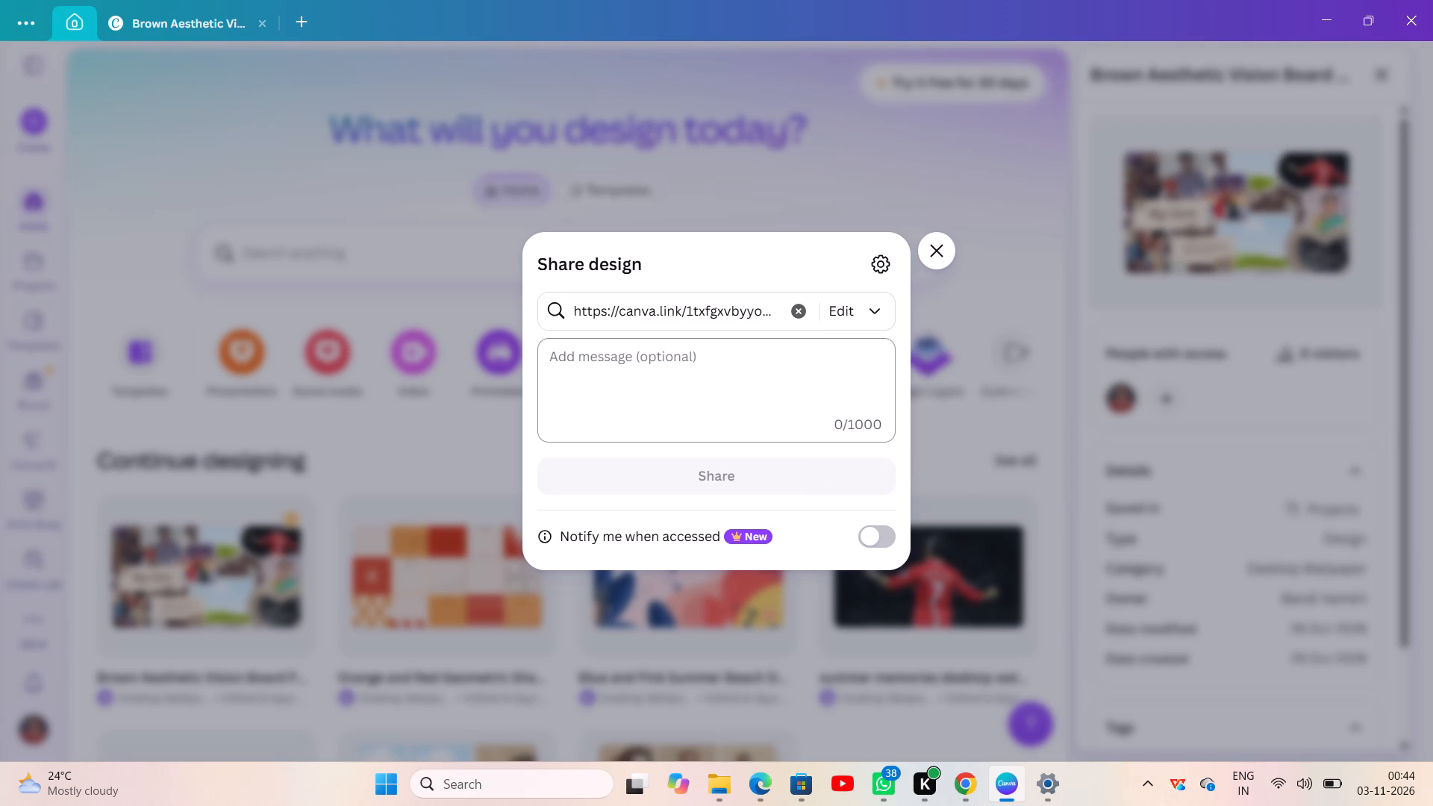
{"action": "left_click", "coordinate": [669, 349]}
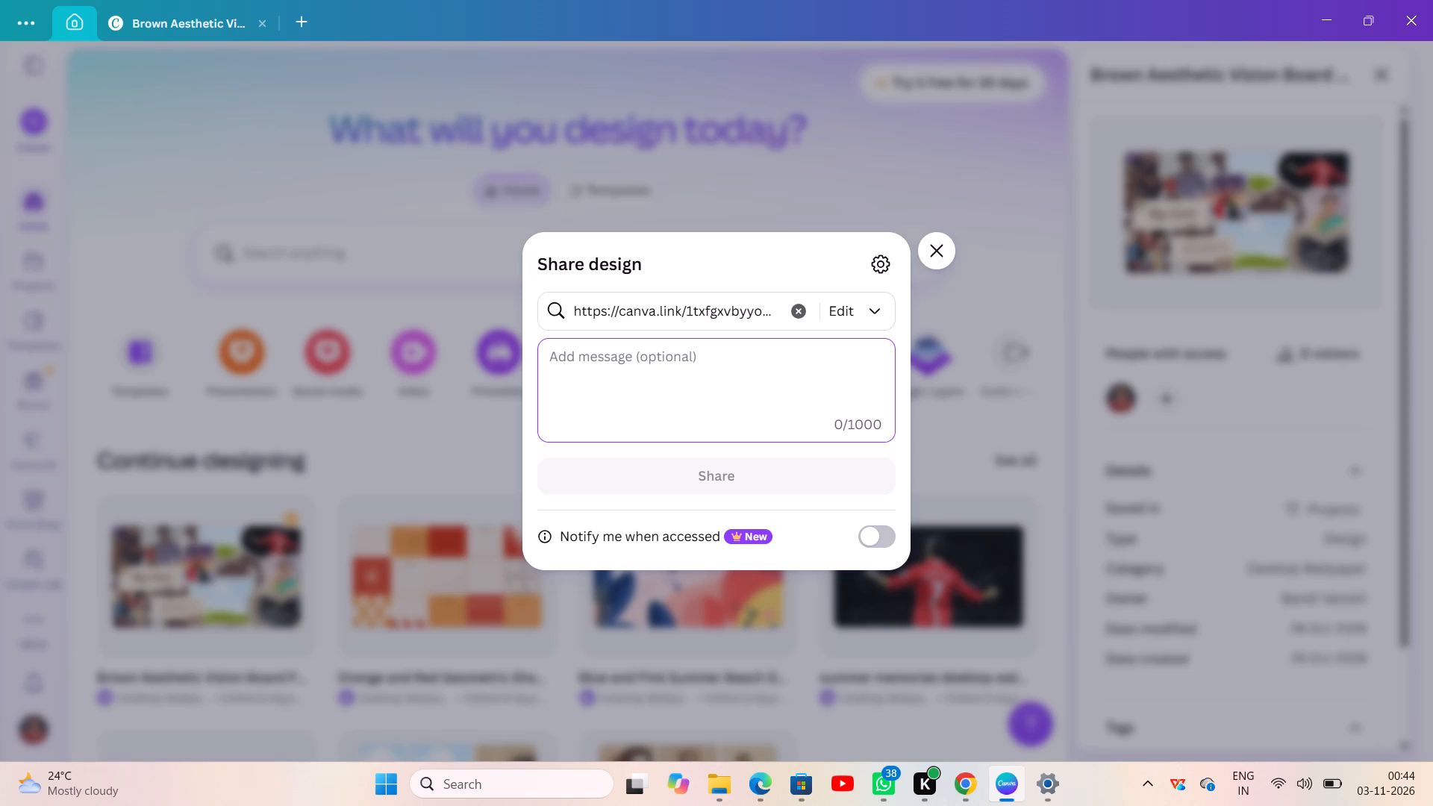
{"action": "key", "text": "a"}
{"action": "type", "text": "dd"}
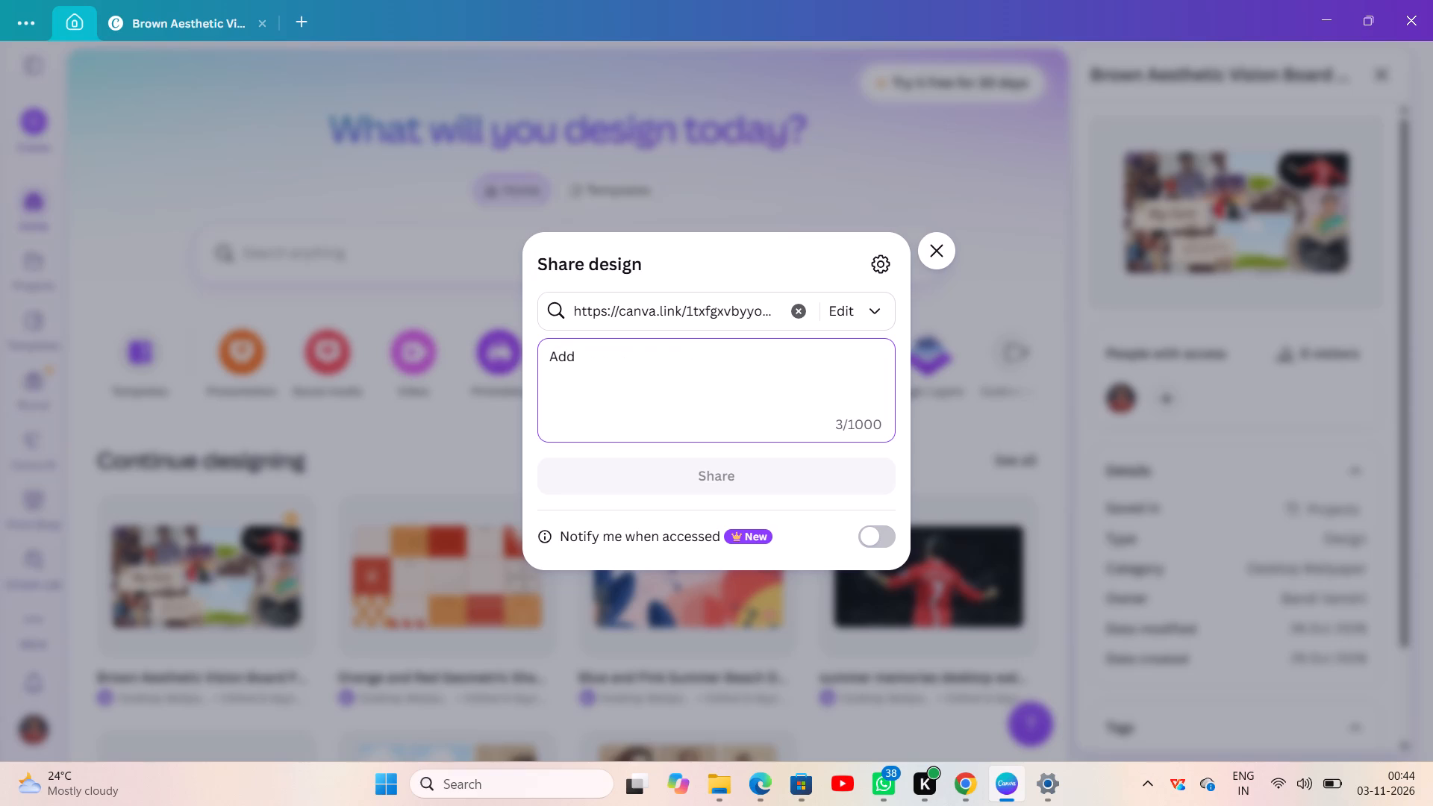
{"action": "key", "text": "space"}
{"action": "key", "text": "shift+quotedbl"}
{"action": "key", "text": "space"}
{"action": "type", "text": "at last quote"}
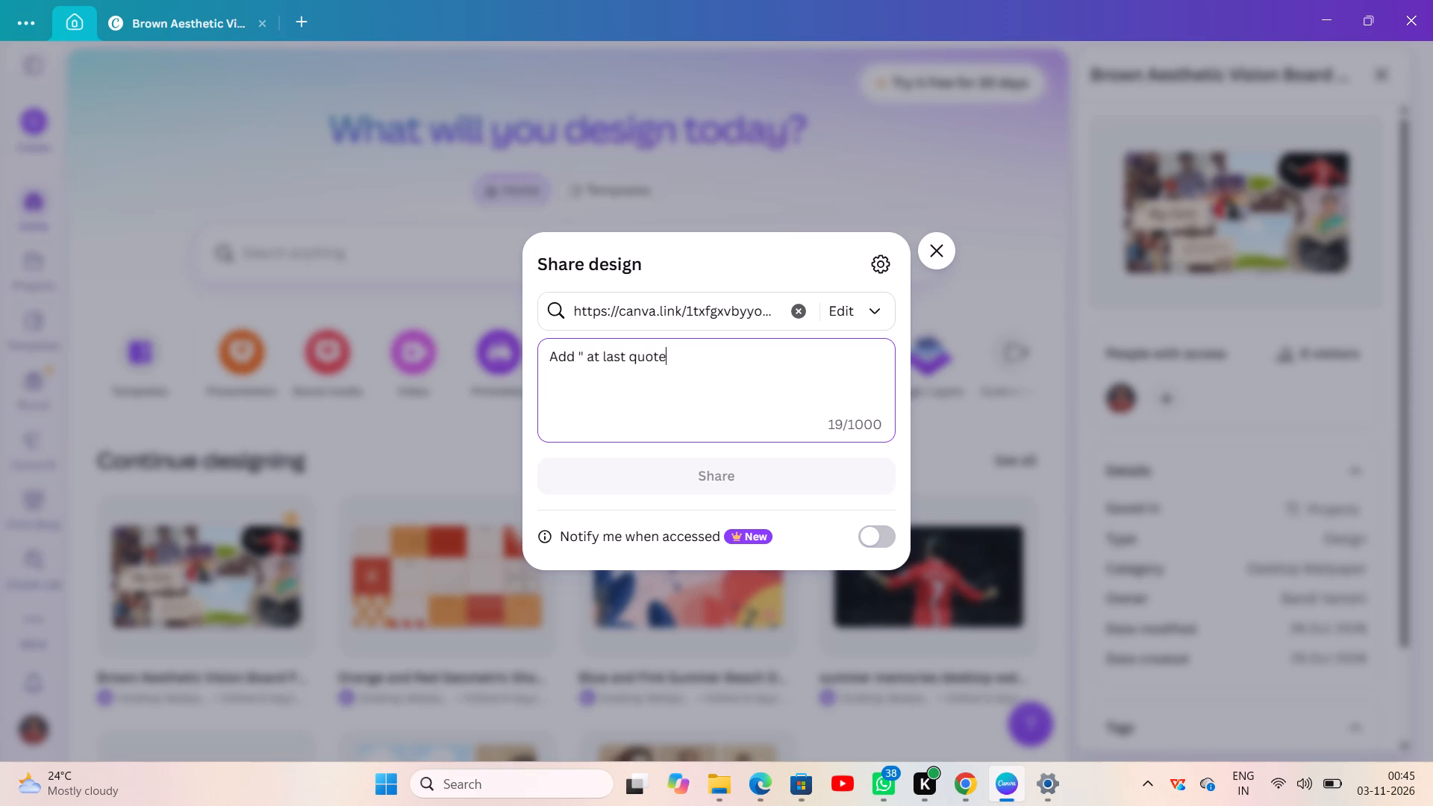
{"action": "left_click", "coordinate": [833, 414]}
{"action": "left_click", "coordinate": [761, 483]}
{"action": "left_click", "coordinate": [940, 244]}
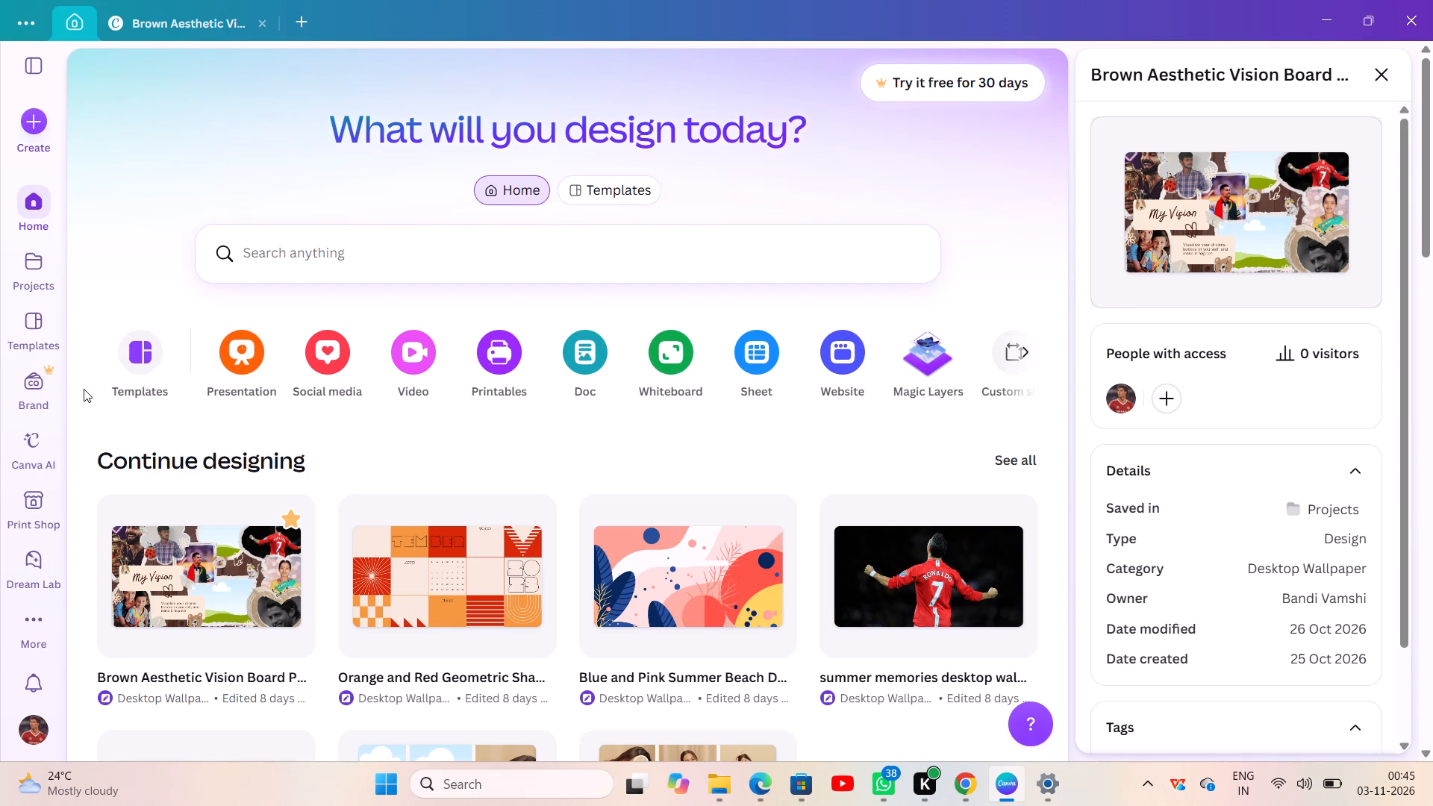
Create a new blank Presentation (16:9) design from the popular formats on the home page.
{"action": "scroll", "coordinate": [84, 389], "scroll_direction": "down", "scroll_amount": 4}
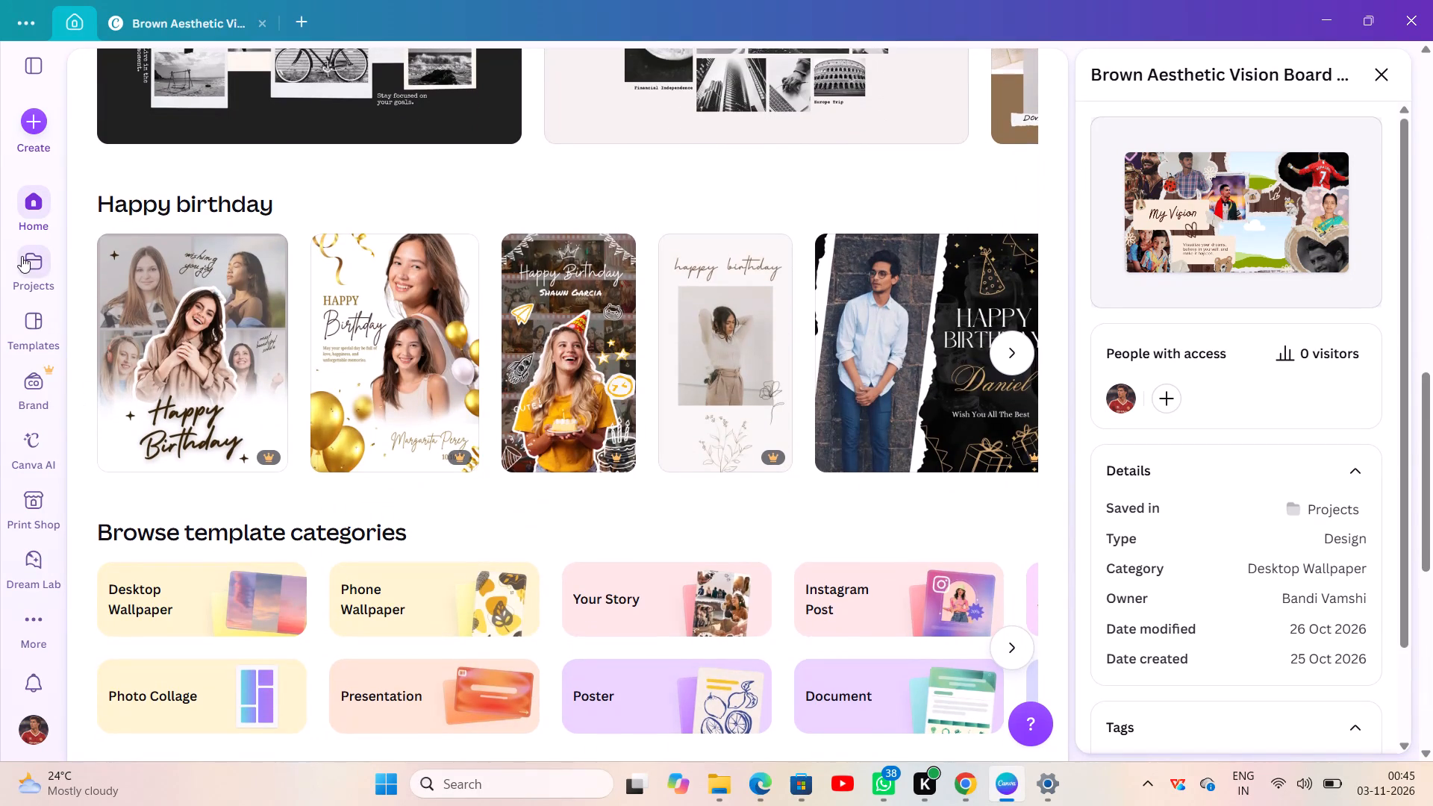
{"action": "scroll", "coordinate": [22, 256], "scroll_direction": "down", "scroll_amount": 3}
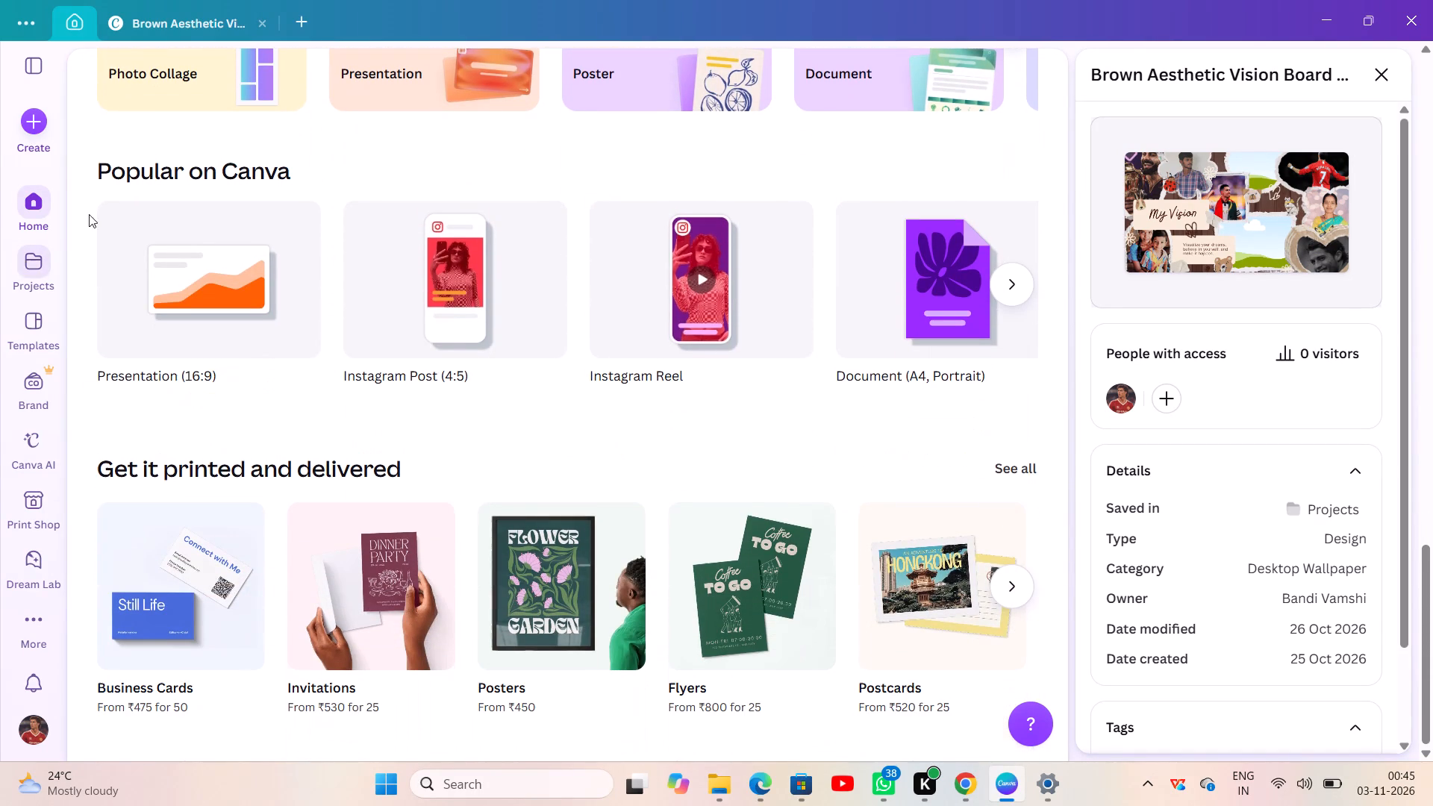
{"action": "left_click", "coordinate": [185, 319]}
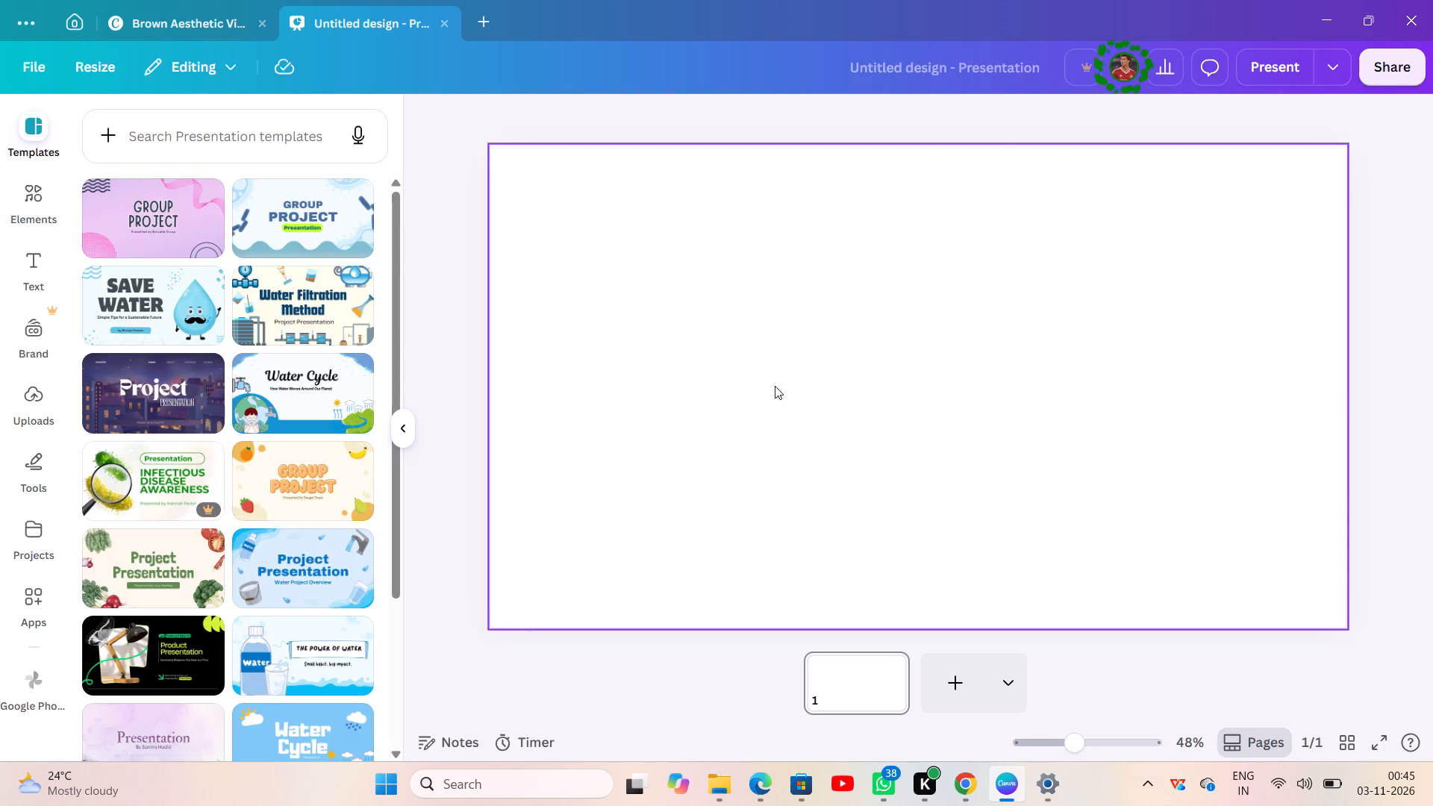
Open the Water Cycle presentation template to view its pages.
{"action": "left_click", "coordinate": [302, 399]}
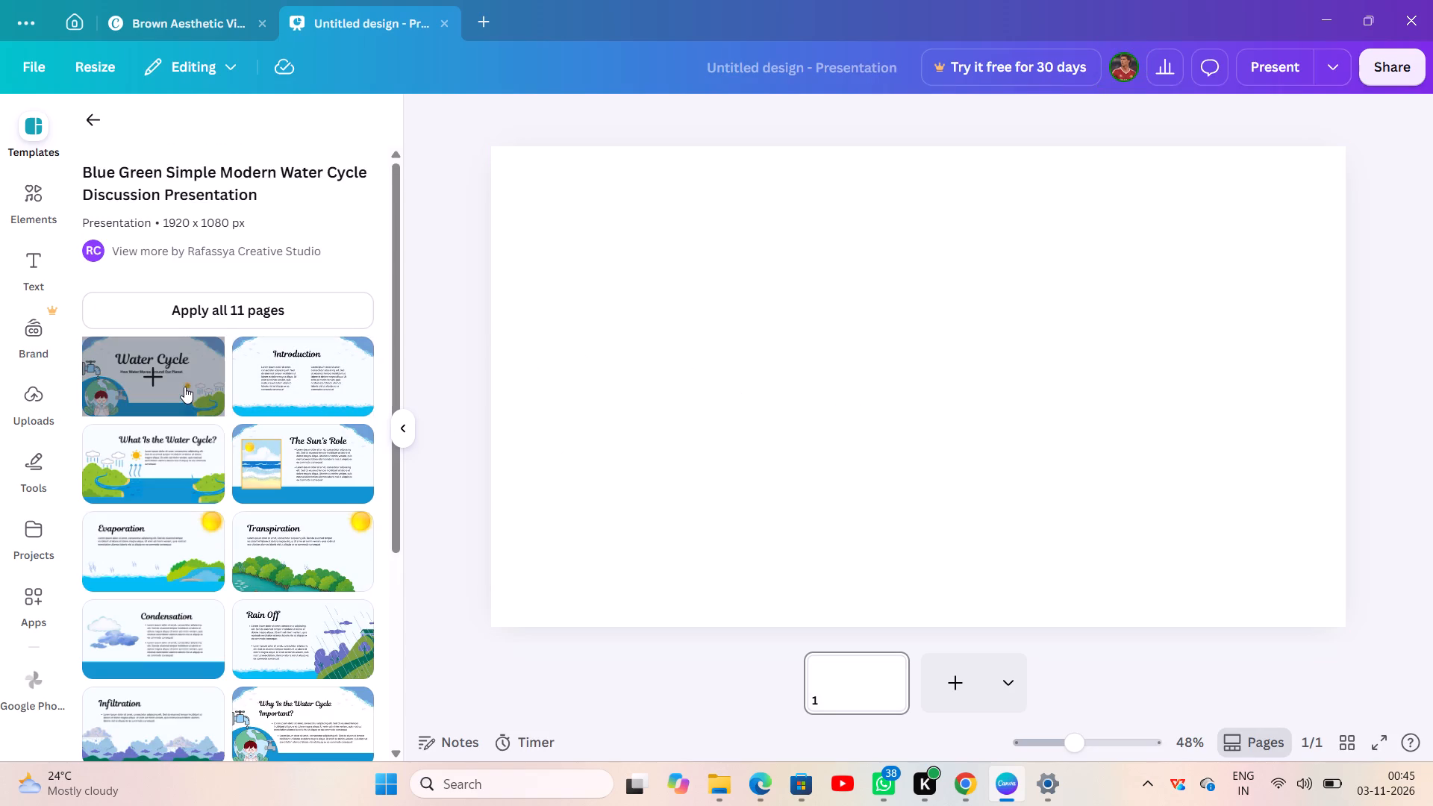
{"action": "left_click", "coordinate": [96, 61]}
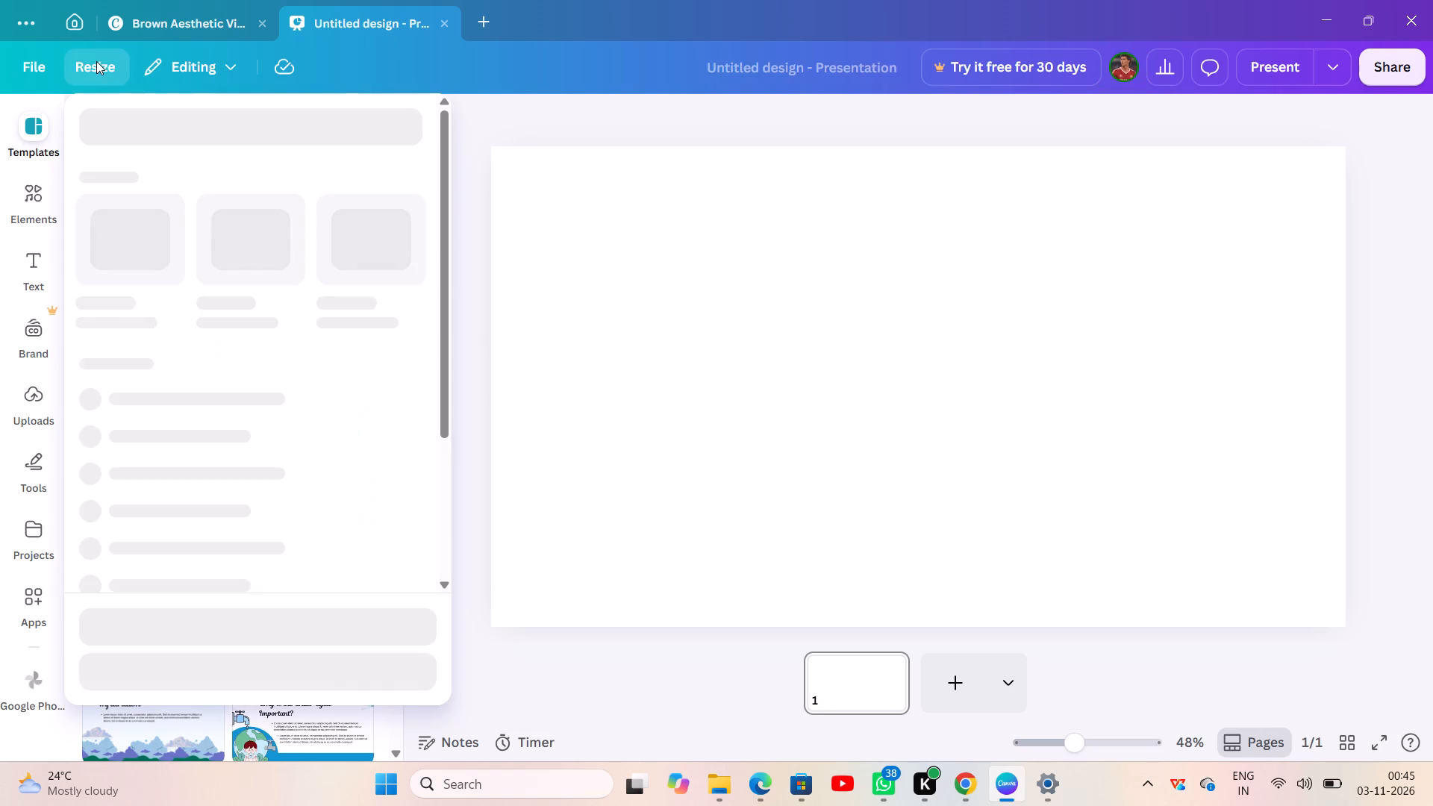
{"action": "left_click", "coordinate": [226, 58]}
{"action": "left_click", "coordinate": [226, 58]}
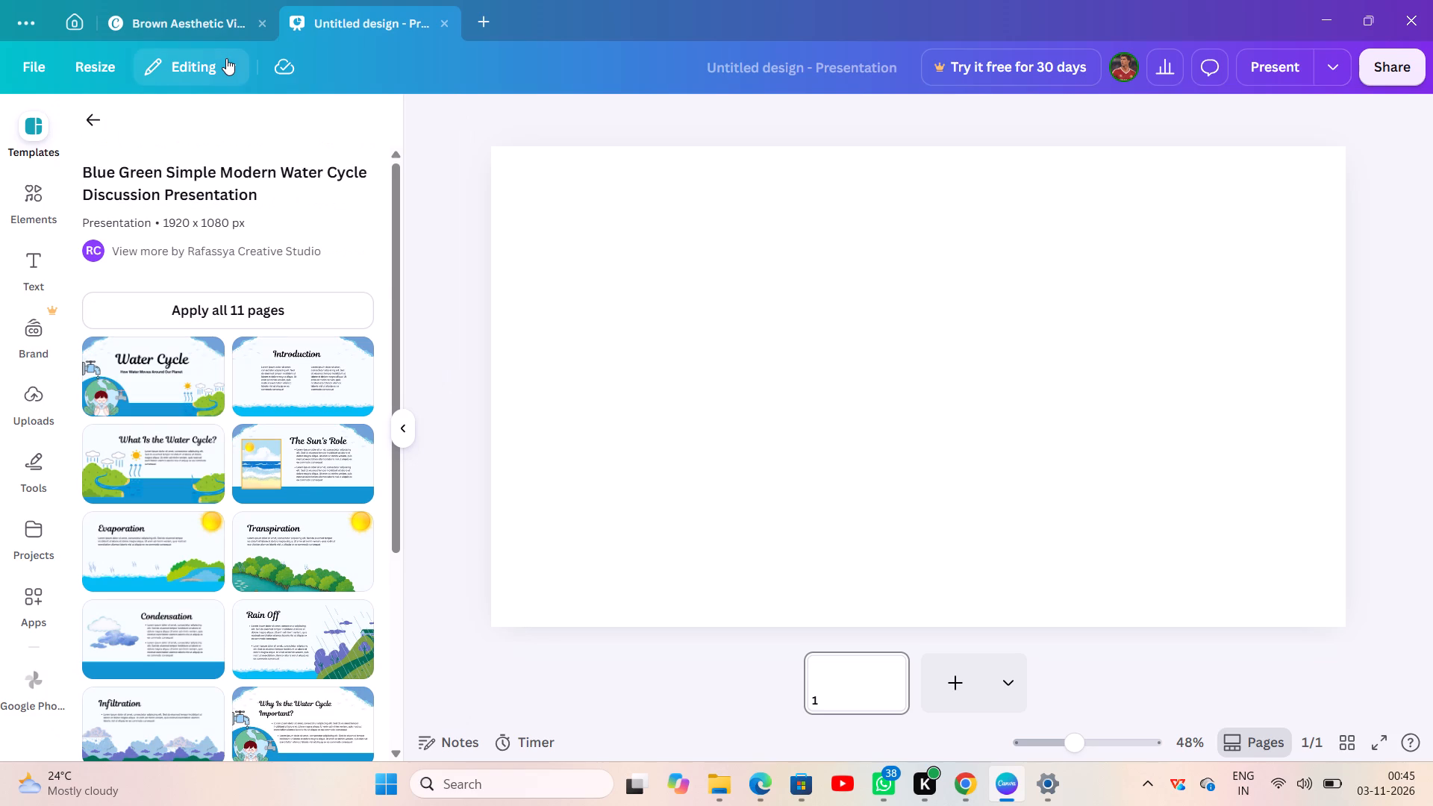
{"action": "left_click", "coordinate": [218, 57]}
Close the untitled presentation design and return to the Brown Aesthetic Vision Board wallpaper.
{"action": "left_click", "coordinate": [442, 13]}
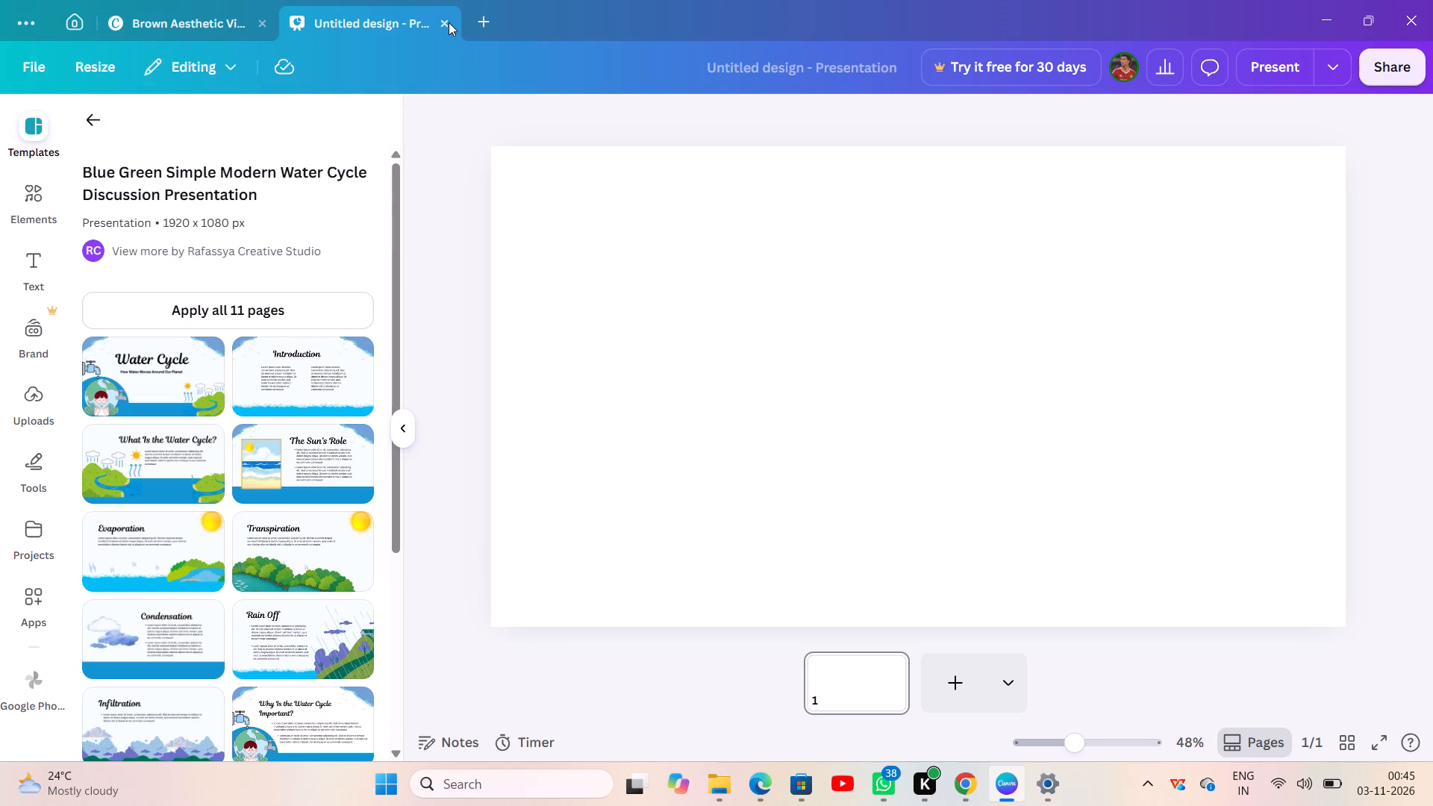
{"action": "left_click", "coordinate": [444, 22]}
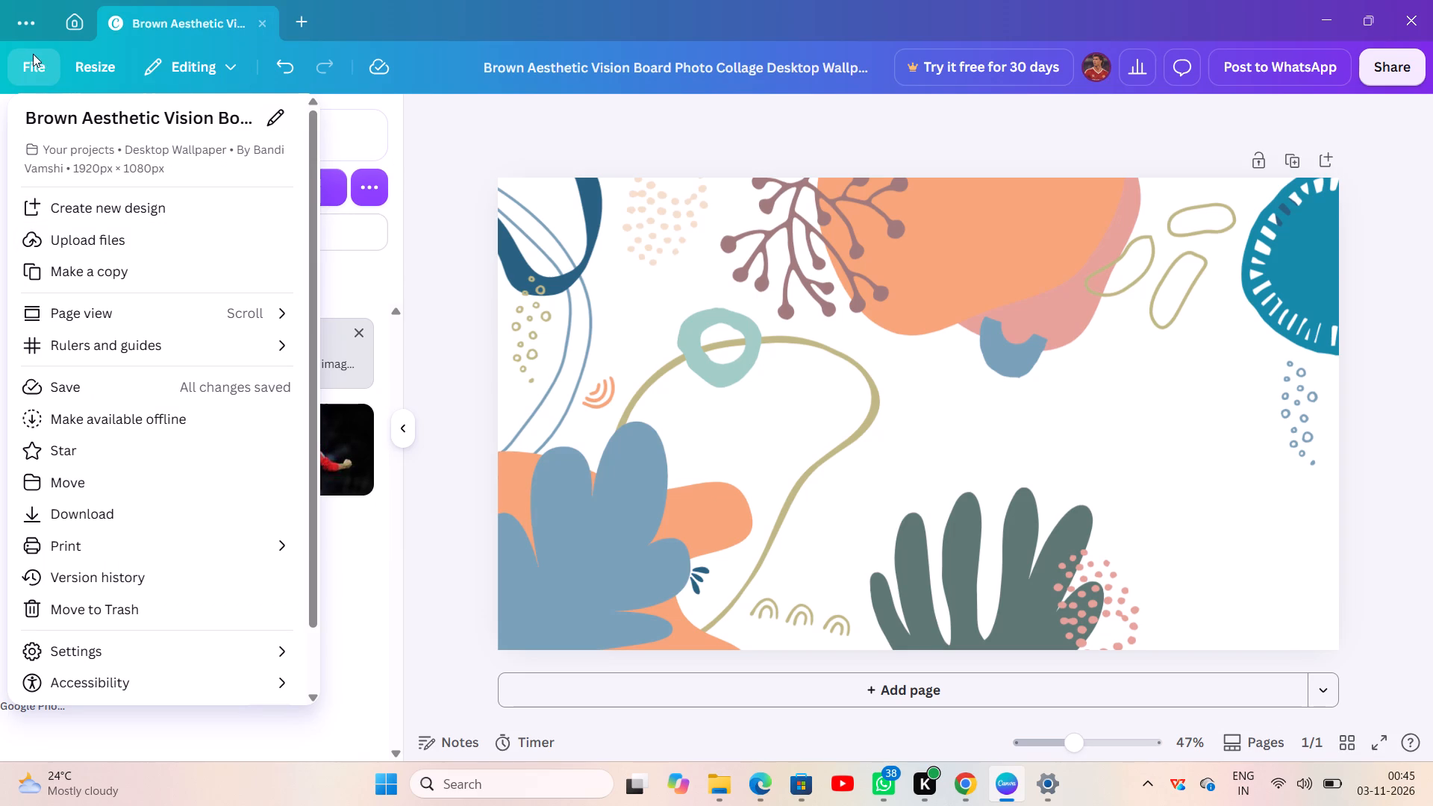
Apply the "My Vision" photo collage template from the full list of recently used templates to the wallpaper page.
{"action": "left_click", "coordinate": [40, 79]}
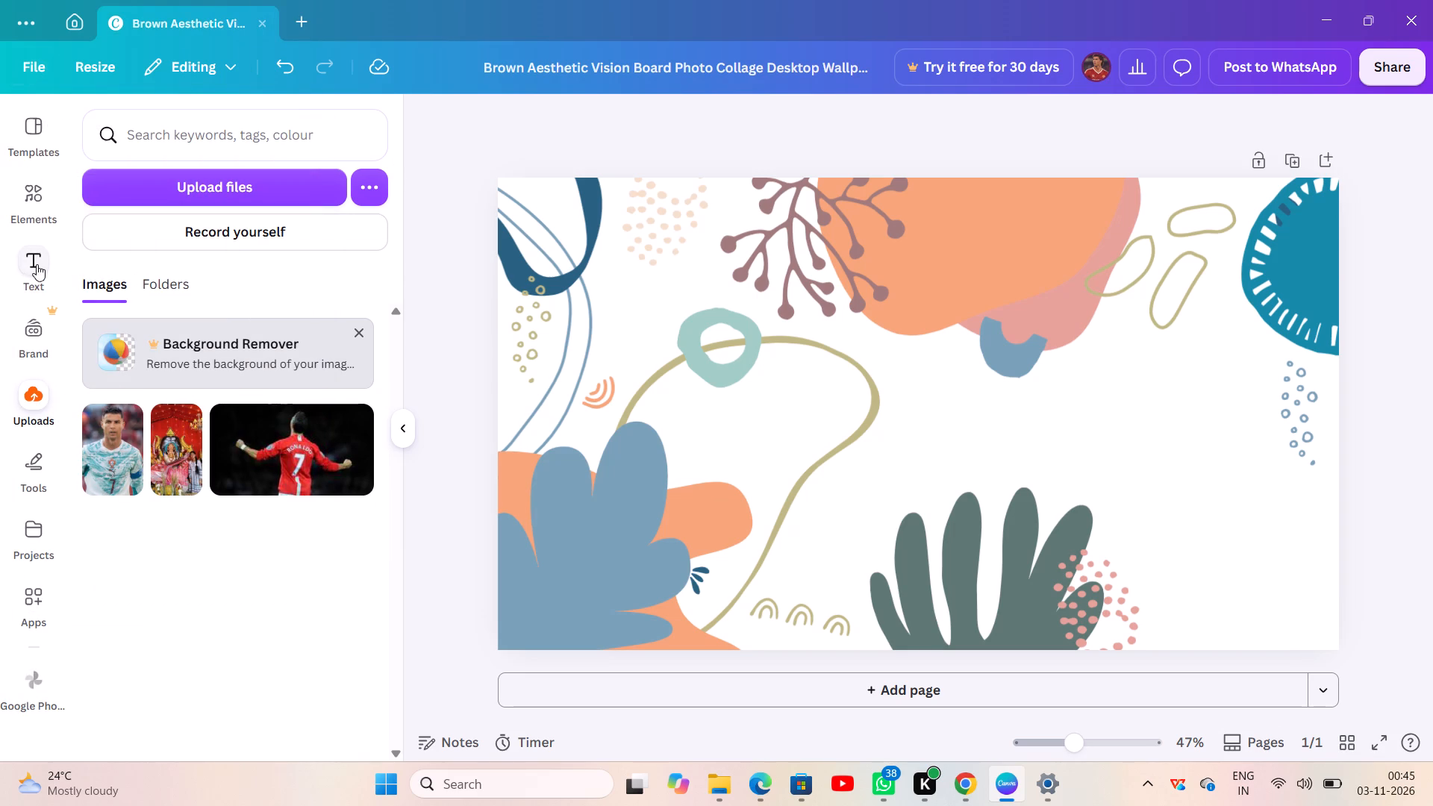
{"action": "left_click", "coordinate": [31, 452]}
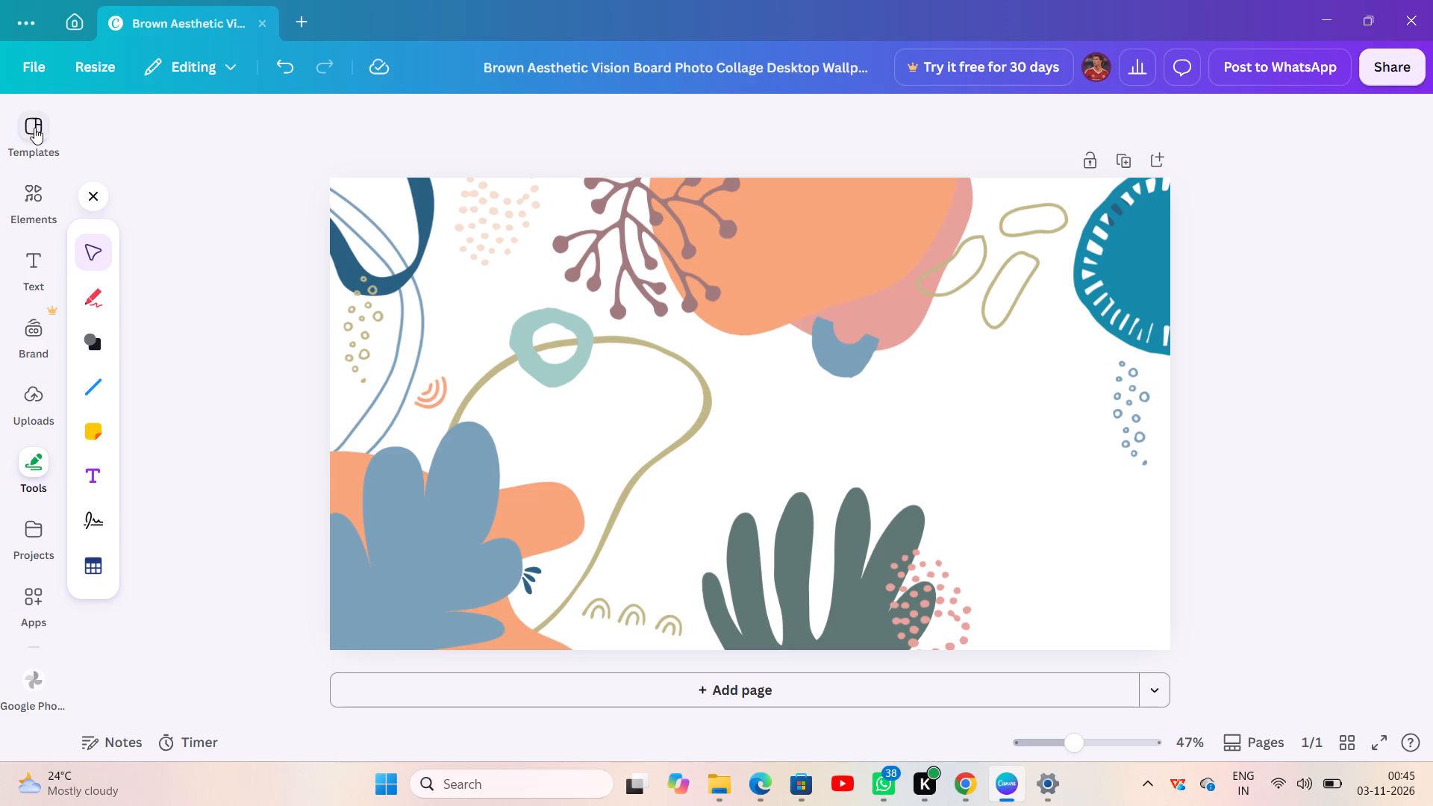
{"action": "left_click", "coordinate": [33, 125]}
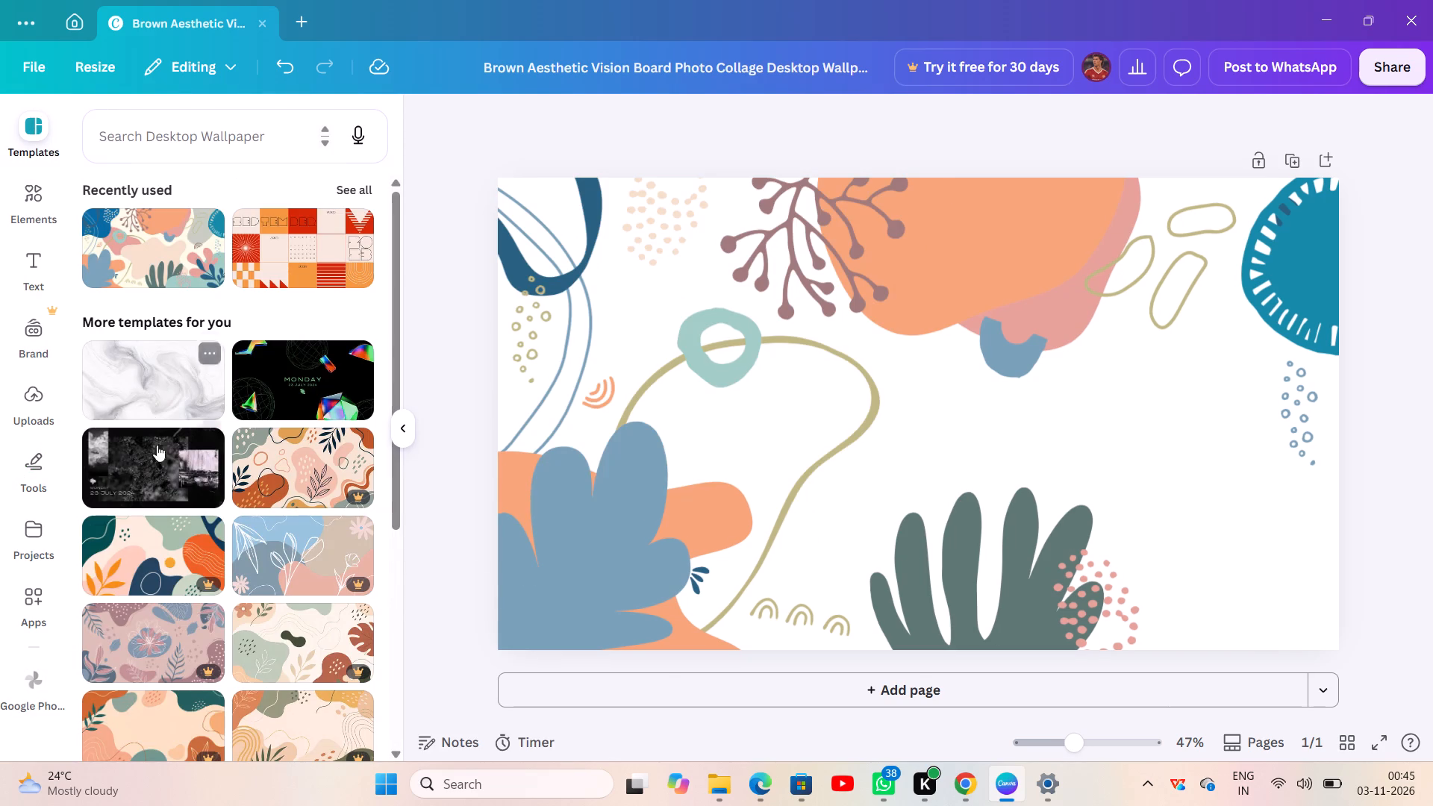
{"action": "scroll", "coordinate": [205, 410], "scroll_direction": "up", "scroll_amount": 2}
{"action": "scroll", "coordinate": [205, 410], "scroll_direction": "down", "scroll_amount": 3}
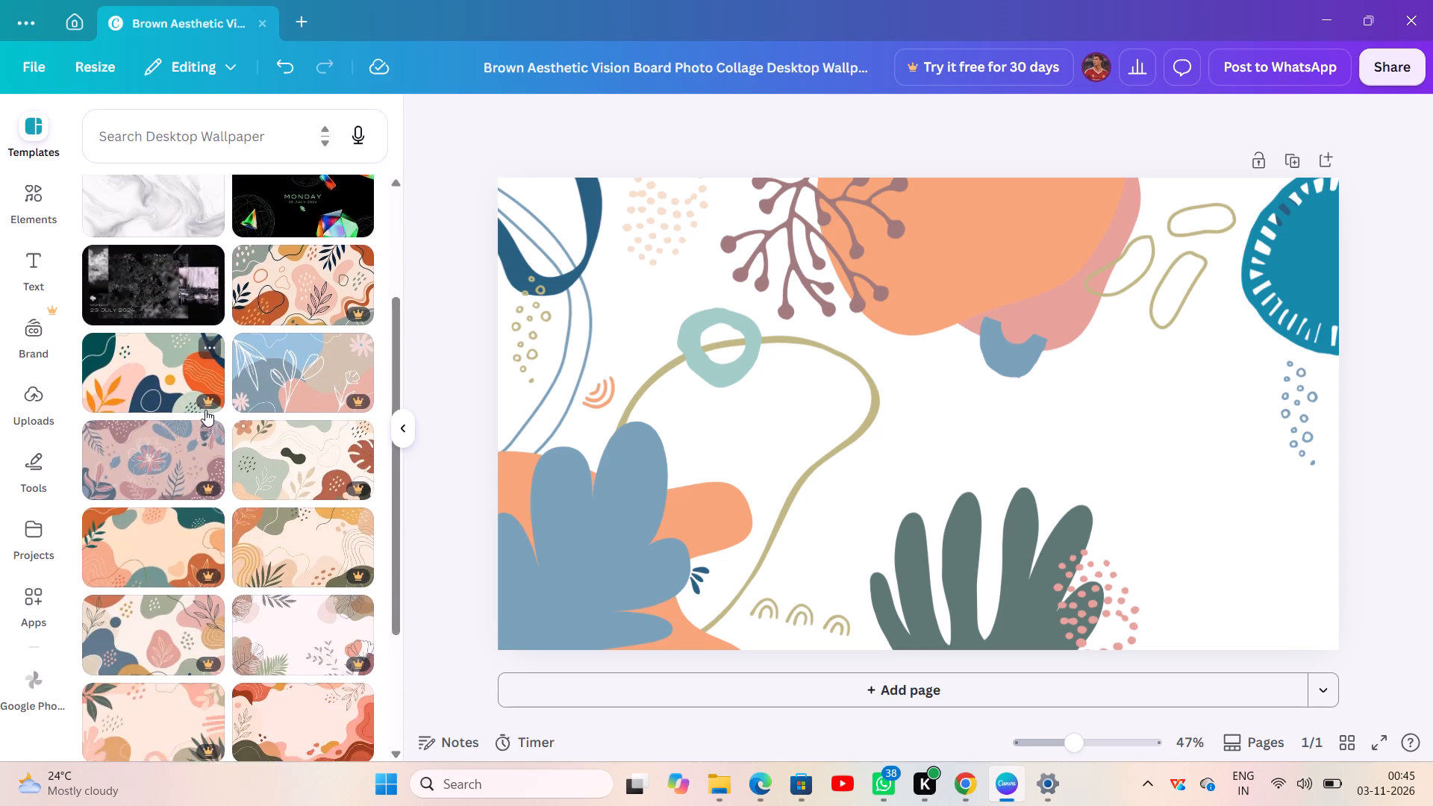
{"action": "scroll", "coordinate": [205, 410], "scroll_direction": "up", "scroll_amount": 2}
{"action": "left_click", "coordinate": [353, 190]}
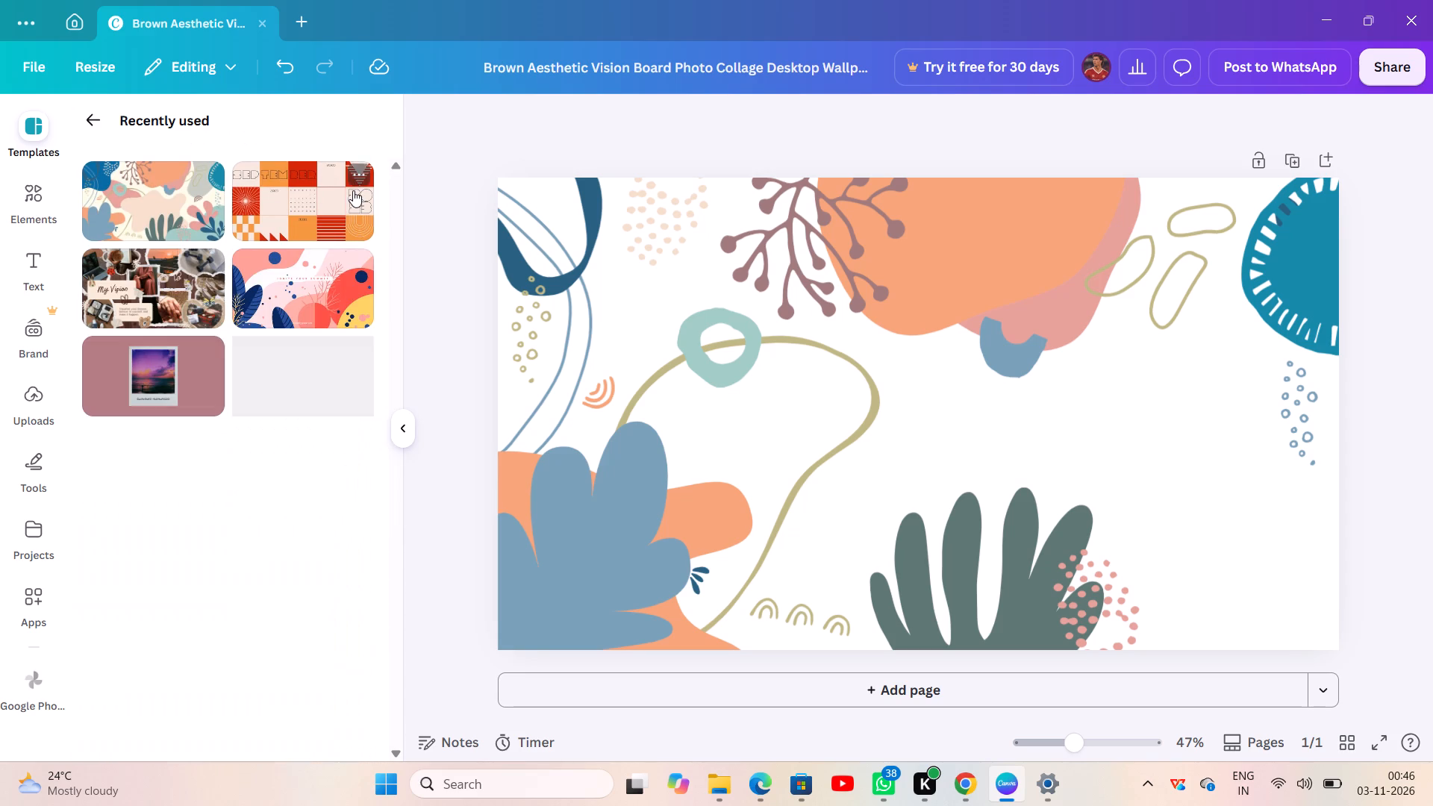
{"action": "left_click", "coordinate": [166, 275]}
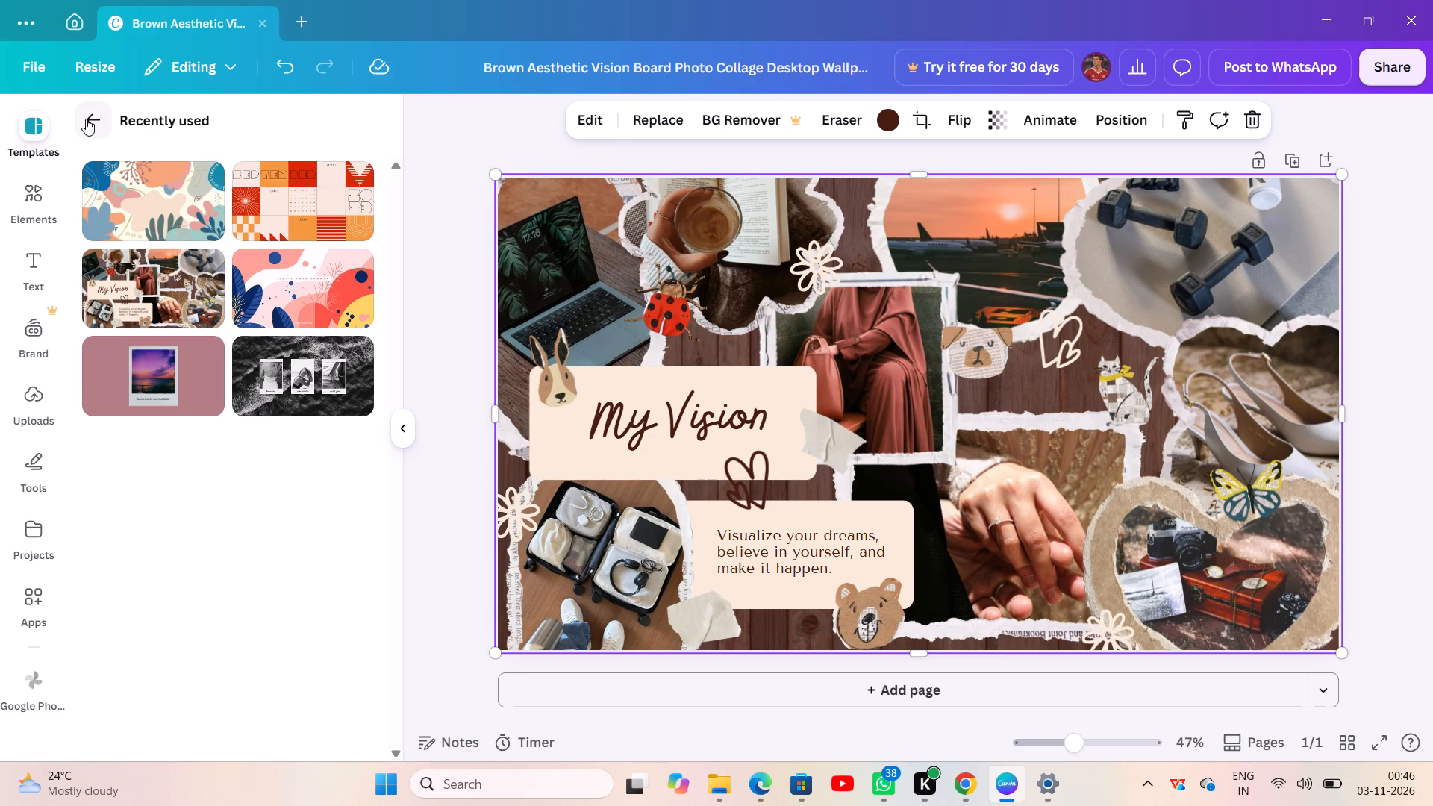
Look through the pictures available from Google Photos.
{"action": "left_click", "coordinate": [37, 681]}
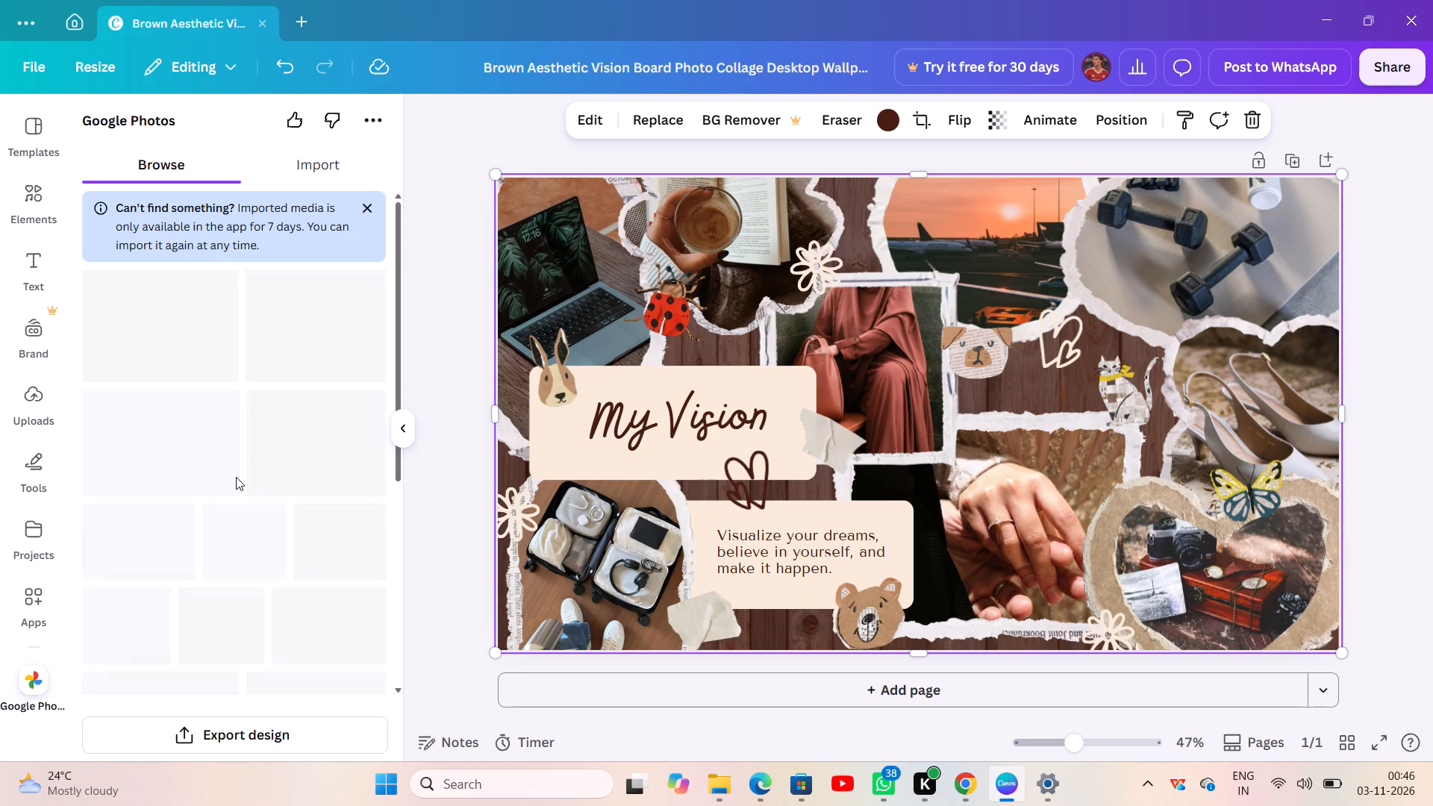
{"action": "scroll", "coordinate": [236, 477], "scroll_direction": "down", "scroll_amount": 1}
{"action": "scroll", "coordinate": [236, 477], "scroll_direction": "up", "scroll_amount": 2}
{"action": "scroll", "coordinate": [236, 477], "scroll_direction": "down", "scroll_amount": 1}
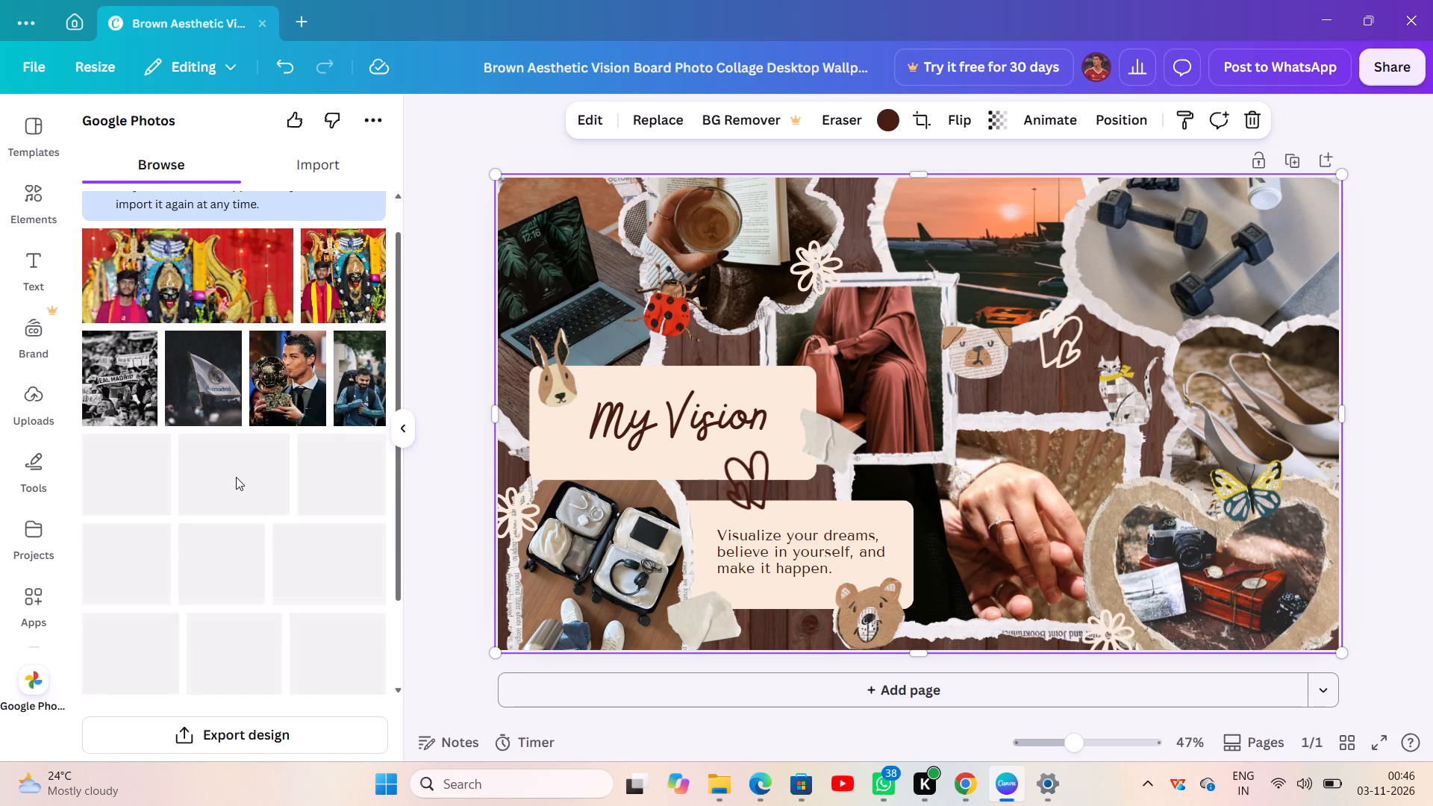
{"action": "scroll", "coordinate": [236, 477], "scroll_direction": "up", "scroll_amount": 1}
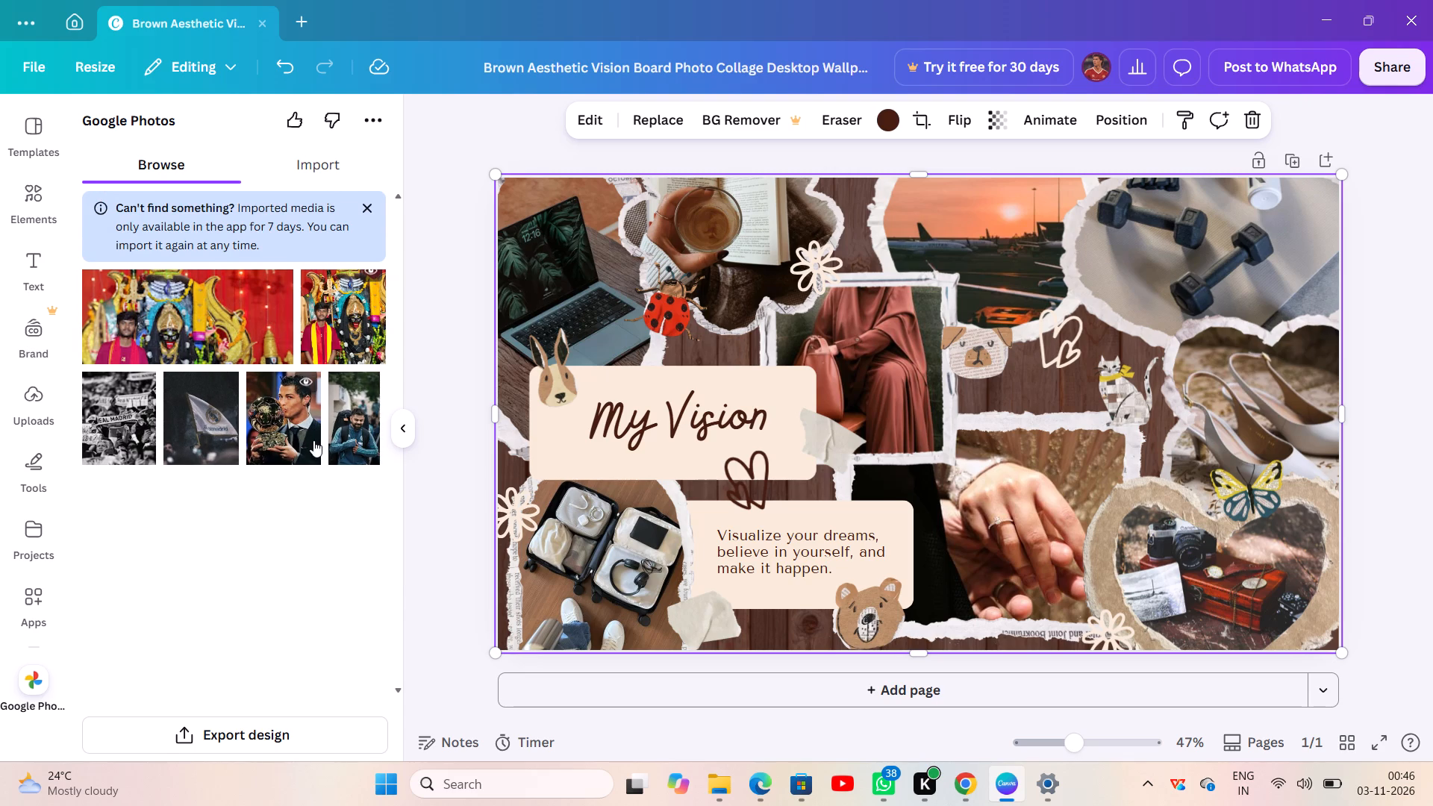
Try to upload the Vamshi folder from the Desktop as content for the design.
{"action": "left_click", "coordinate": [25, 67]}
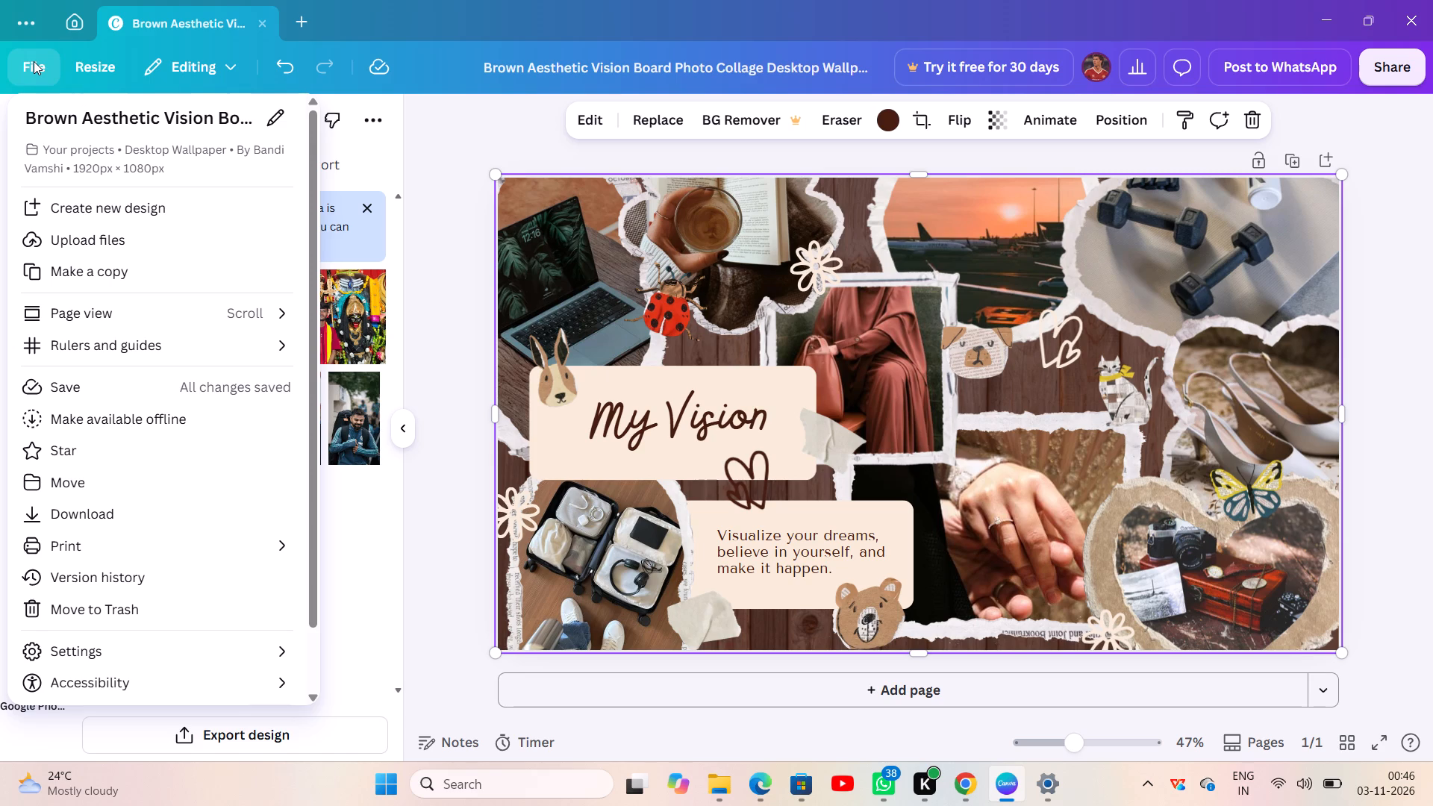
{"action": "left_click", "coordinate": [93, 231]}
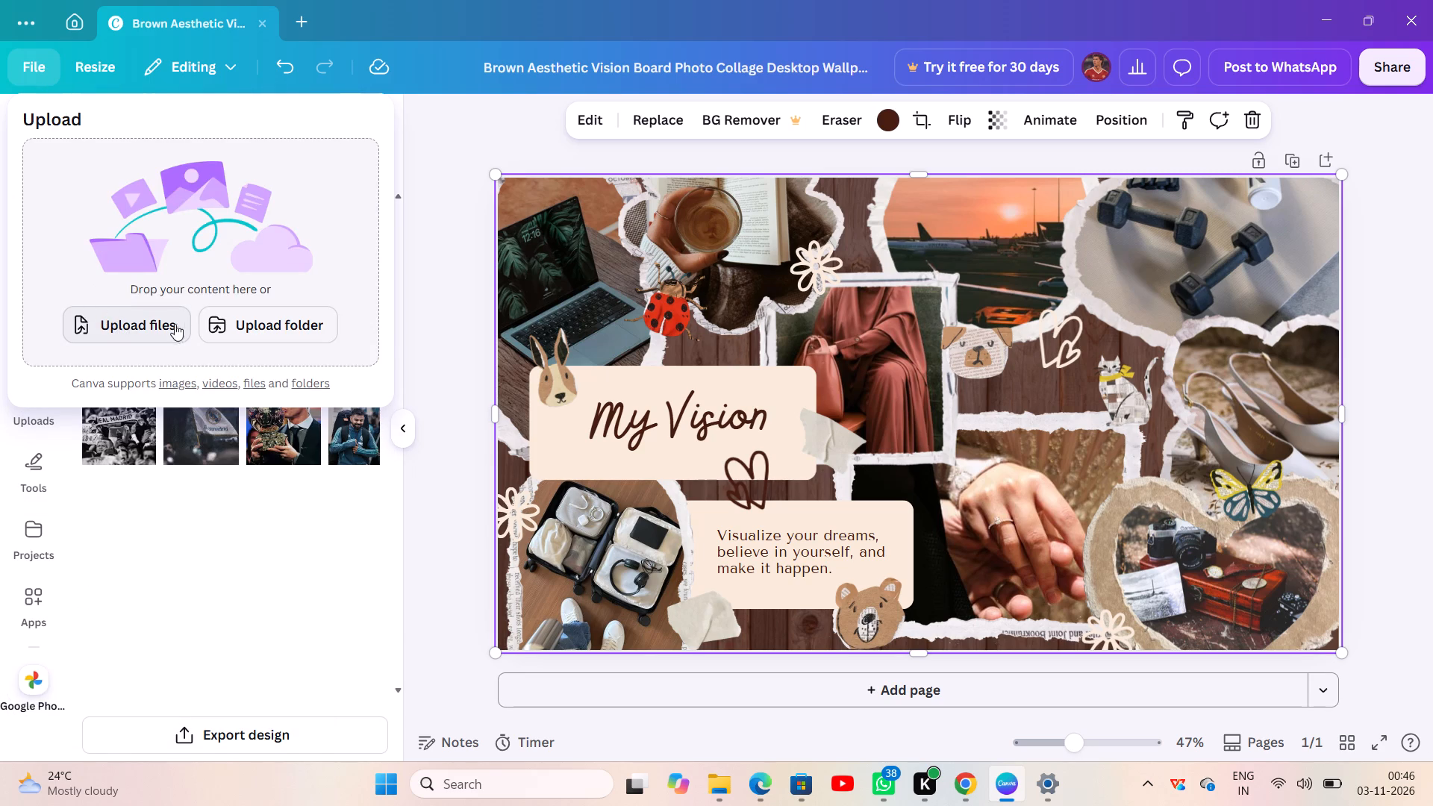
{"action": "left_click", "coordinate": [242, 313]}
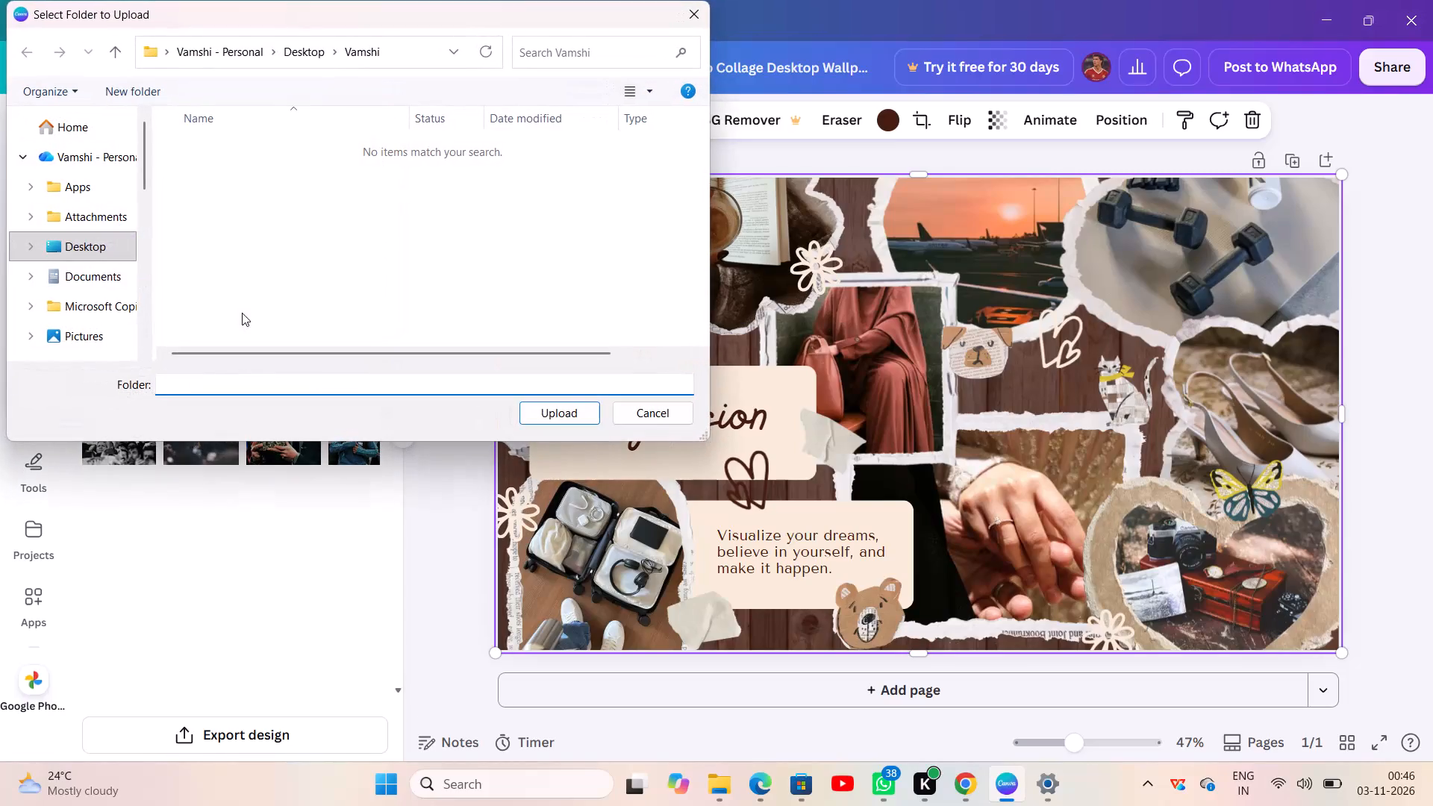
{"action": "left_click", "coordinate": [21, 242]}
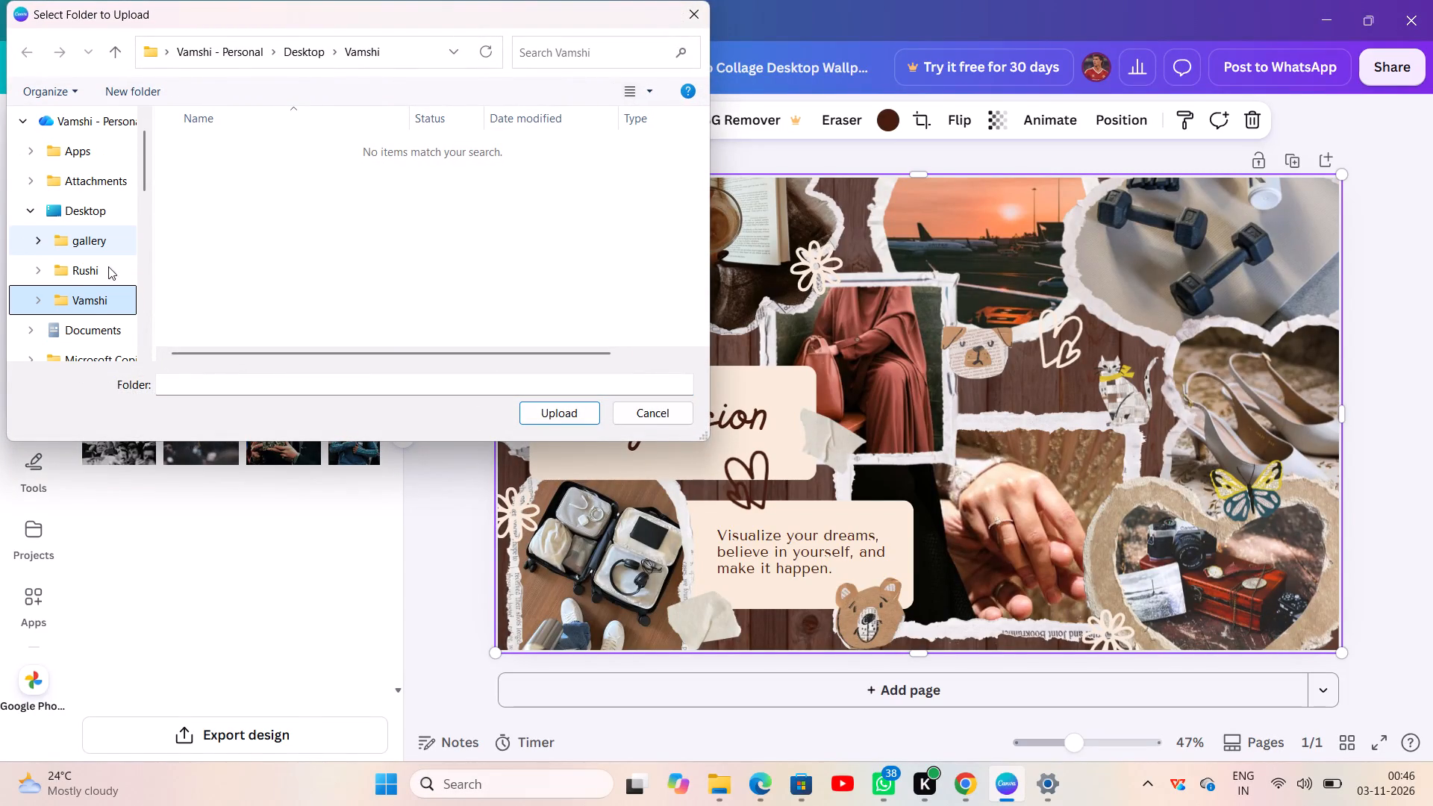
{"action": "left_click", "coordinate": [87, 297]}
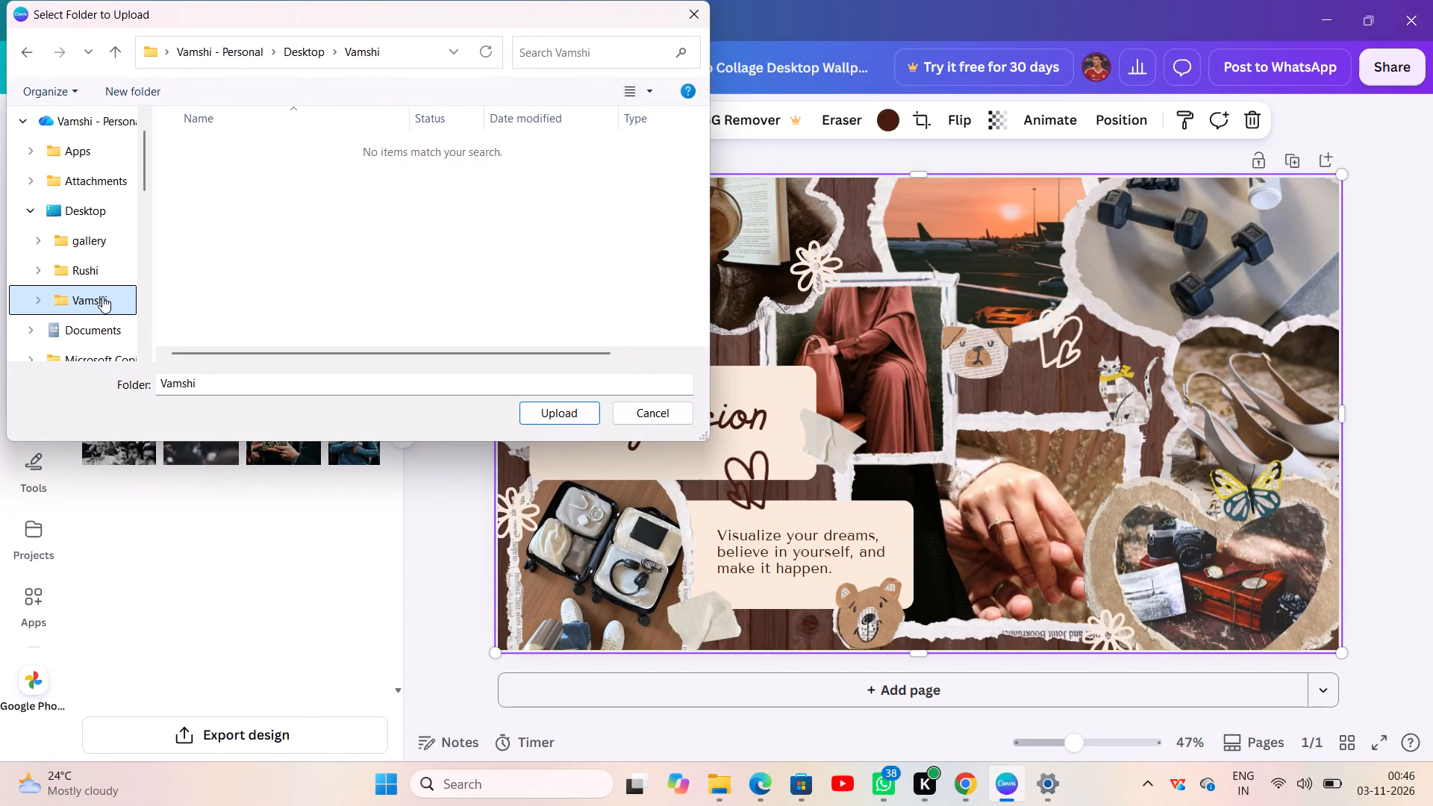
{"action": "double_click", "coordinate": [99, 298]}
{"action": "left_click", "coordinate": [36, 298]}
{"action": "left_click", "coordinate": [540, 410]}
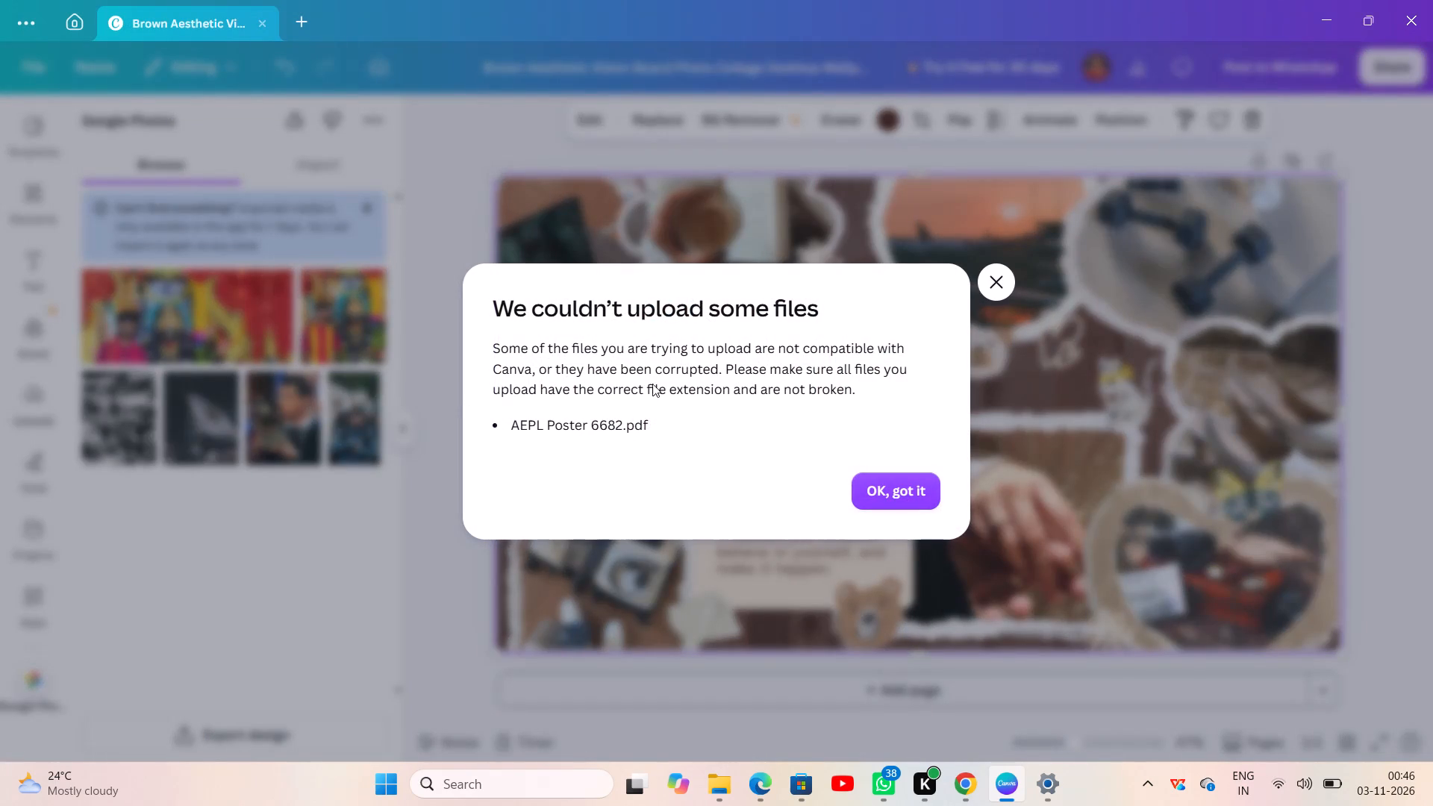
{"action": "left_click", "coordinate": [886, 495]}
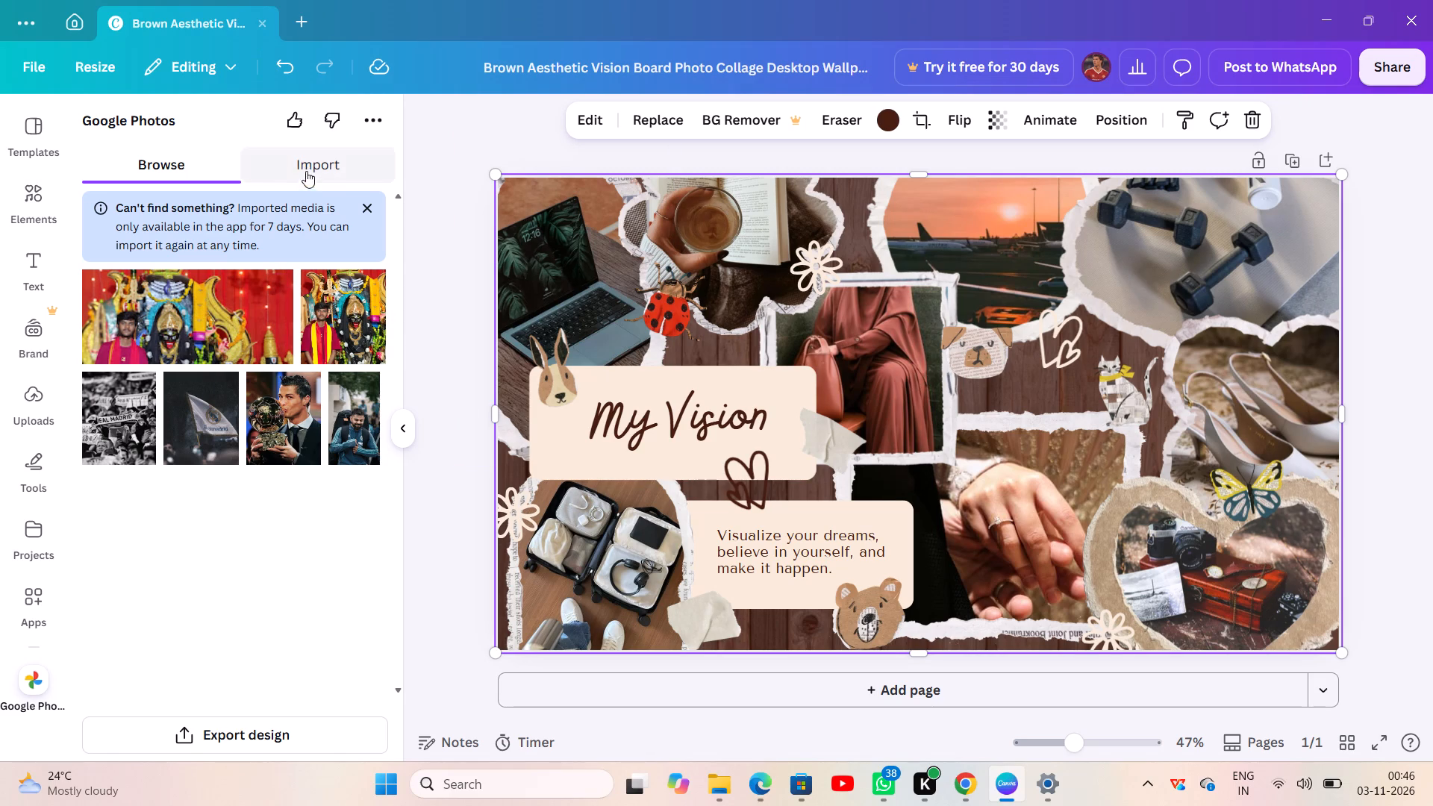
Look through the templates overview and the recent designs on the home page.
{"action": "left_click", "coordinate": [75, 22]}
{"action": "scroll", "coordinate": [263, 431], "scroll_direction": "up", "scroll_amount": 7}
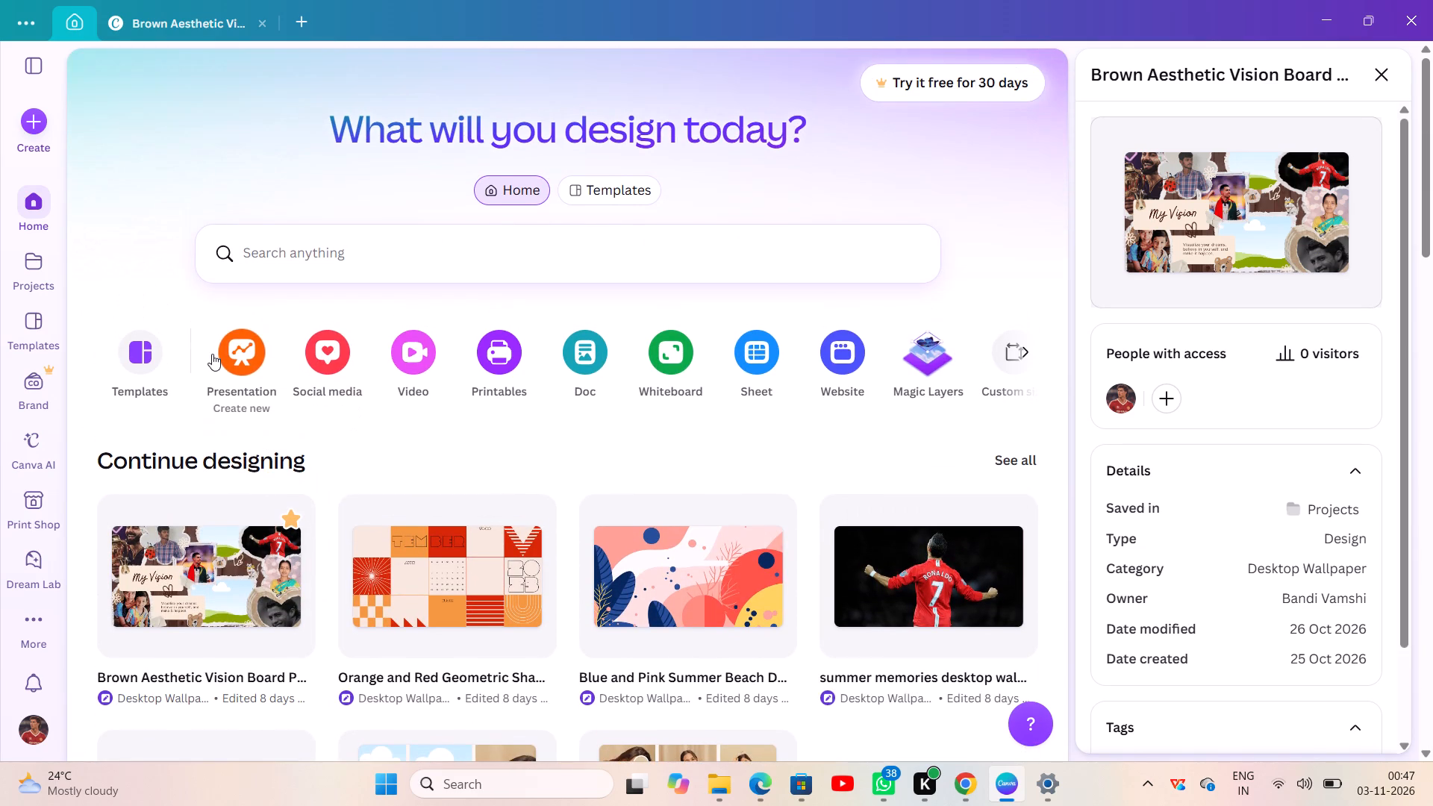
{"action": "left_click", "coordinate": [611, 193]}
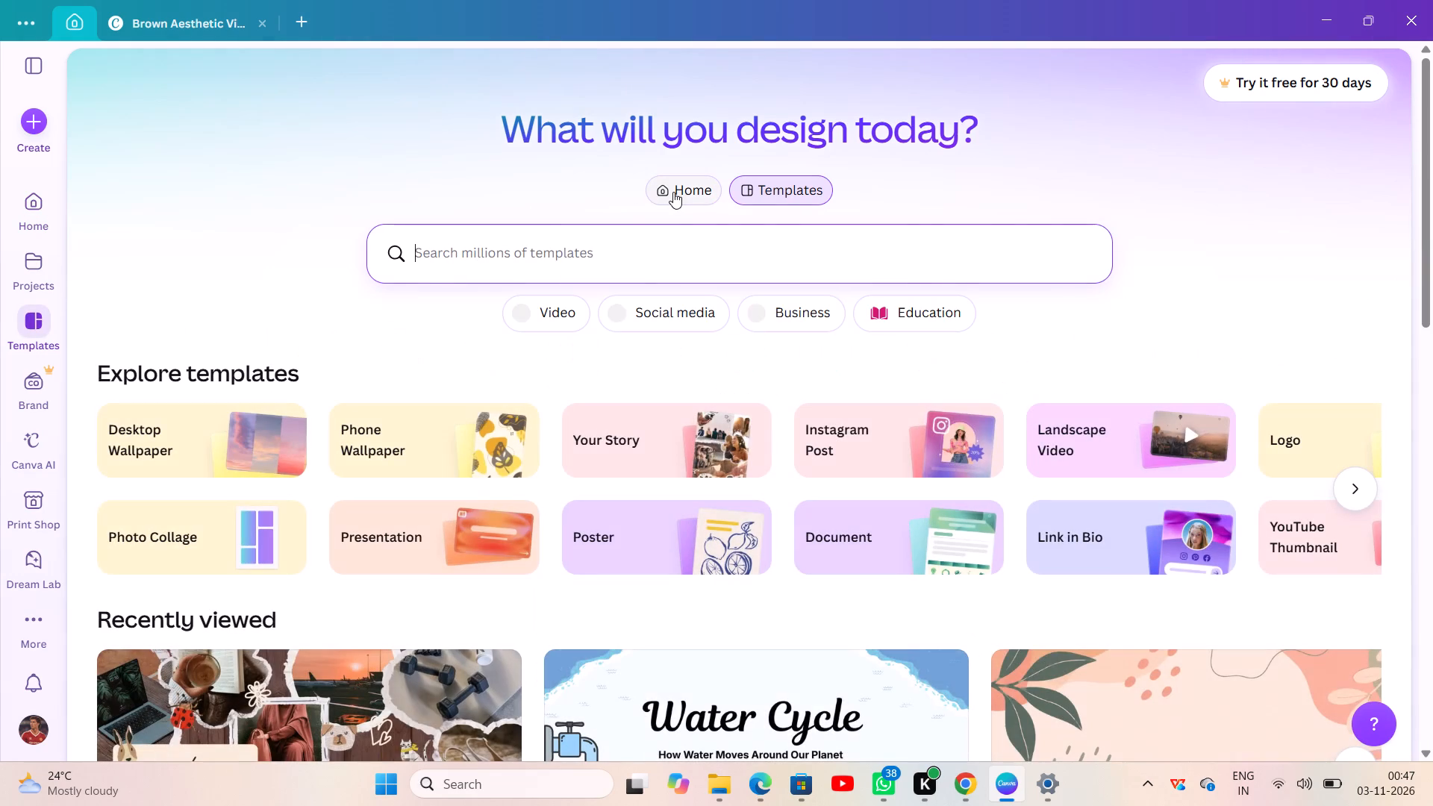
{"action": "scroll", "coordinate": [673, 192], "scroll_direction": "down", "scroll_amount": 4}
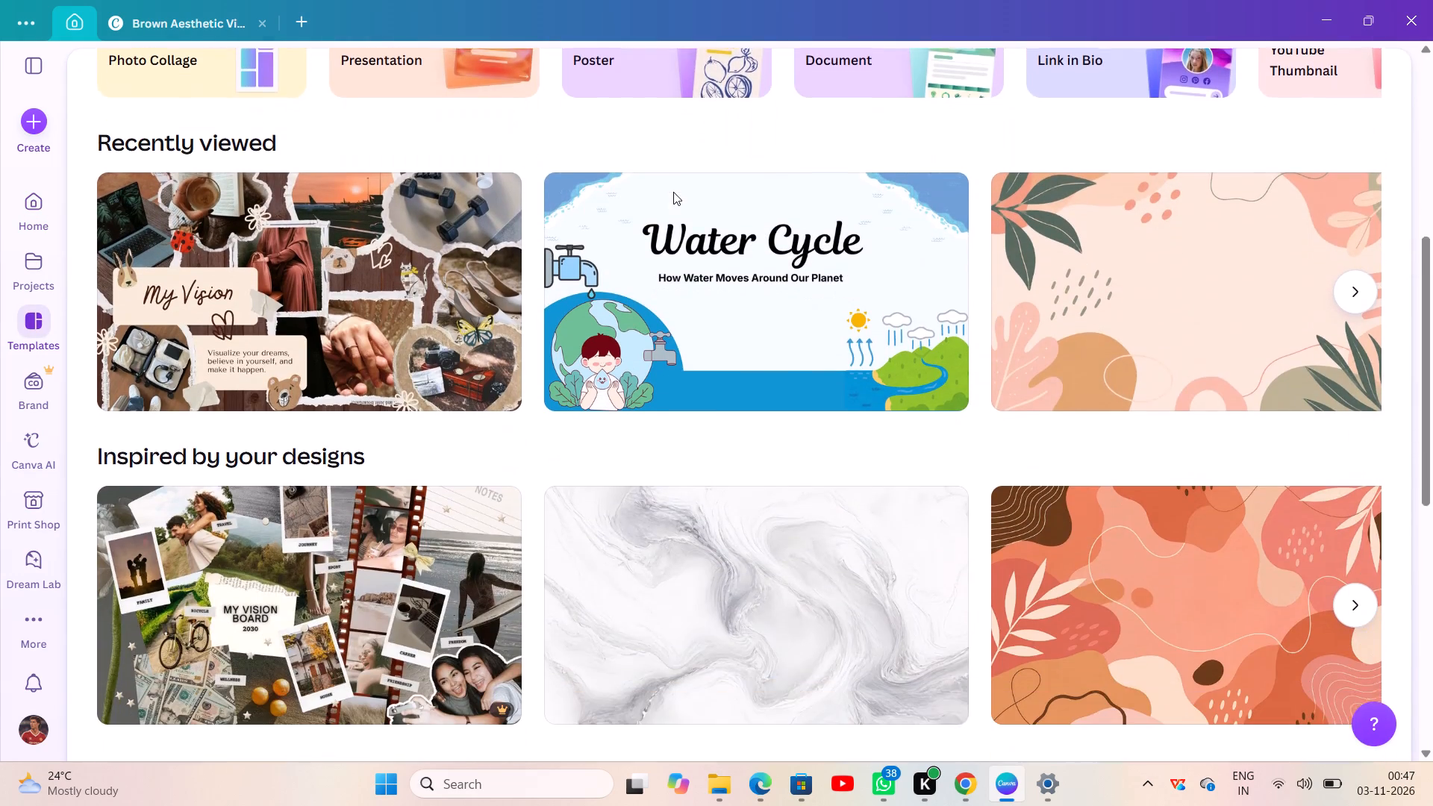
{"action": "scroll", "coordinate": [673, 192], "scroll_direction": "up", "scroll_amount": 3}
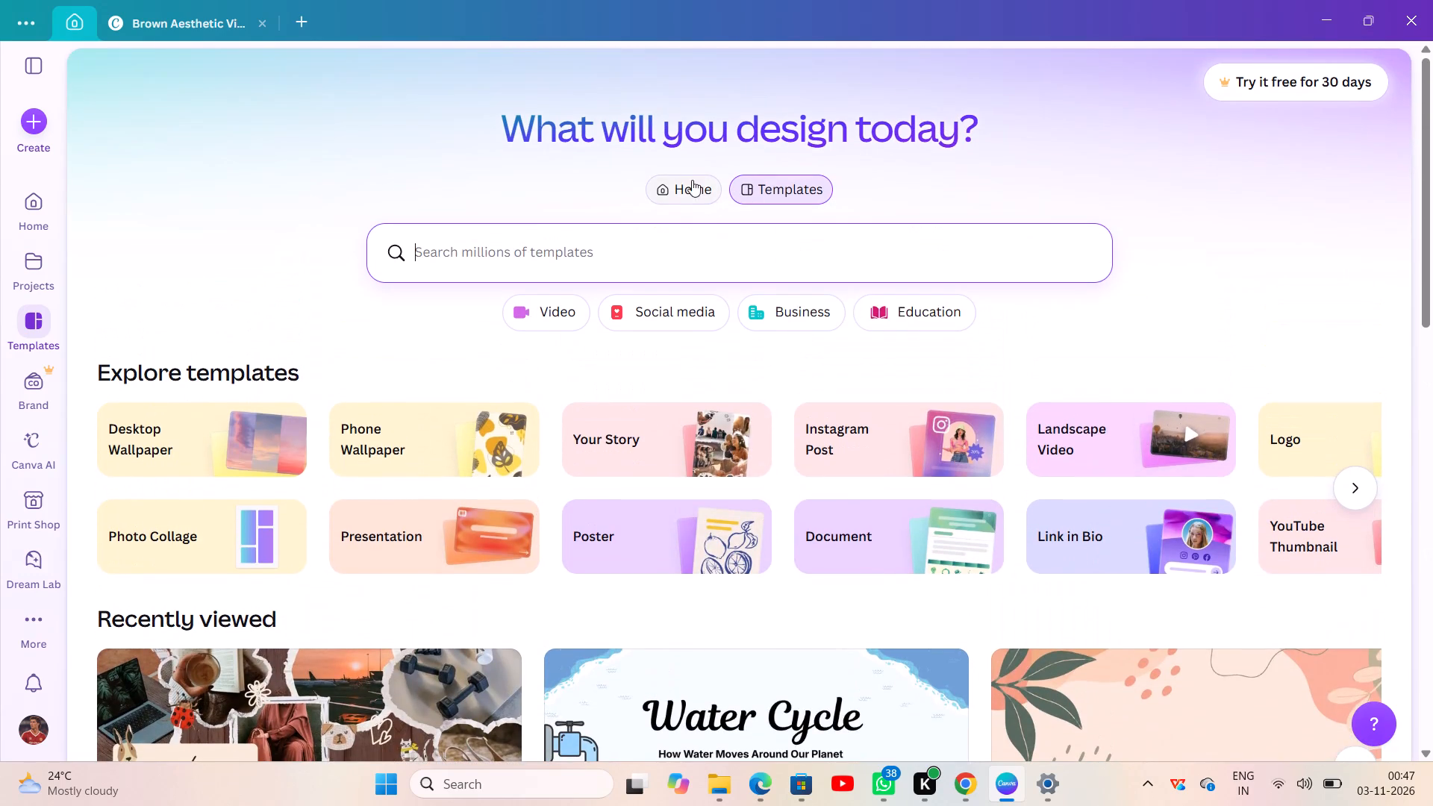
{"action": "left_click", "coordinate": [687, 178]}
{"action": "scroll", "coordinate": [434, 318], "scroll_direction": "down", "scroll_amount": 1}
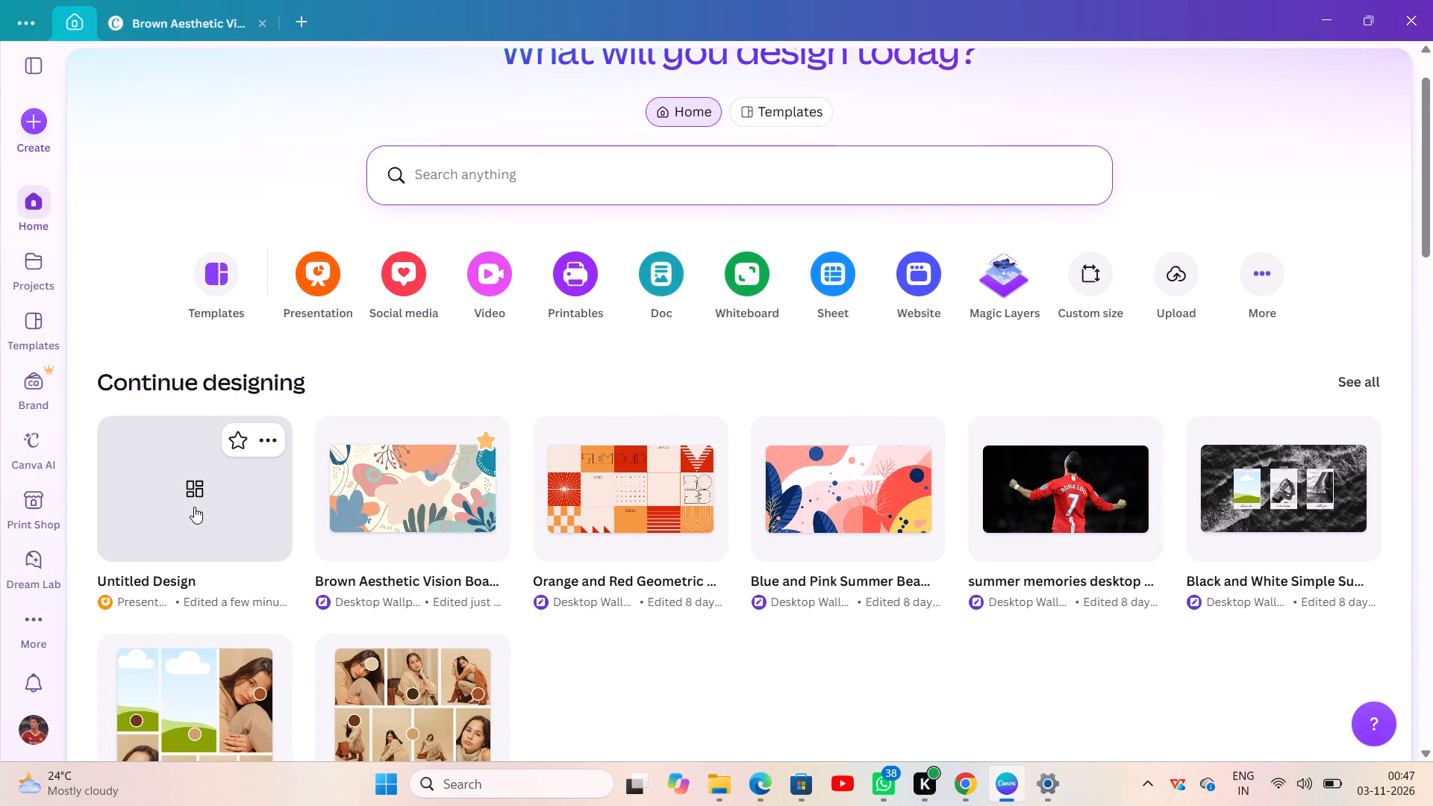
{"action": "scroll", "coordinate": [194, 507], "scroll_direction": "down", "scroll_amount": 1}
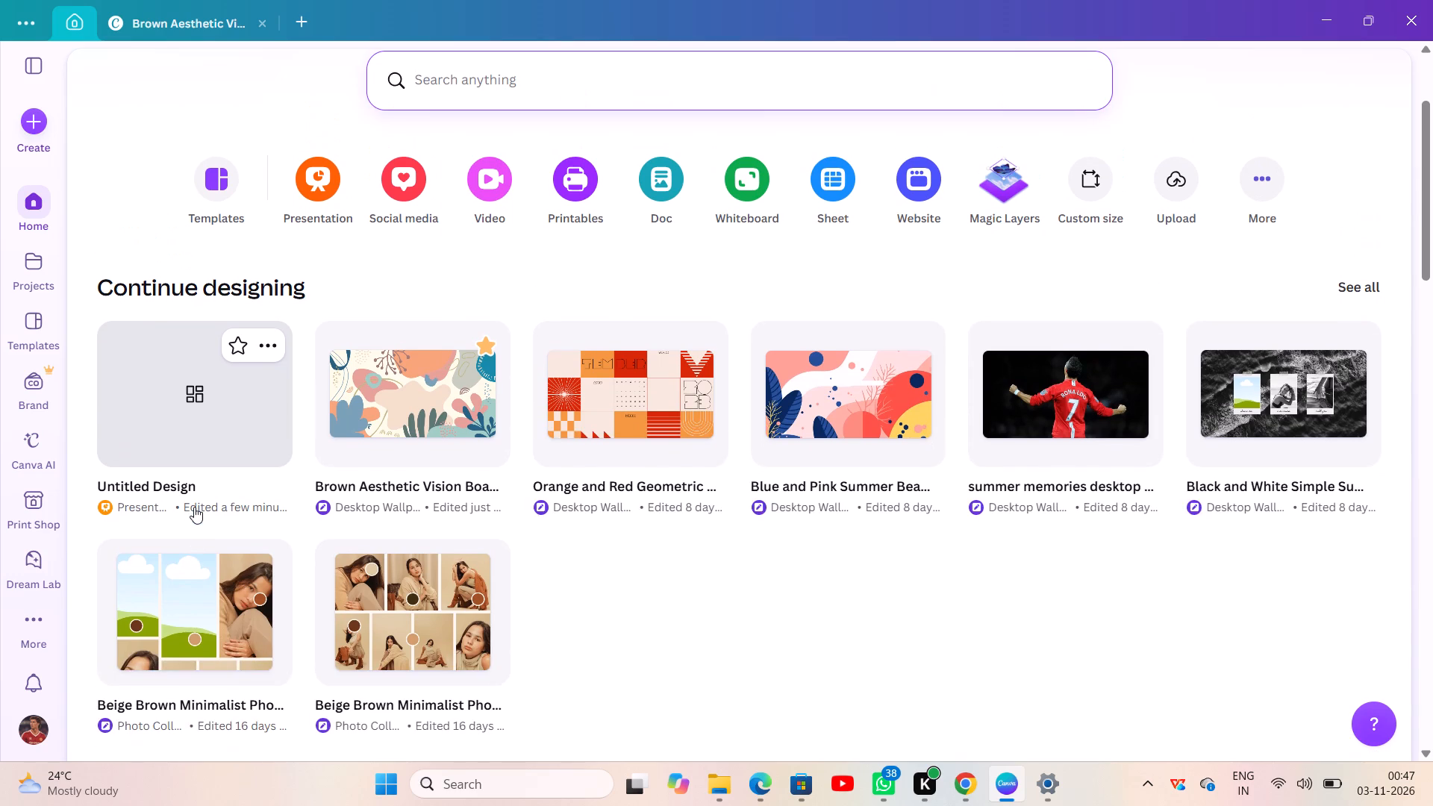
{"action": "scroll", "coordinate": [266, 348], "scroll_direction": "up", "scroll_amount": 1}
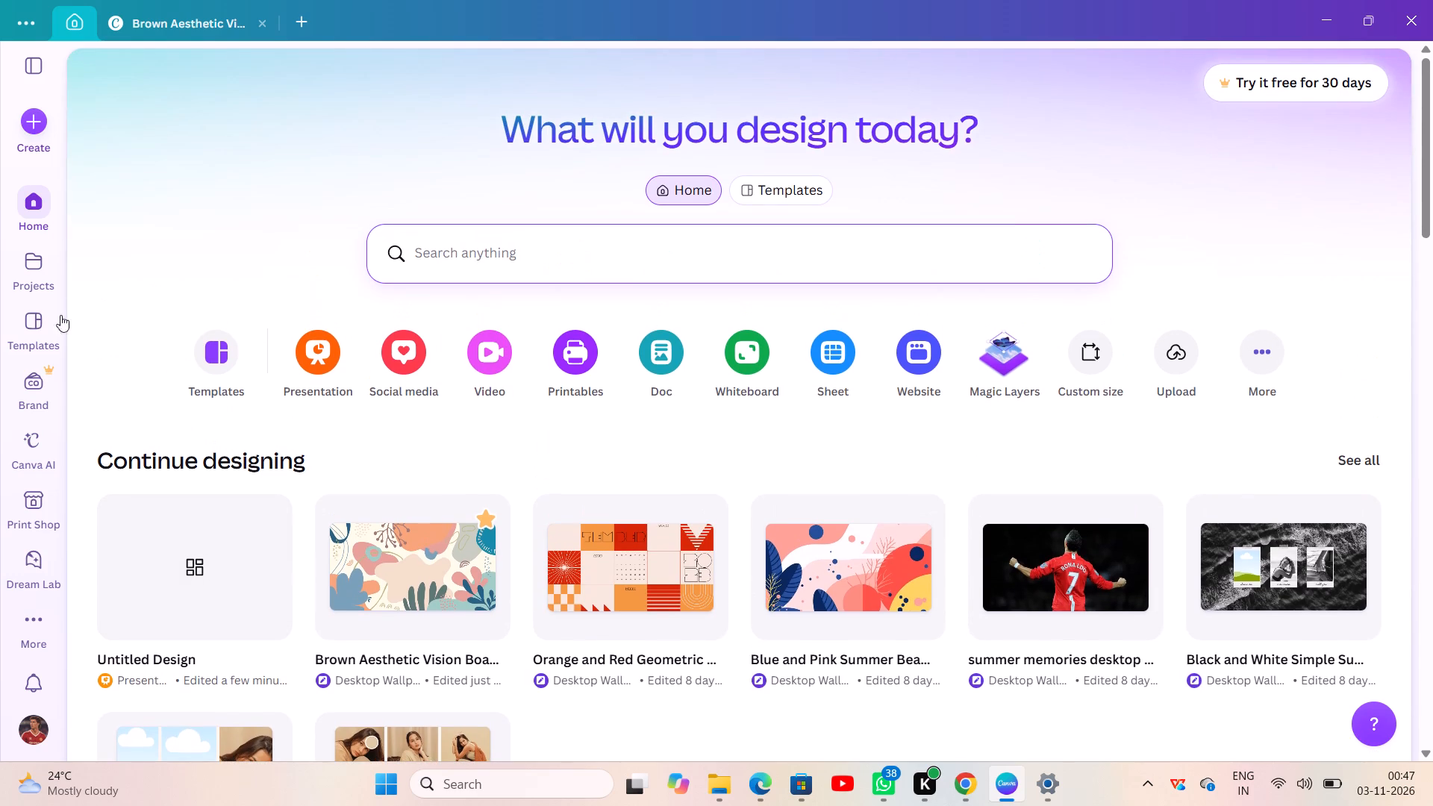
{"action": "scroll", "coordinate": [183, 372], "scroll_direction": "up", "scroll_amount": 1}
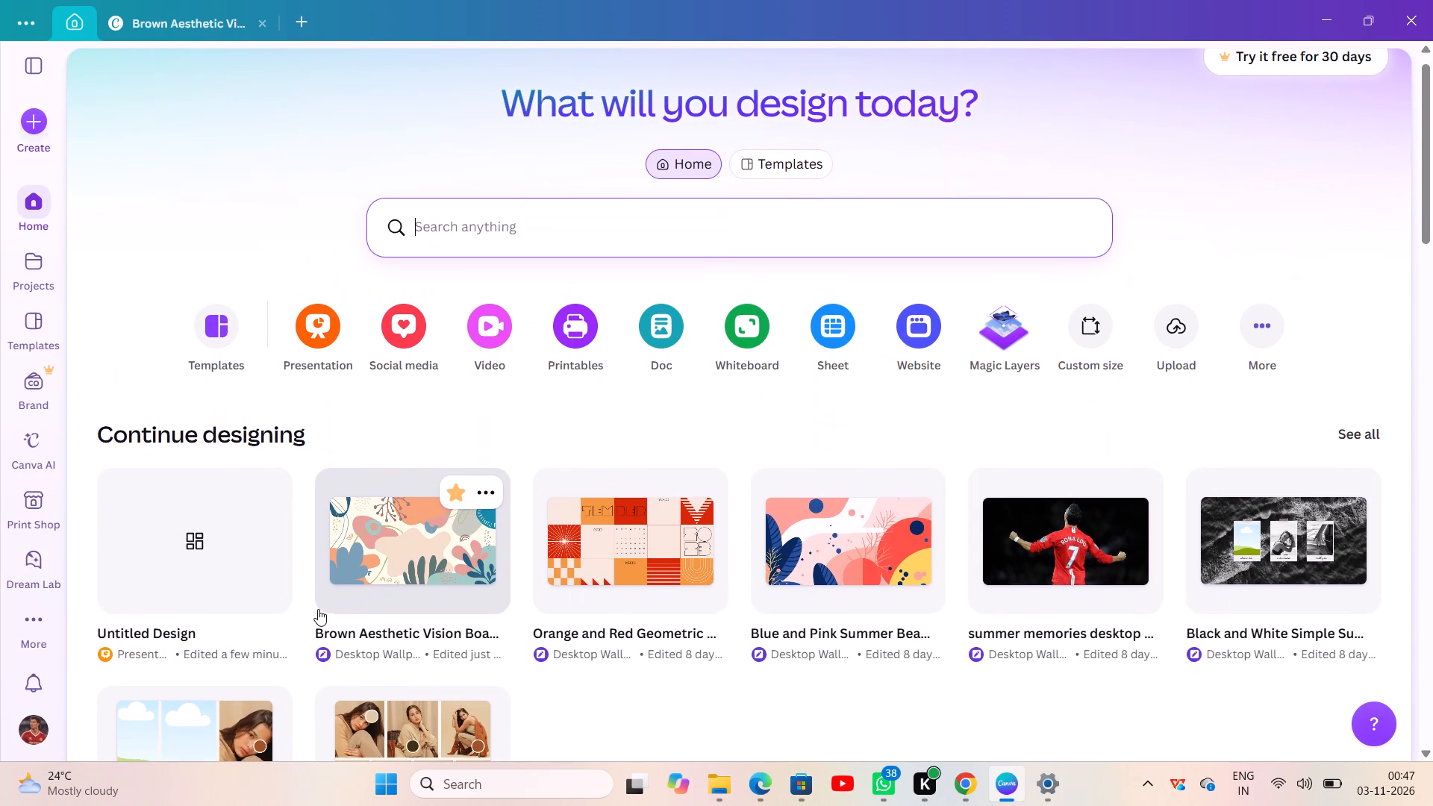
Reopen the Brown Aesthetic Vision Board design and shrink its wooden background image toward the page's bottom-right corner.
{"action": "double_click", "coordinate": [402, 574]}
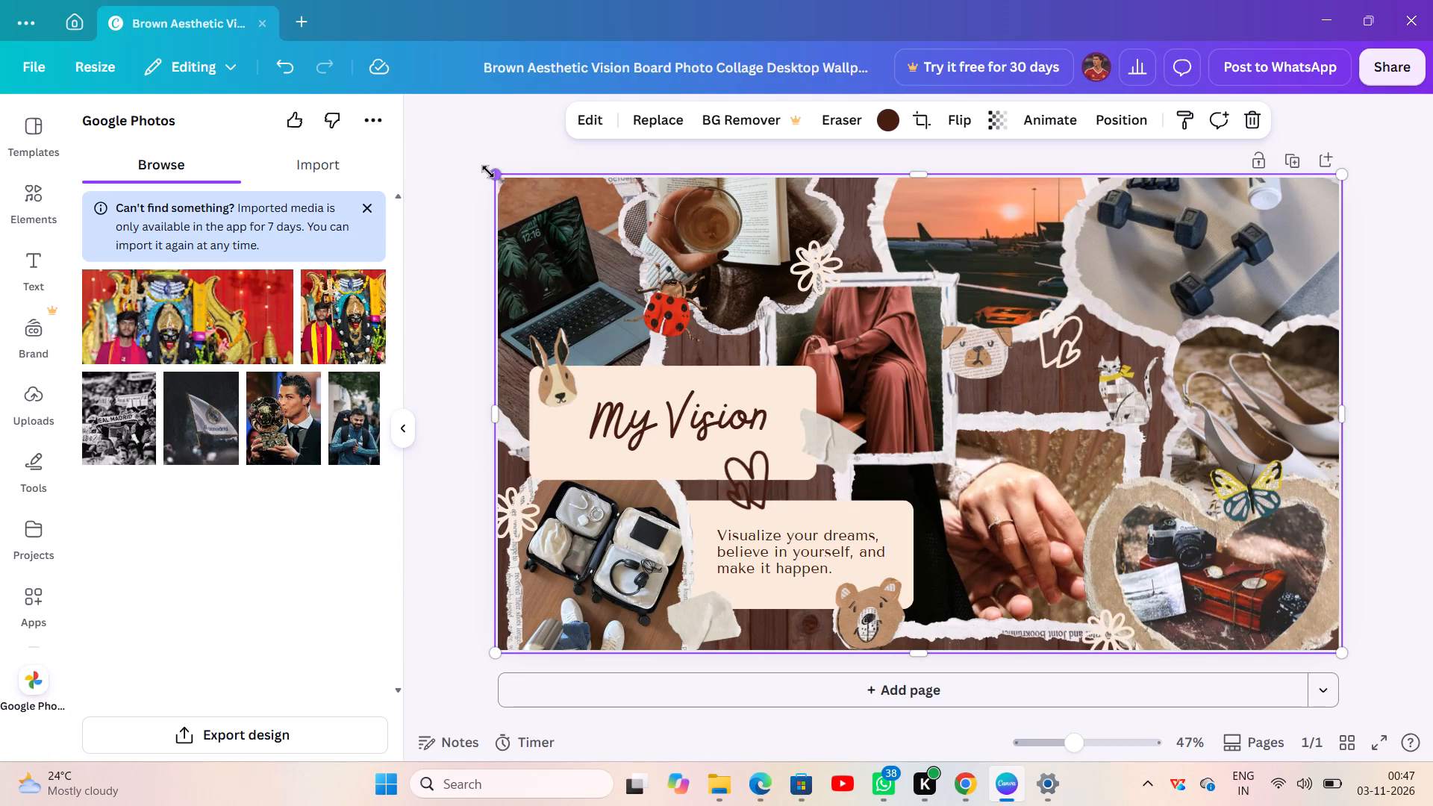
{"action": "left_click_drag", "start_coordinate": [488, 172], "coordinate": [681, 353]}
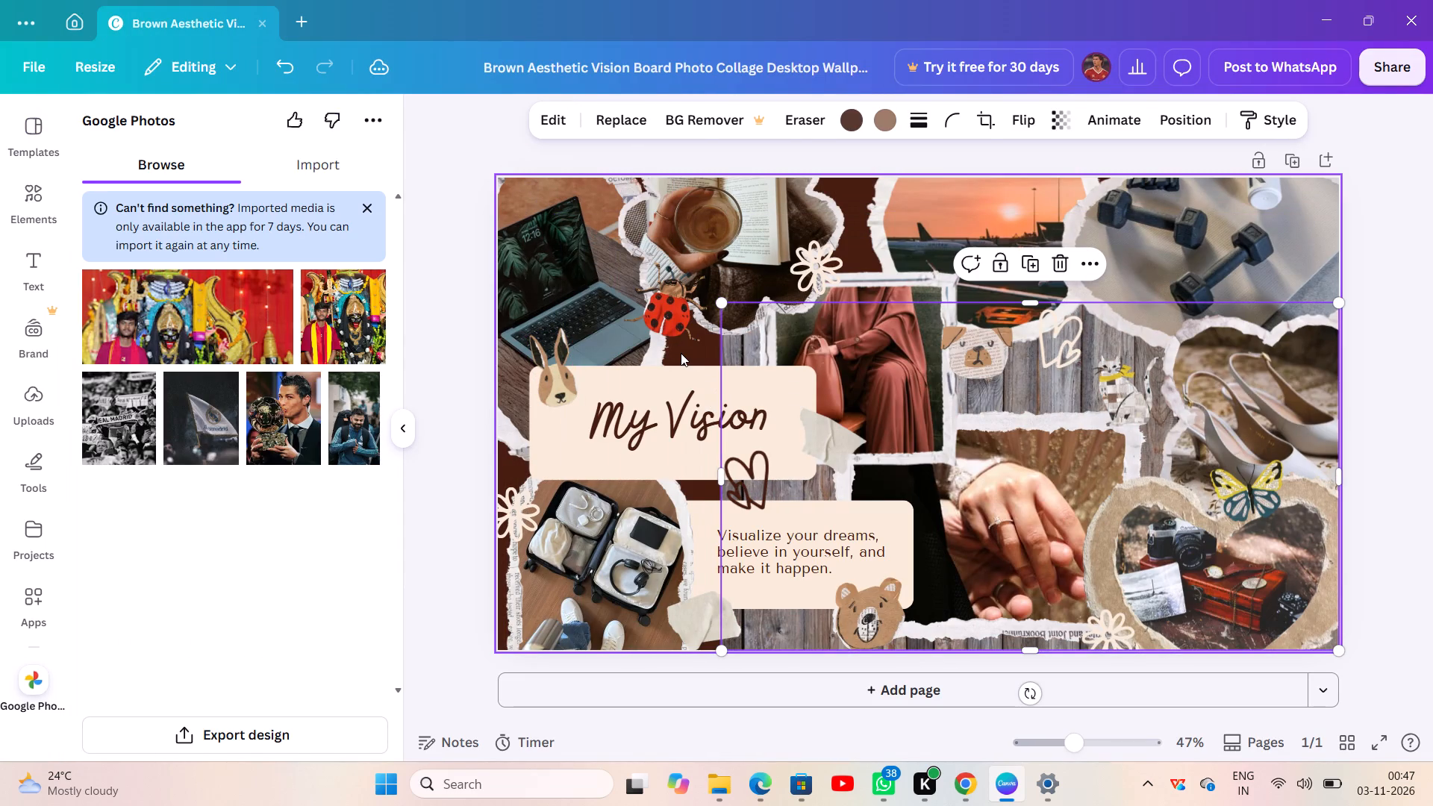
{"action": "left_click", "coordinate": [681, 353]}
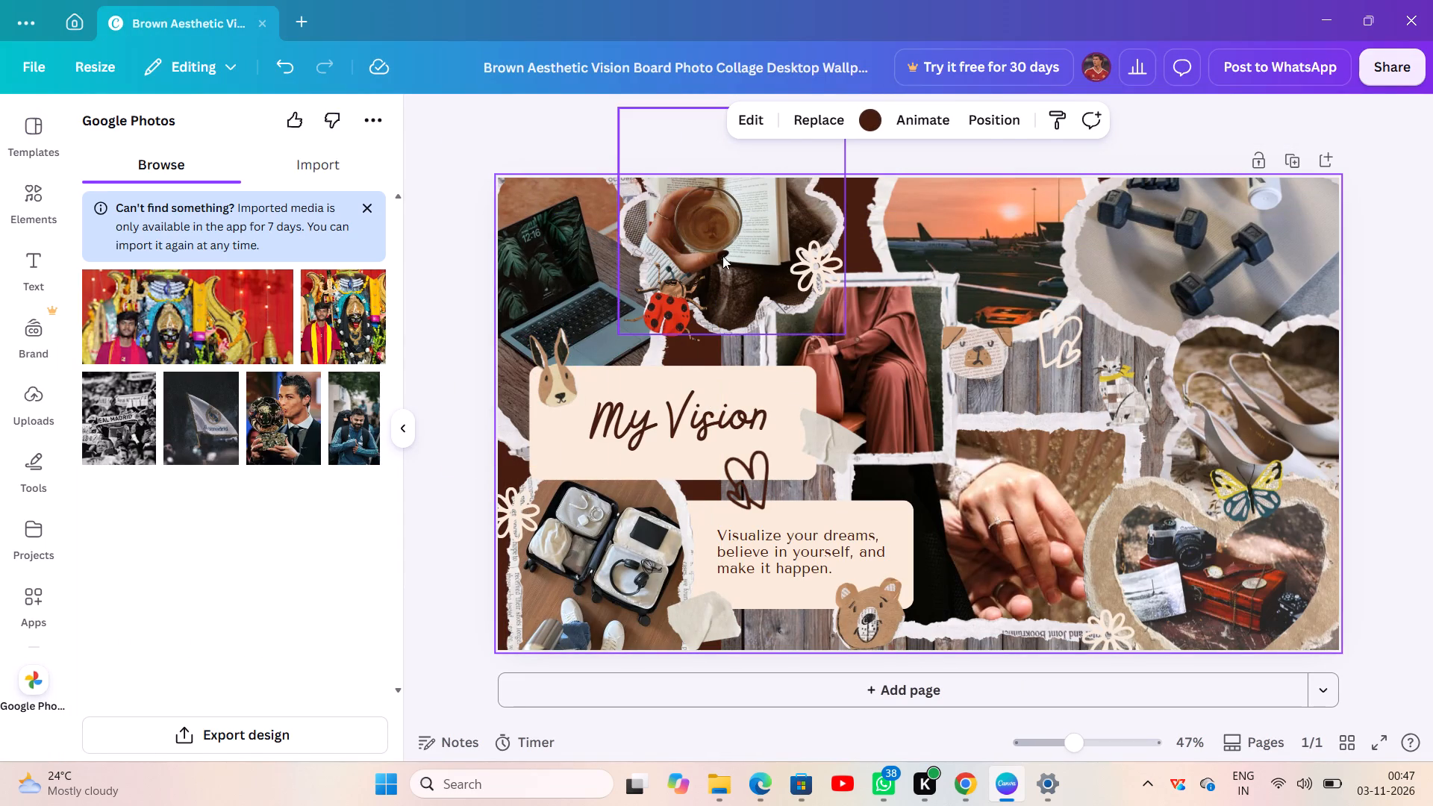
{"action": "left_click", "coordinate": [730, 261]}
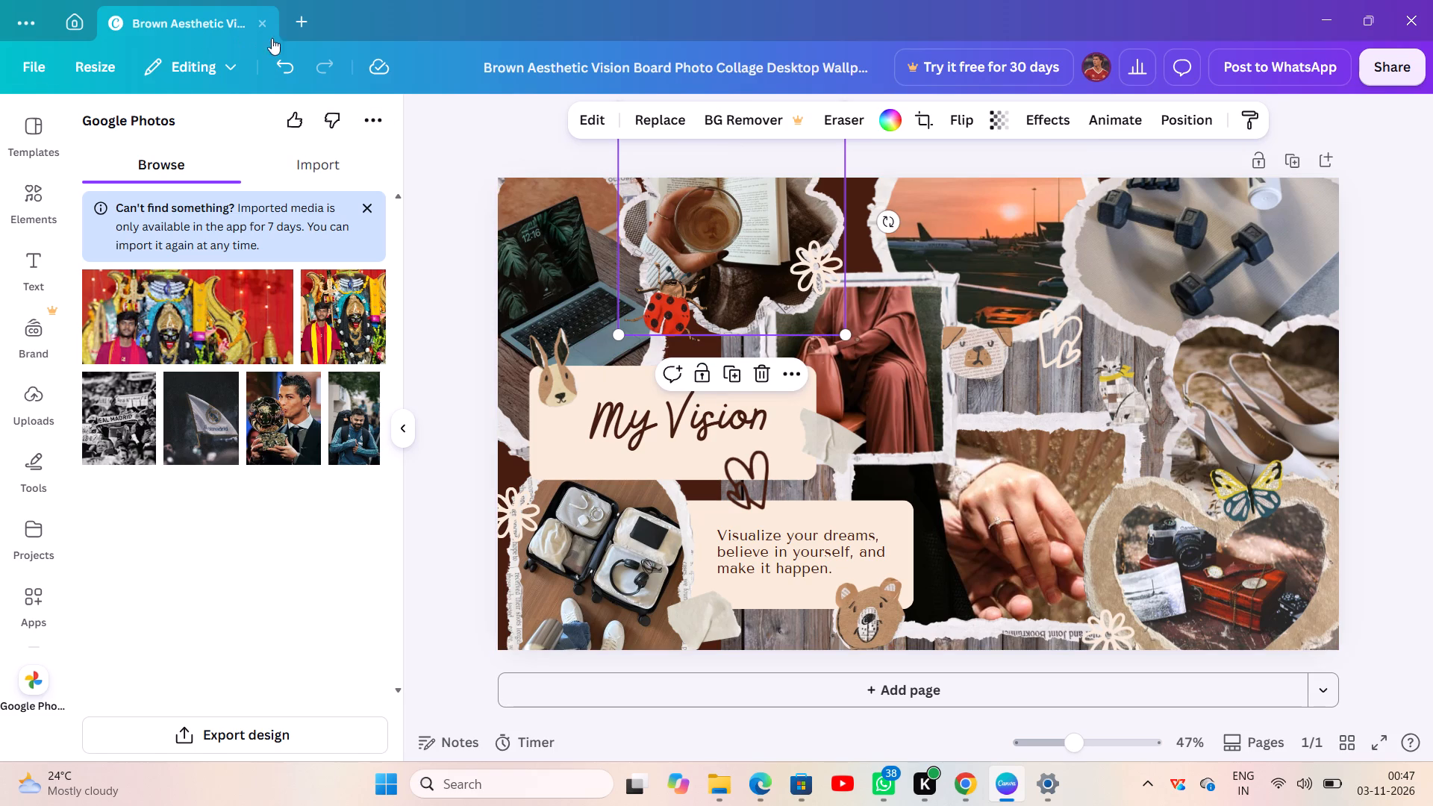
Close the Brown Aesthetic Vision Board design.
{"action": "left_click", "coordinate": [262, 18]}
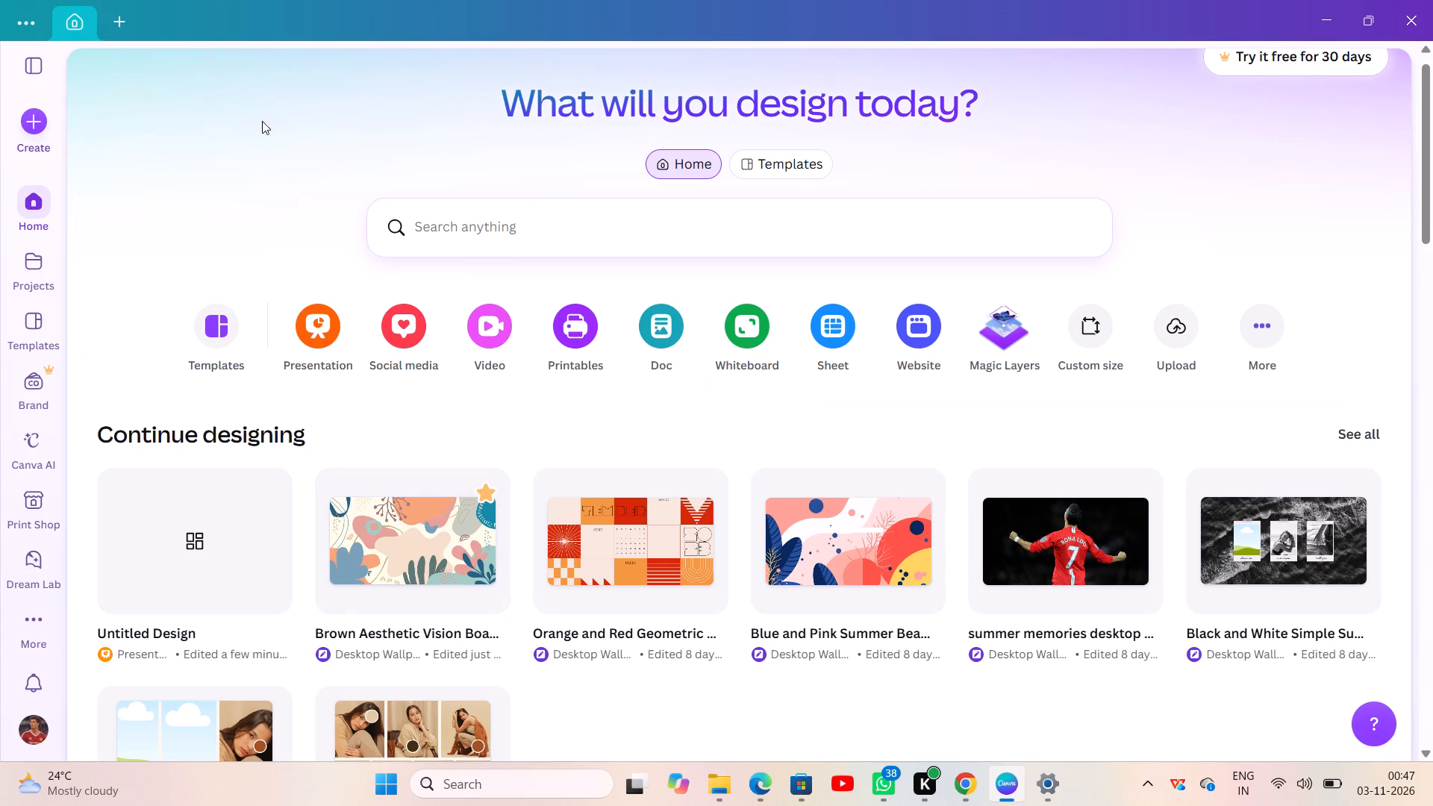
Look through the home page's recent designs, suggested templates, template categories and print products.
{"action": "scroll", "coordinate": [372, 392], "scroll_direction": "down", "scroll_amount": 6}
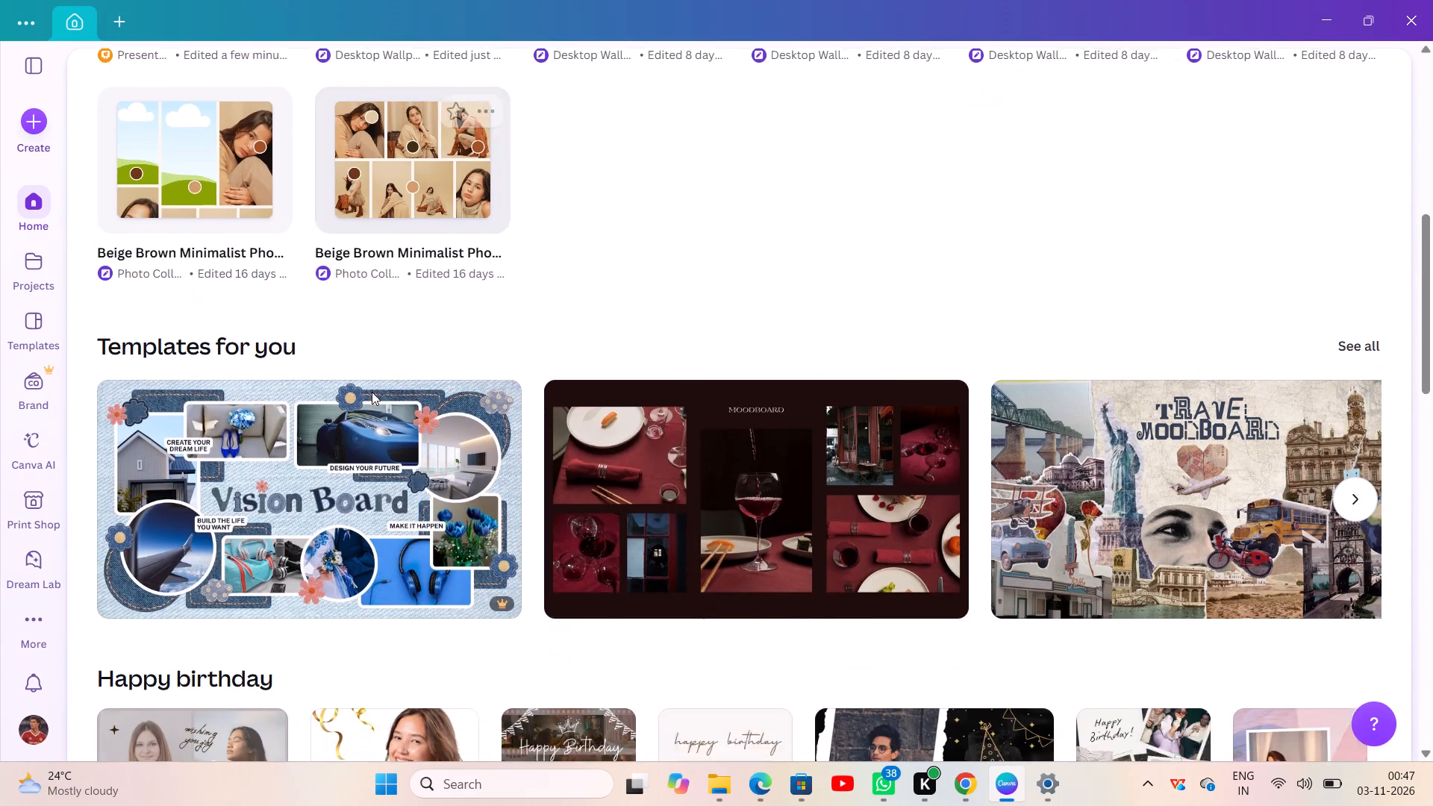
{"action": "scroll", "coordinate": [372, 392], "scroll_direction": "down", "scroll_amount": 4}
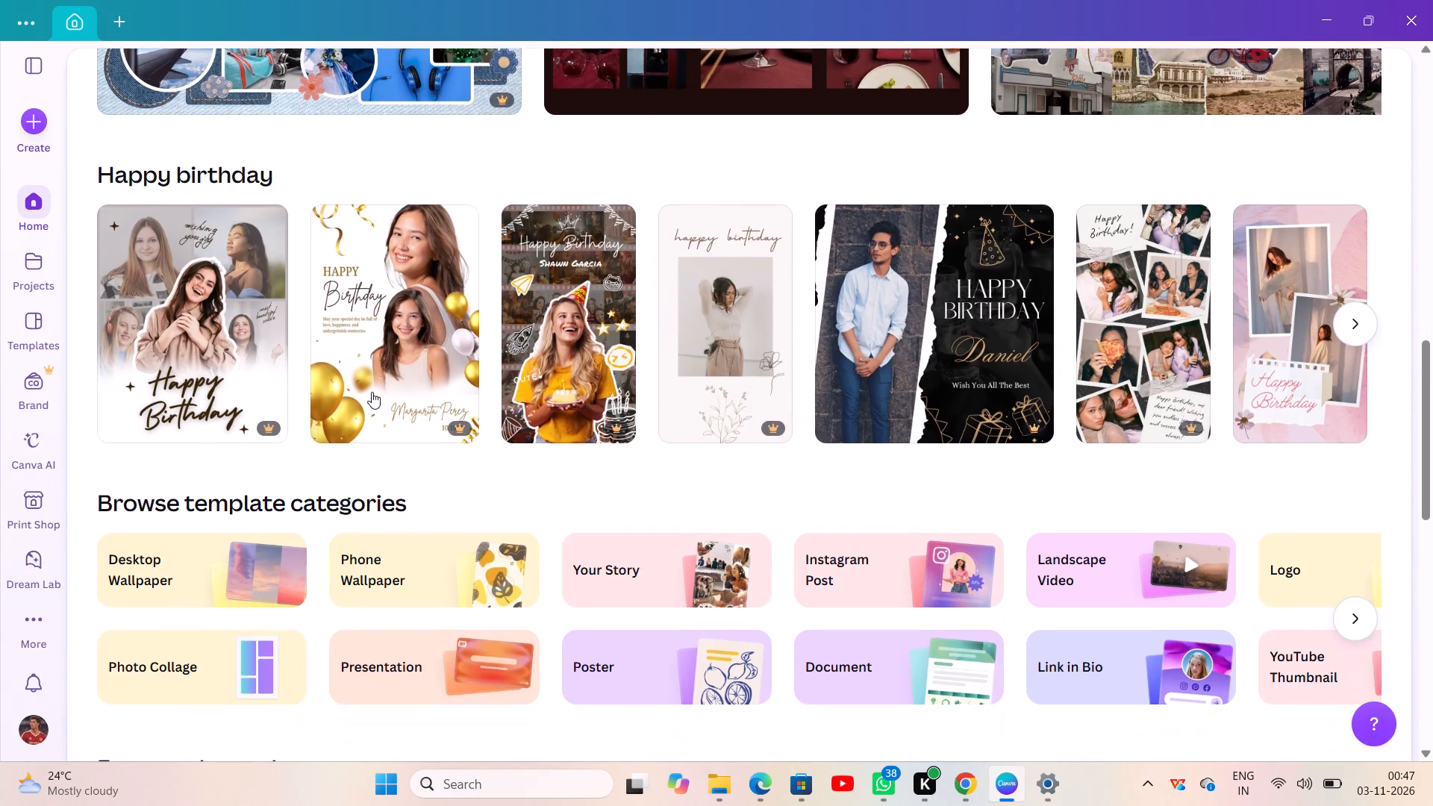
{"action": "scroll", "coordinate": [372, 392], "scroll_direction": "down", "scroll_amount": 4}
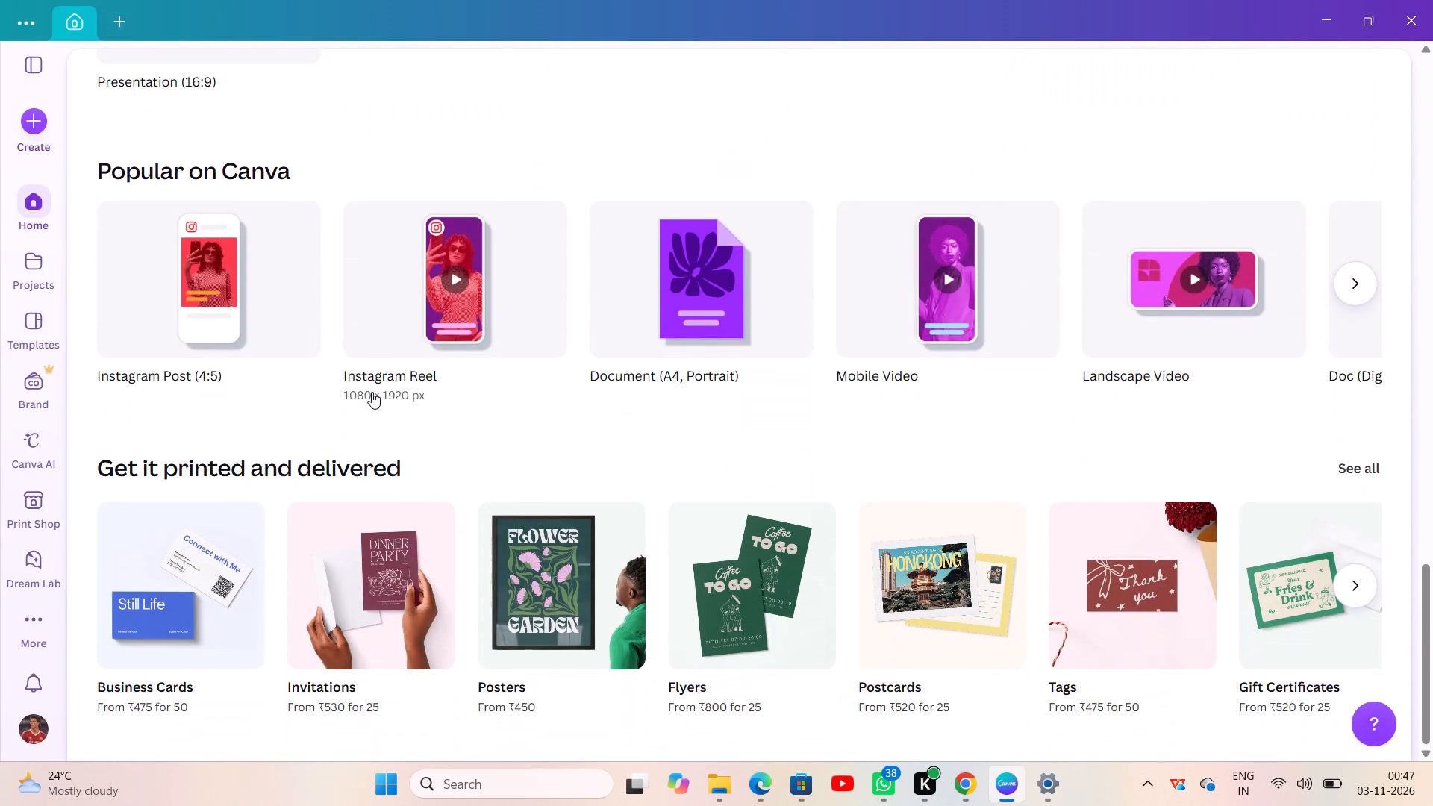
{"action": "scroll", "coordinate": [372, 392], "scroll_direction": "down", "scroll_amount": 3}
{"action": "scroll", "coordinate": [372, 392], "scroll_direction": "up", "scroll_amount": 6}
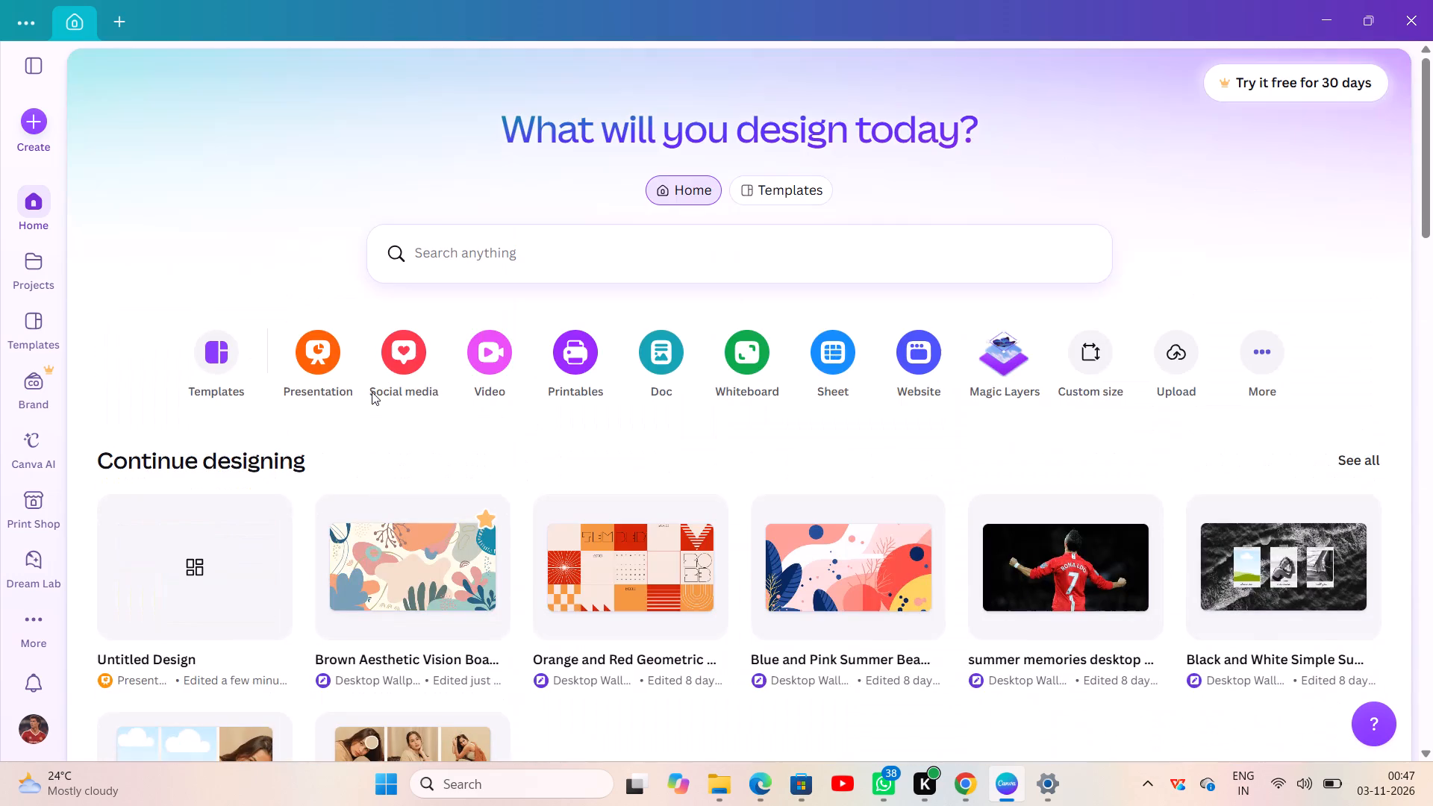
{"action": "scroll", "coordinate": [372, 392], "scroll_direction": "up", "scroll_amount": 2}
{"action": "scroll", "coordinate": [510, 540], "scroll_direction": "down", "scroll_amount": 2}
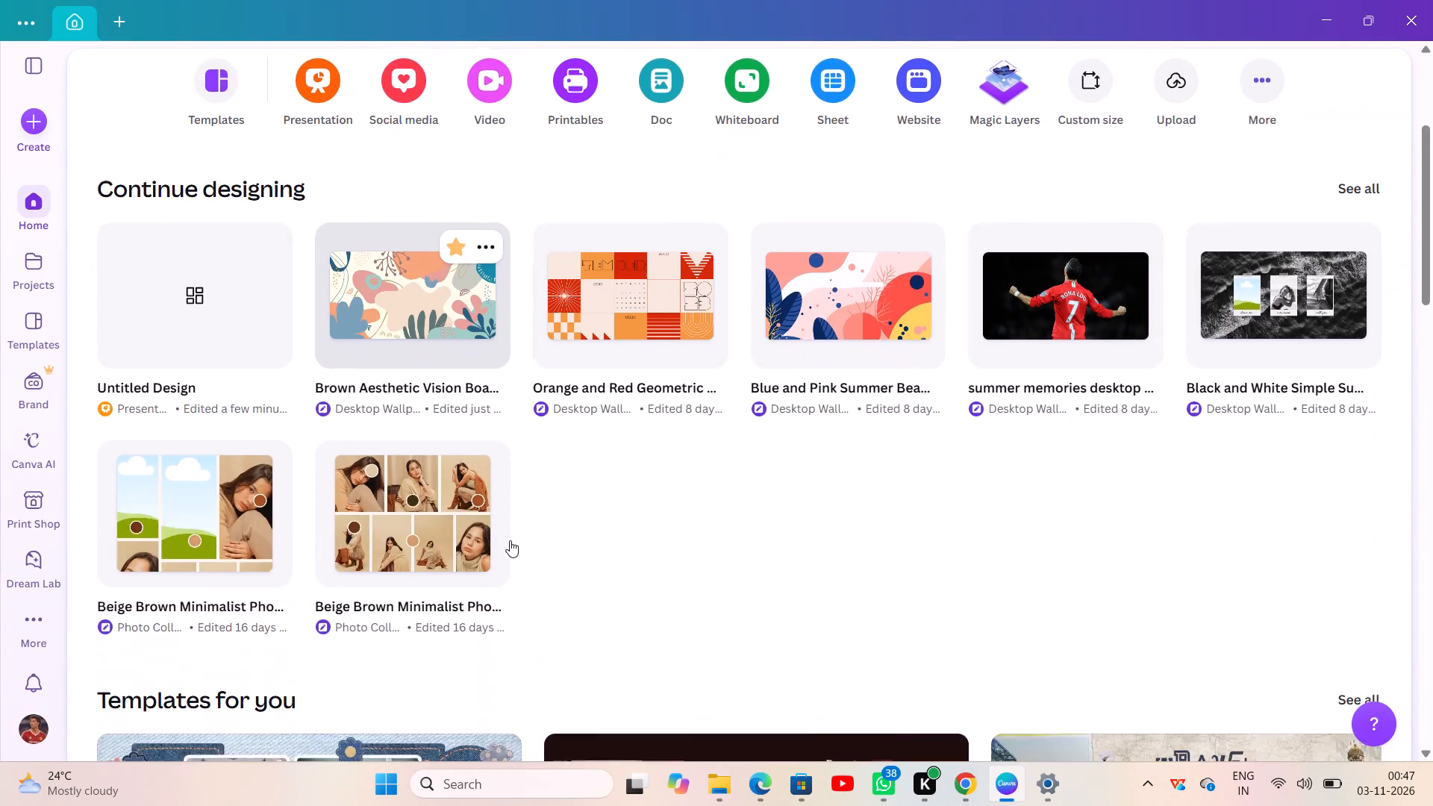
{"action": "scroll", "coordinate": [510, 540], "scroll_direction": "up", "scroll_amount": 2}
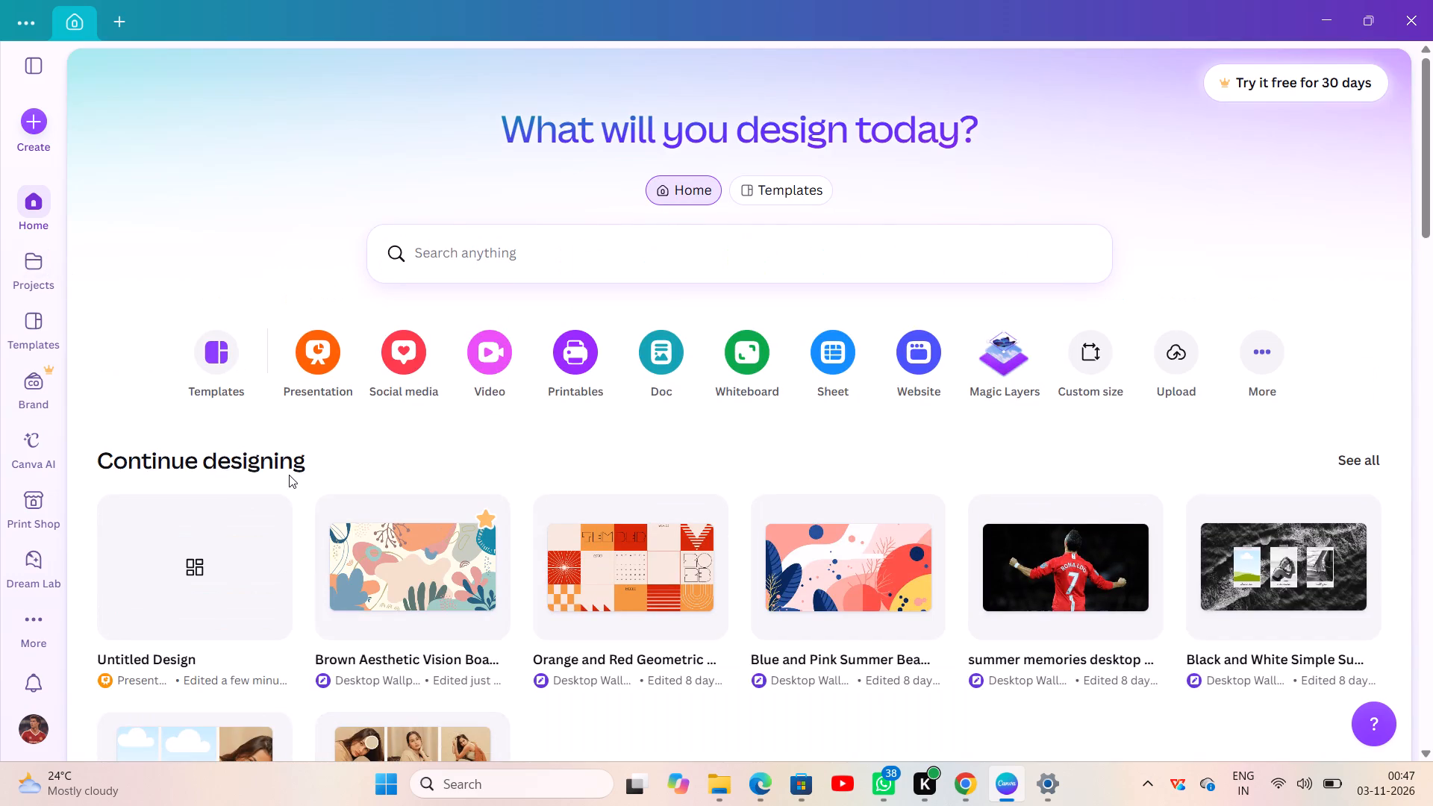
Switch to PowerPoint and browse the recent OneDrive Documents folder for a presentation to open.
{"action": "left_click", "coordinate": [470, 778]}
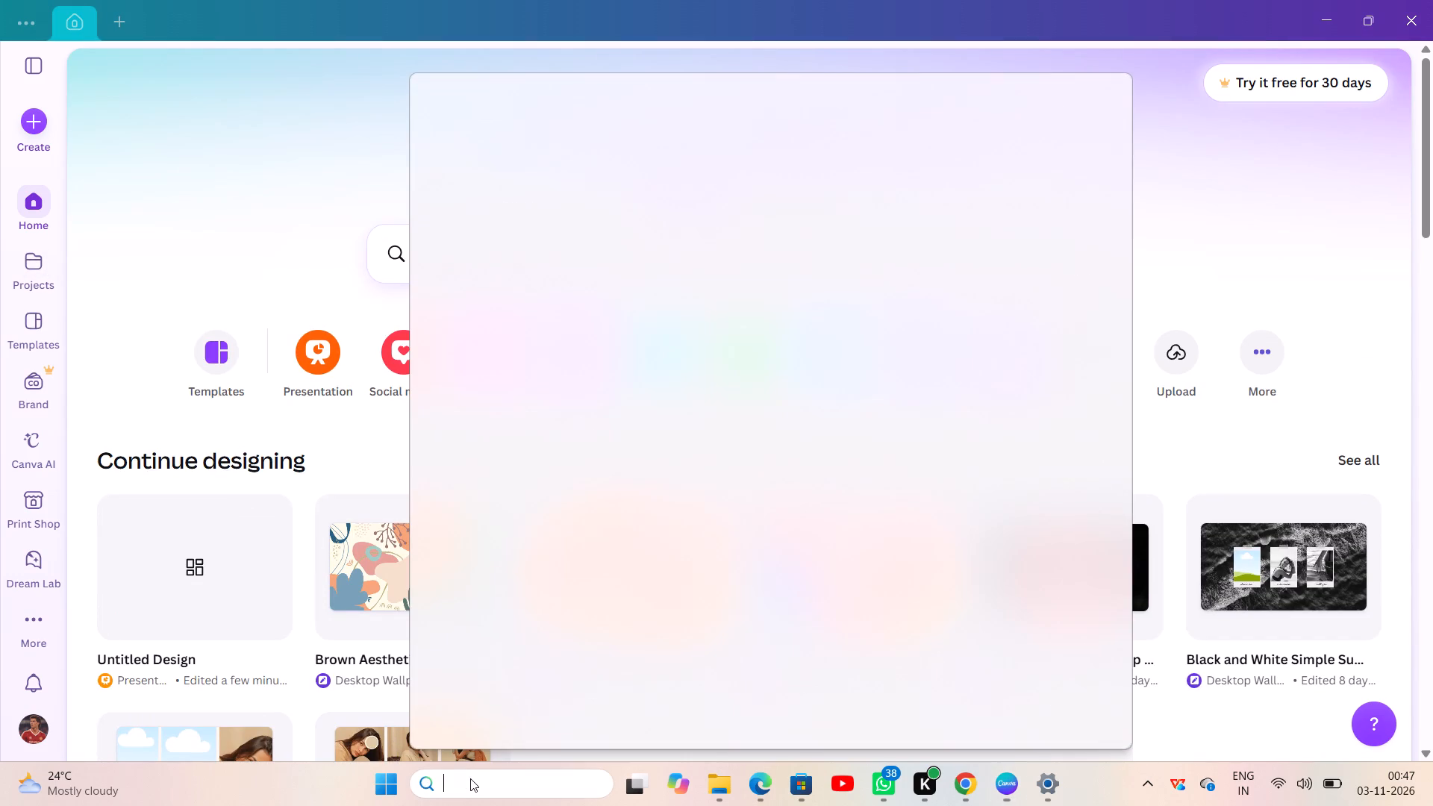
{"action": "left_click", "coordinate": [537, 611]}
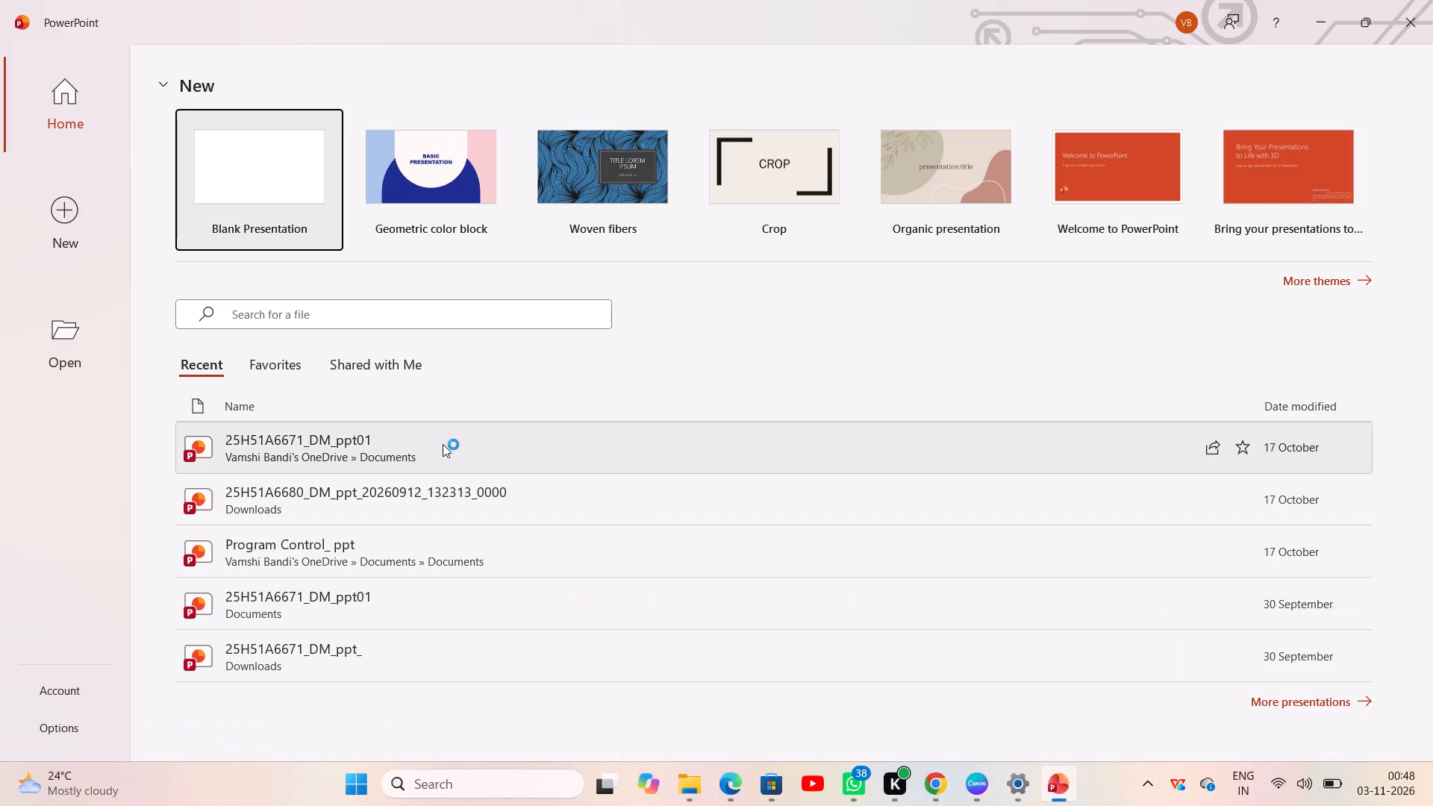
{"action": "left_click", "coordinate": [68, 347]}
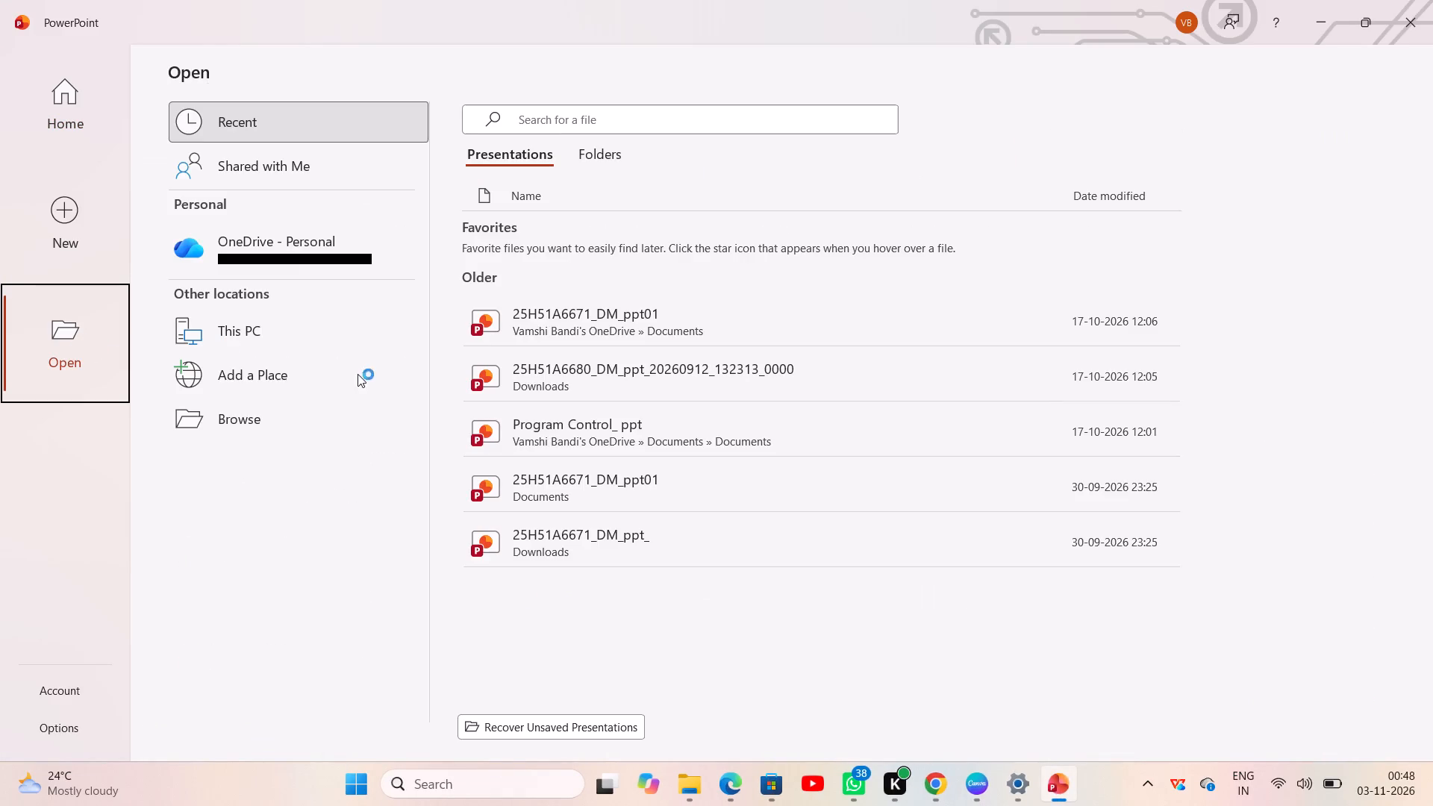
{"action": "left_click", "coordinate": [595, 154]}
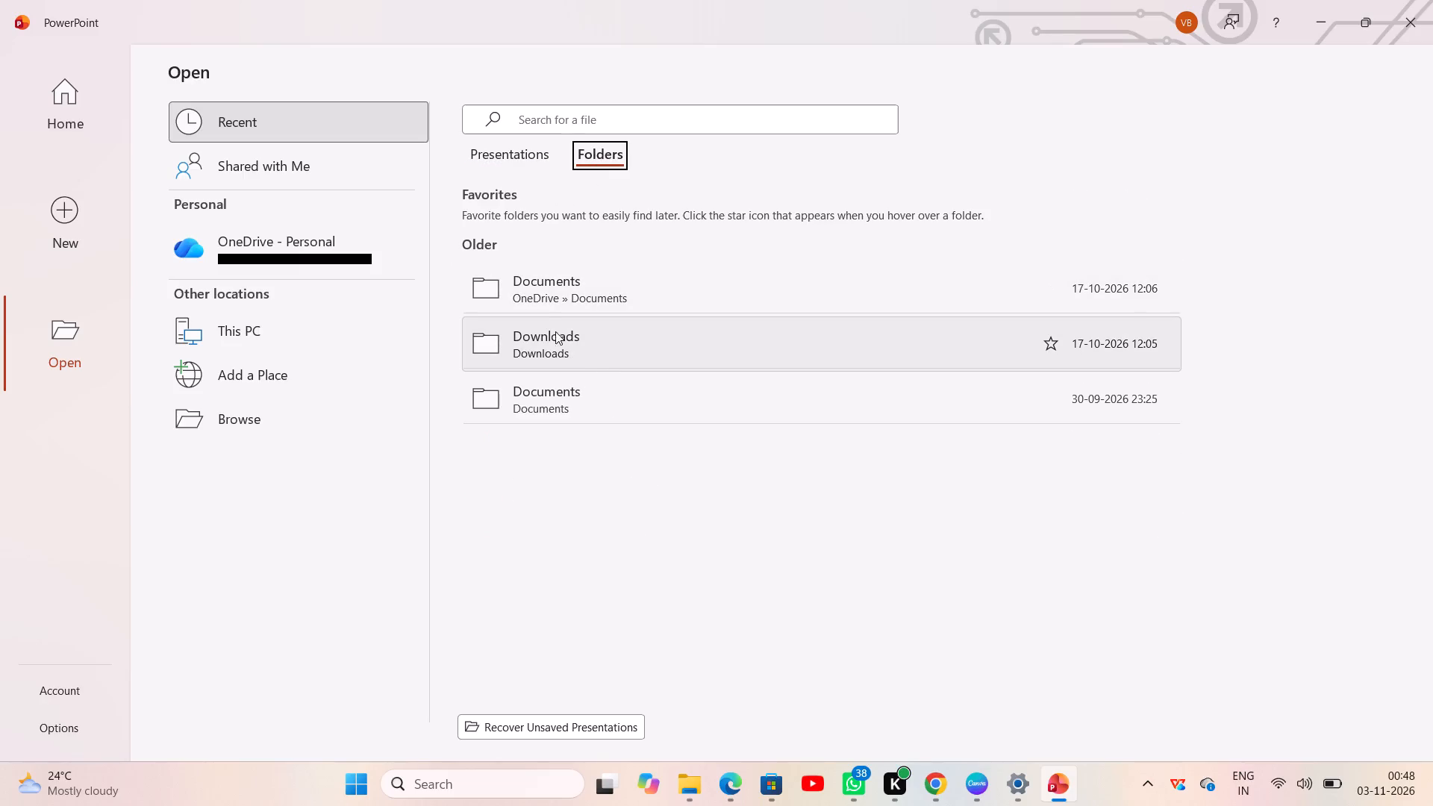
{"action": "left_click", "coordinate": [560, 291]}
{"action": "double_click", "coordinate": [560, 291]}
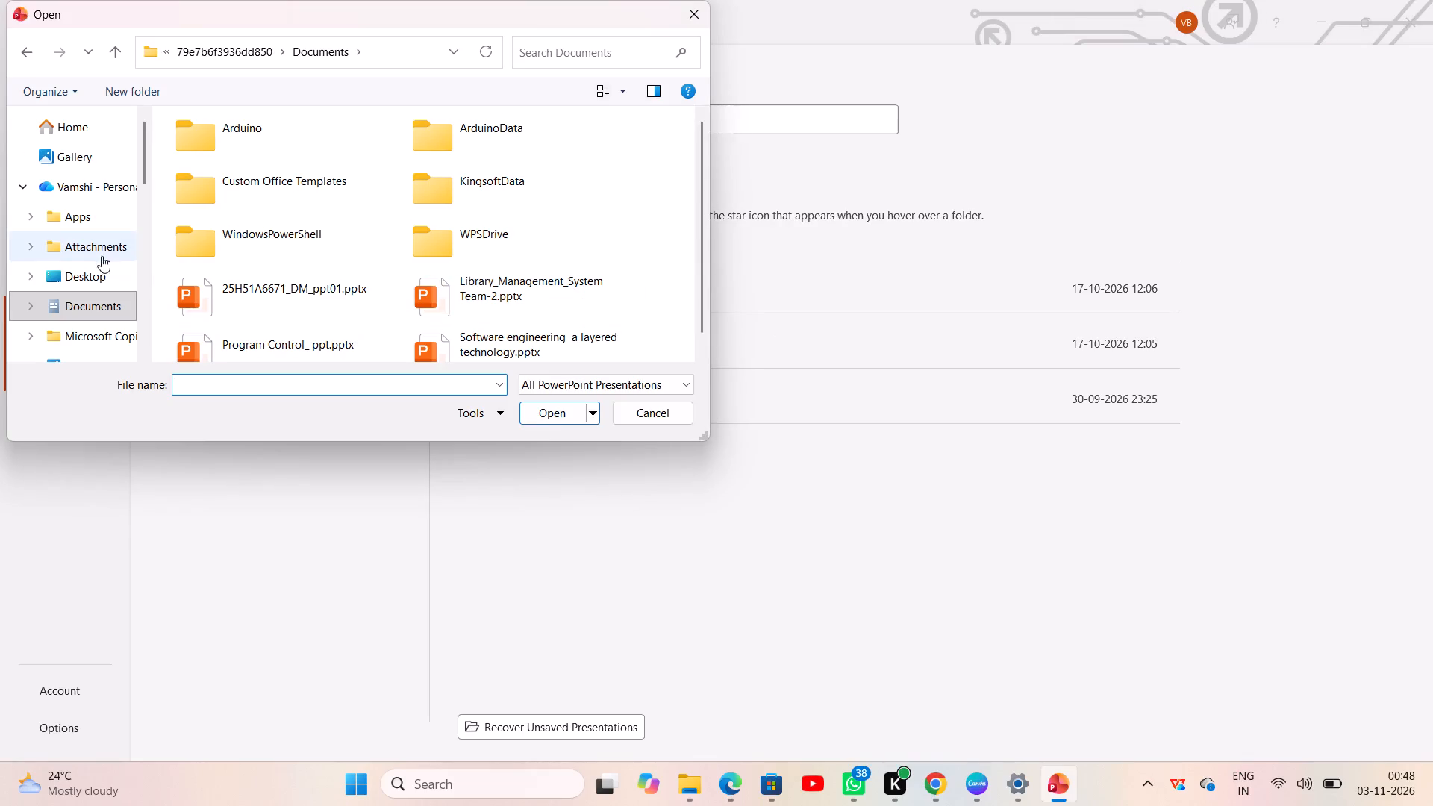
Look in the Vamshi folder on the Desktop for a presentation to open.
{"action": "left_click", "coordinate": [69, 271]}
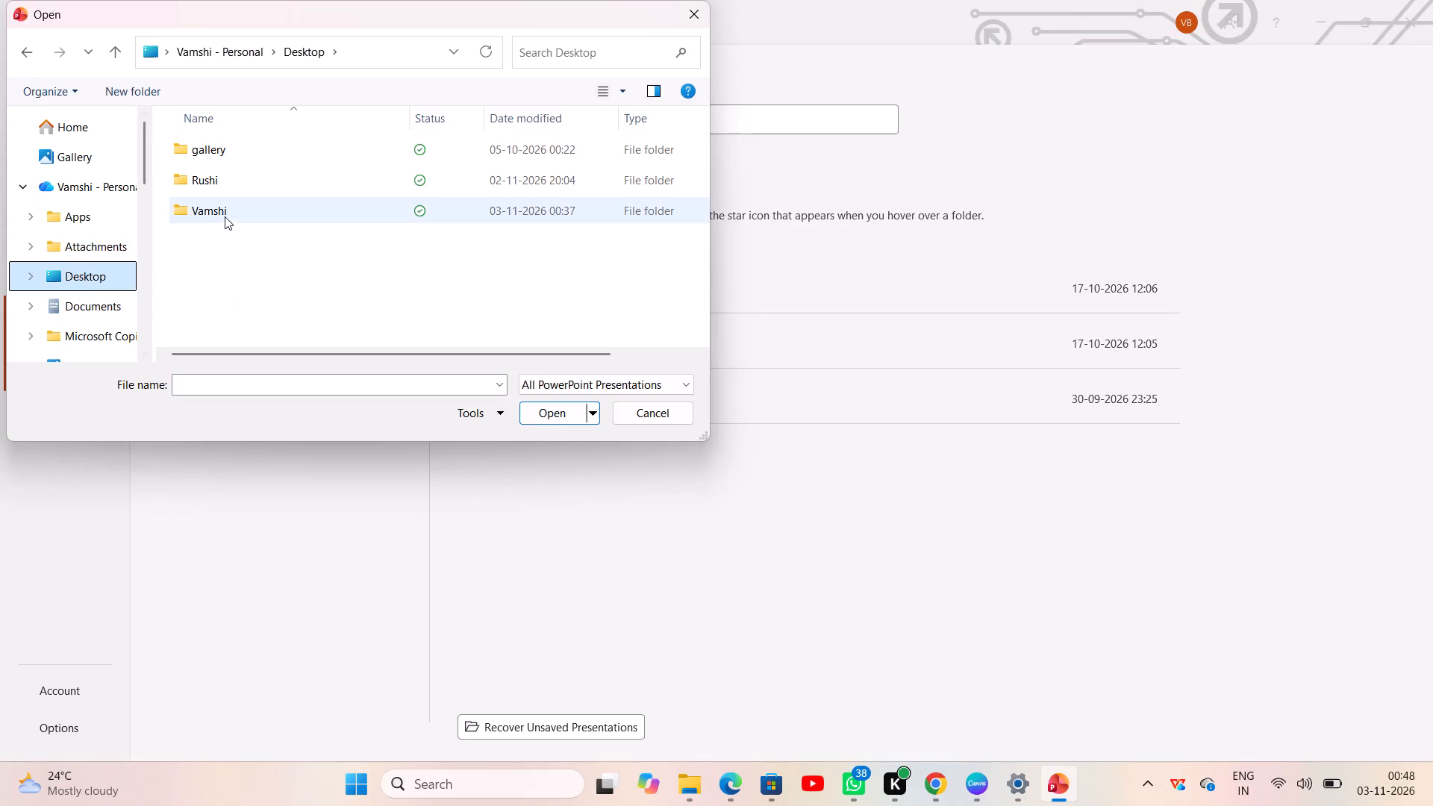
{"action": "left_click", "coordinate": [225, 216]}
{"action": "double_click", "coordinate": [225, 216]}
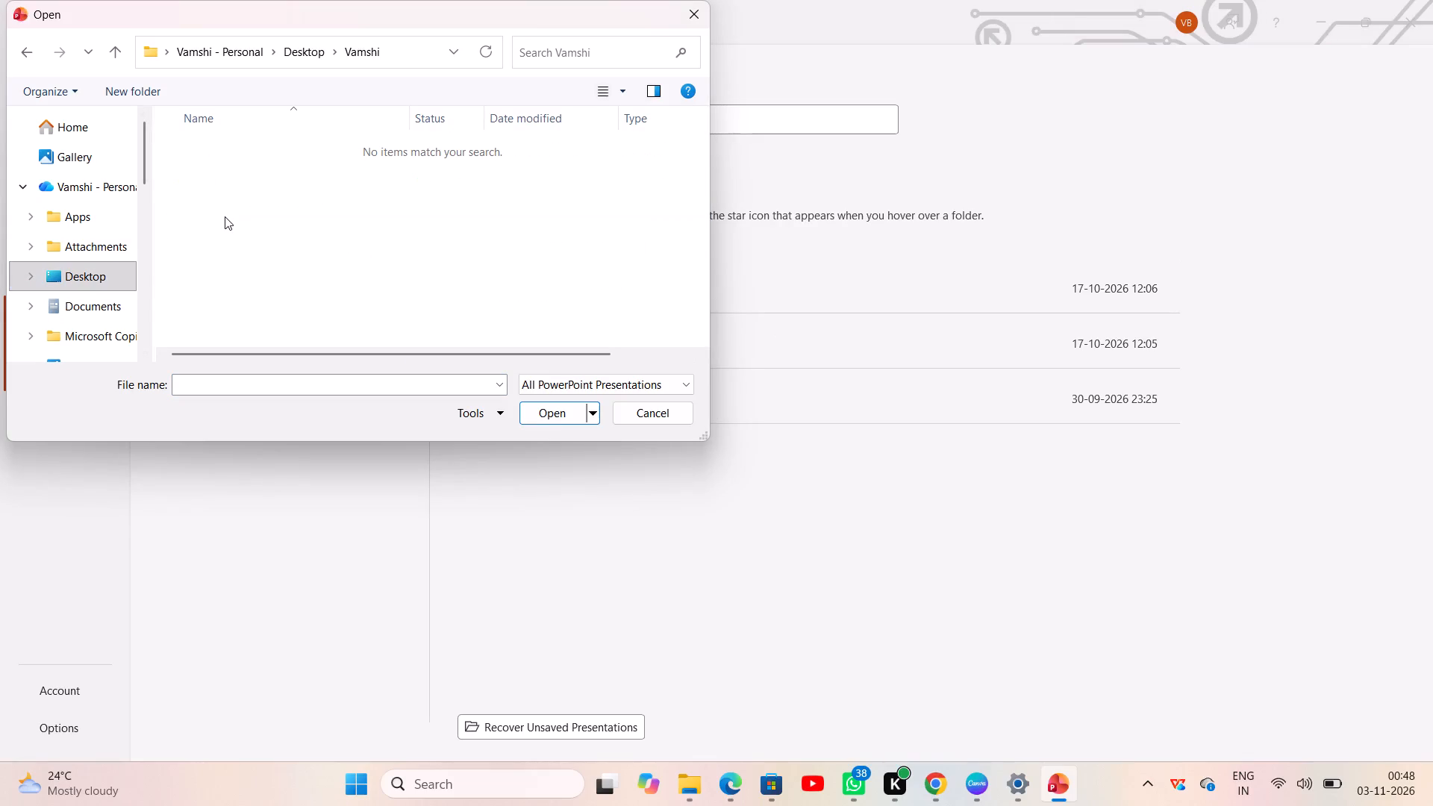
{"action": "left_click", "coordinate": [23, 270]}
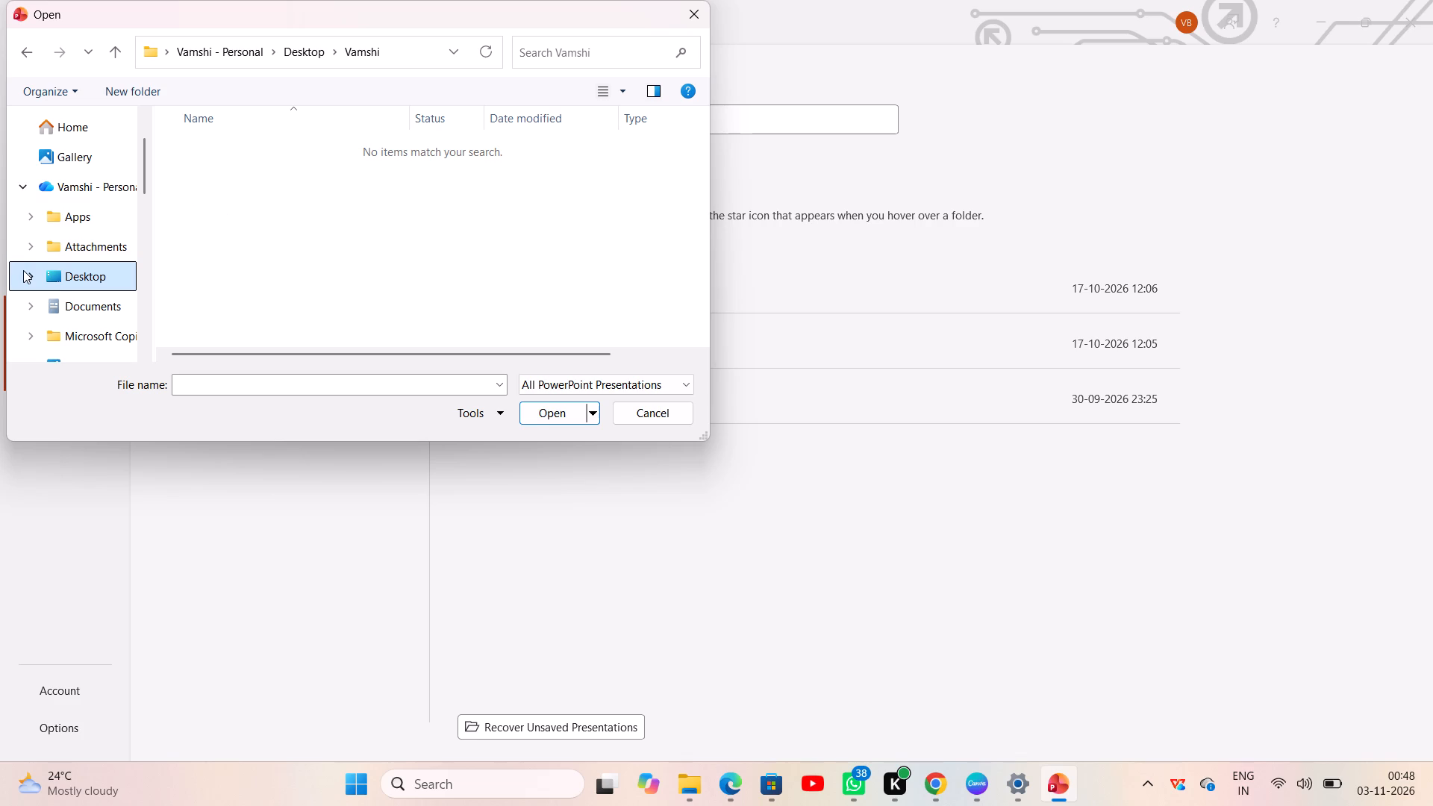
{"action": "left_click", "coordinate": [52, 293]}
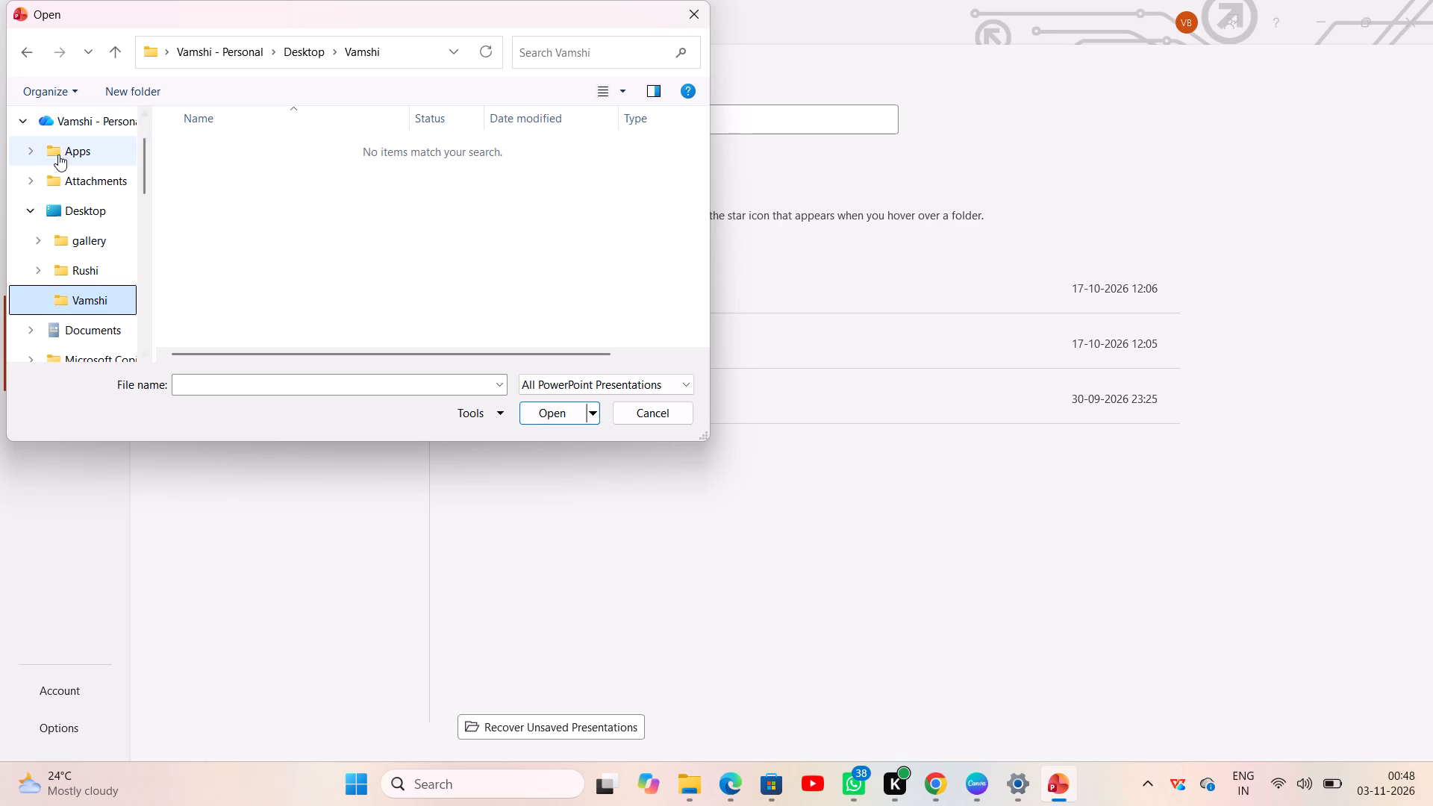
{"action": "left_click", "coordinate": [22, 119]}
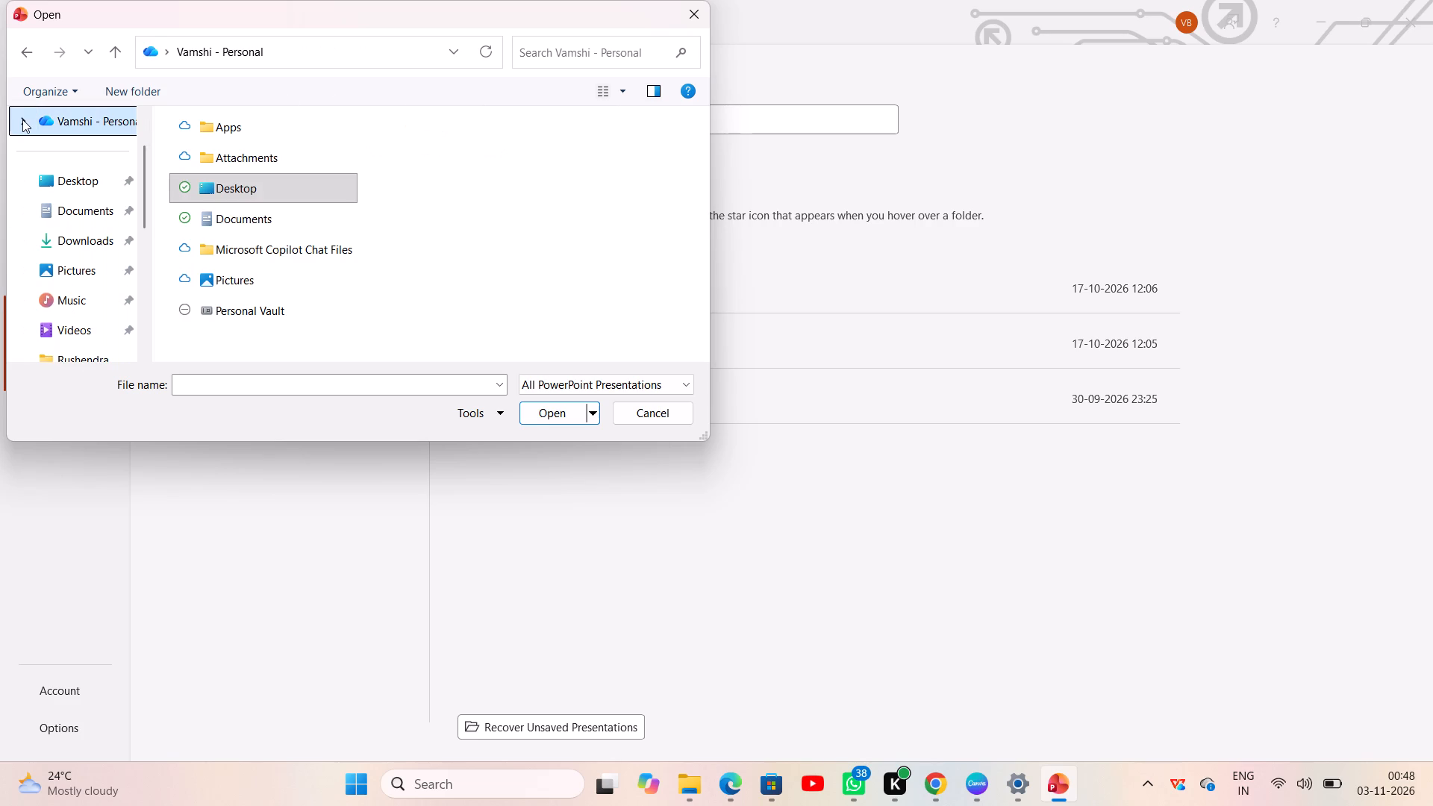
{"action": "double_click", "coordinate": [247, 191]}
{"action": "double_click", "coordinate": [231, 209]}
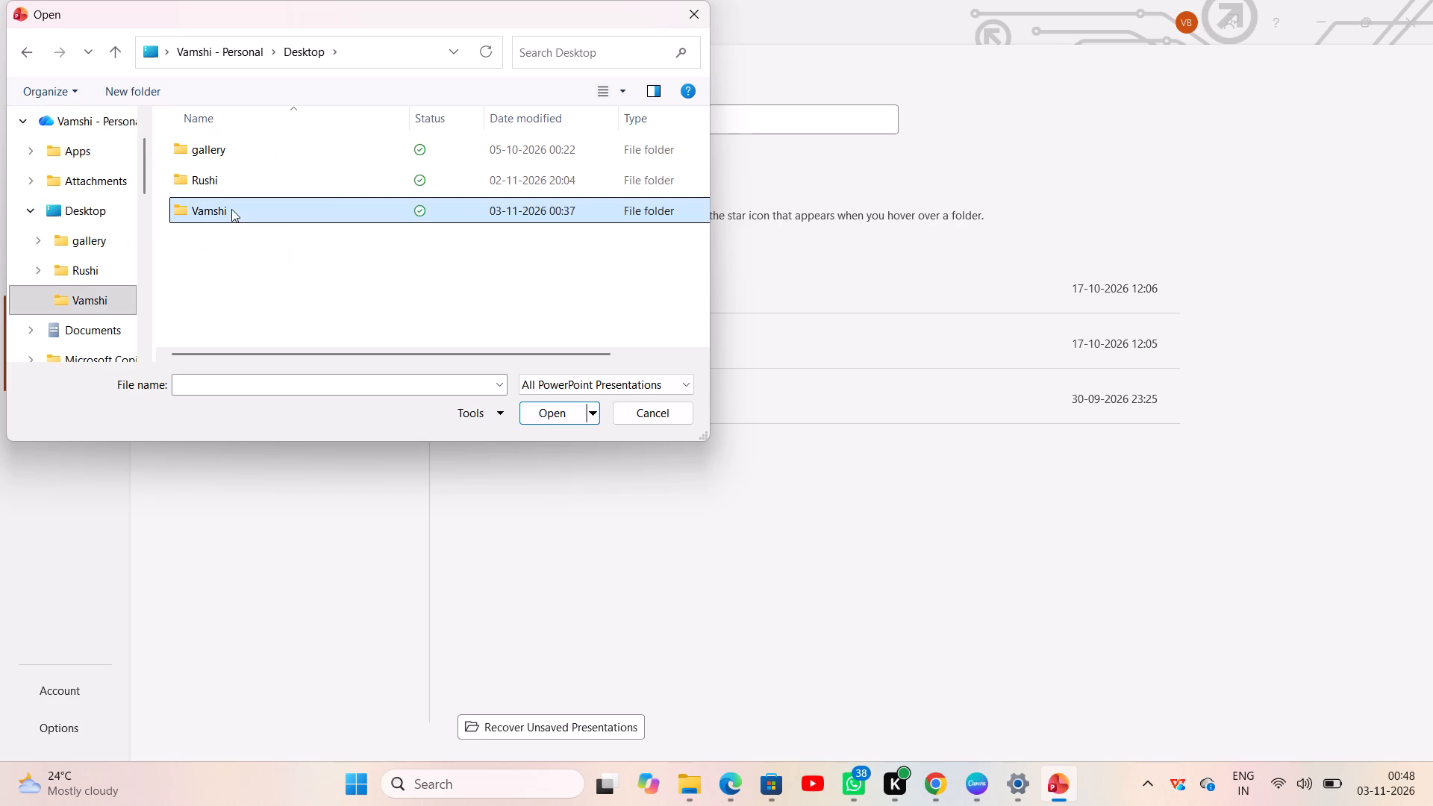
Search the Vamshi folder for "br" and for "25", and leave PowerPoint without opening a presentation.
{"action": "left_click", "coordinate": [588, 54]}
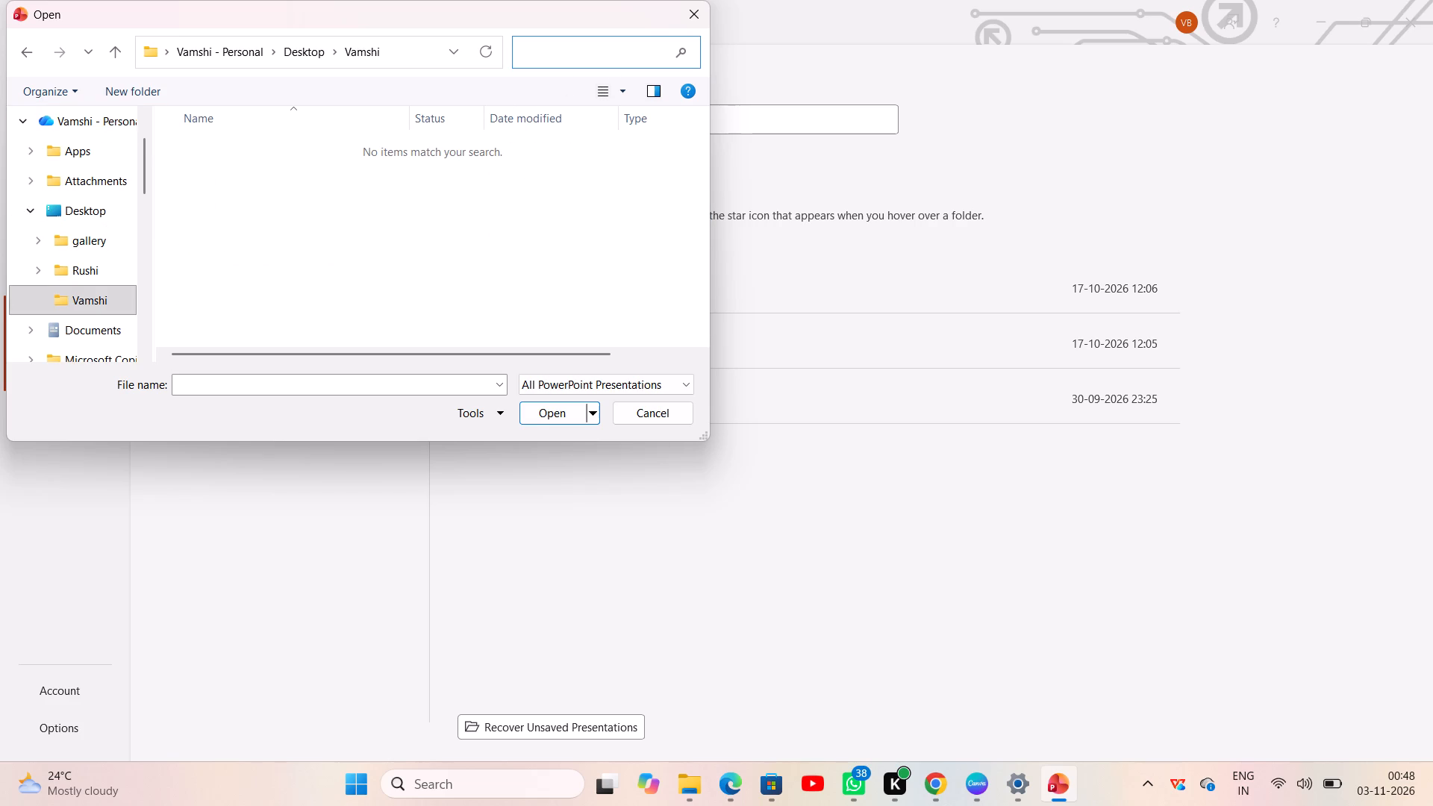
{"action": "type", "text": "br"}
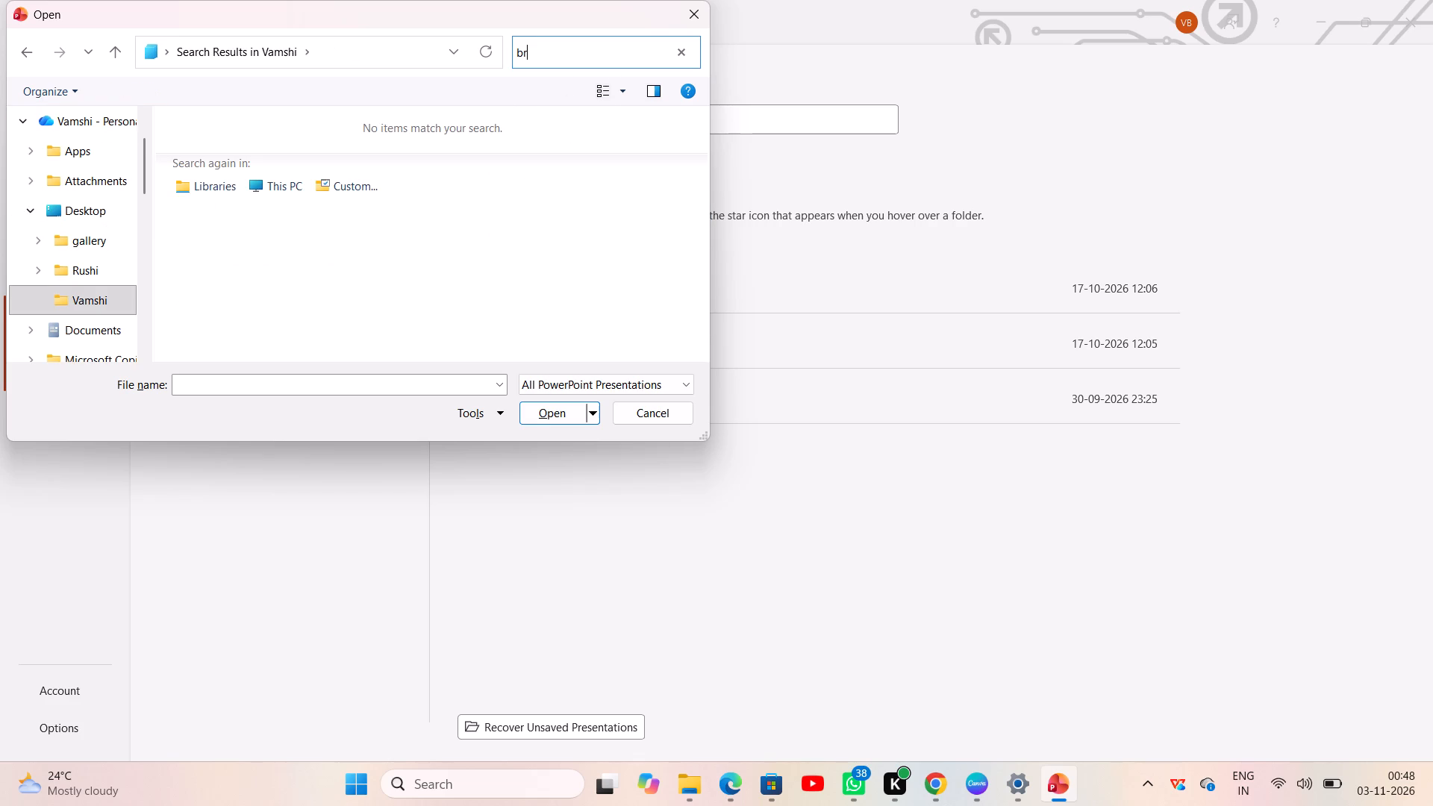
{"action": "left_click", "coordinate": [588, 54]}
{"action": "key", "text": "BackSpace"}
{"action": "key", "text": "BackSpace"}
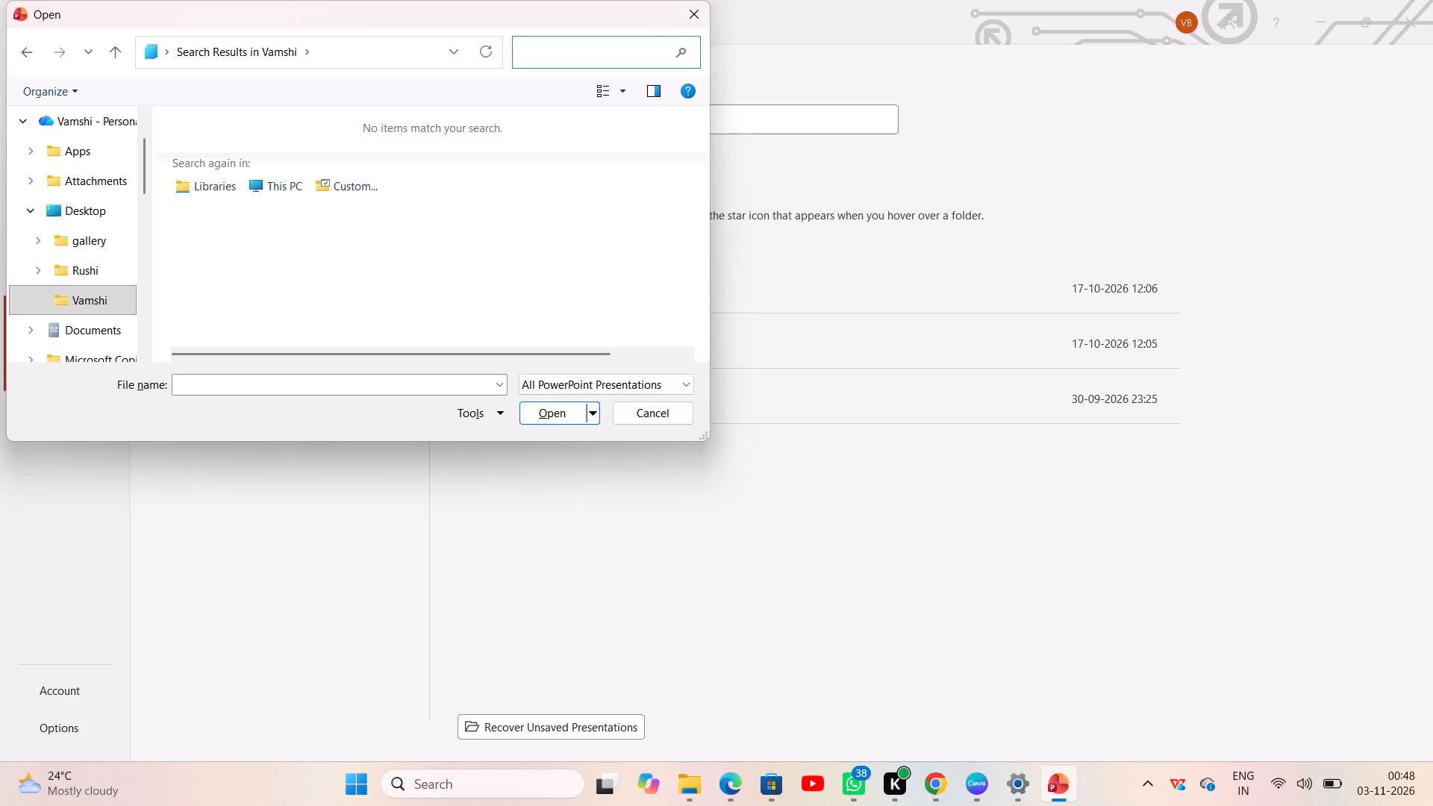
{"action": "type", "text": "25"}
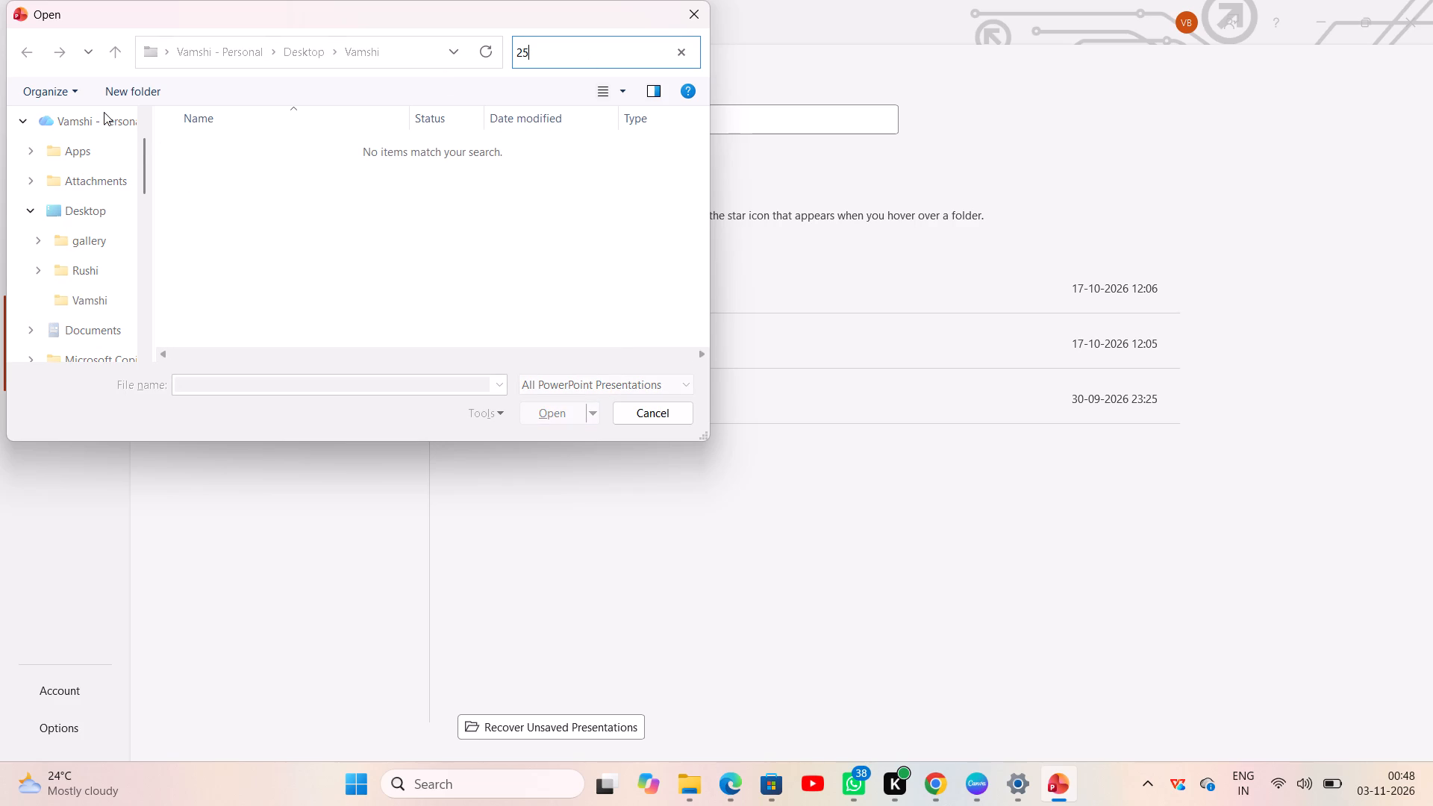
{"action": "left_click", "coordinate": [25, 59]}
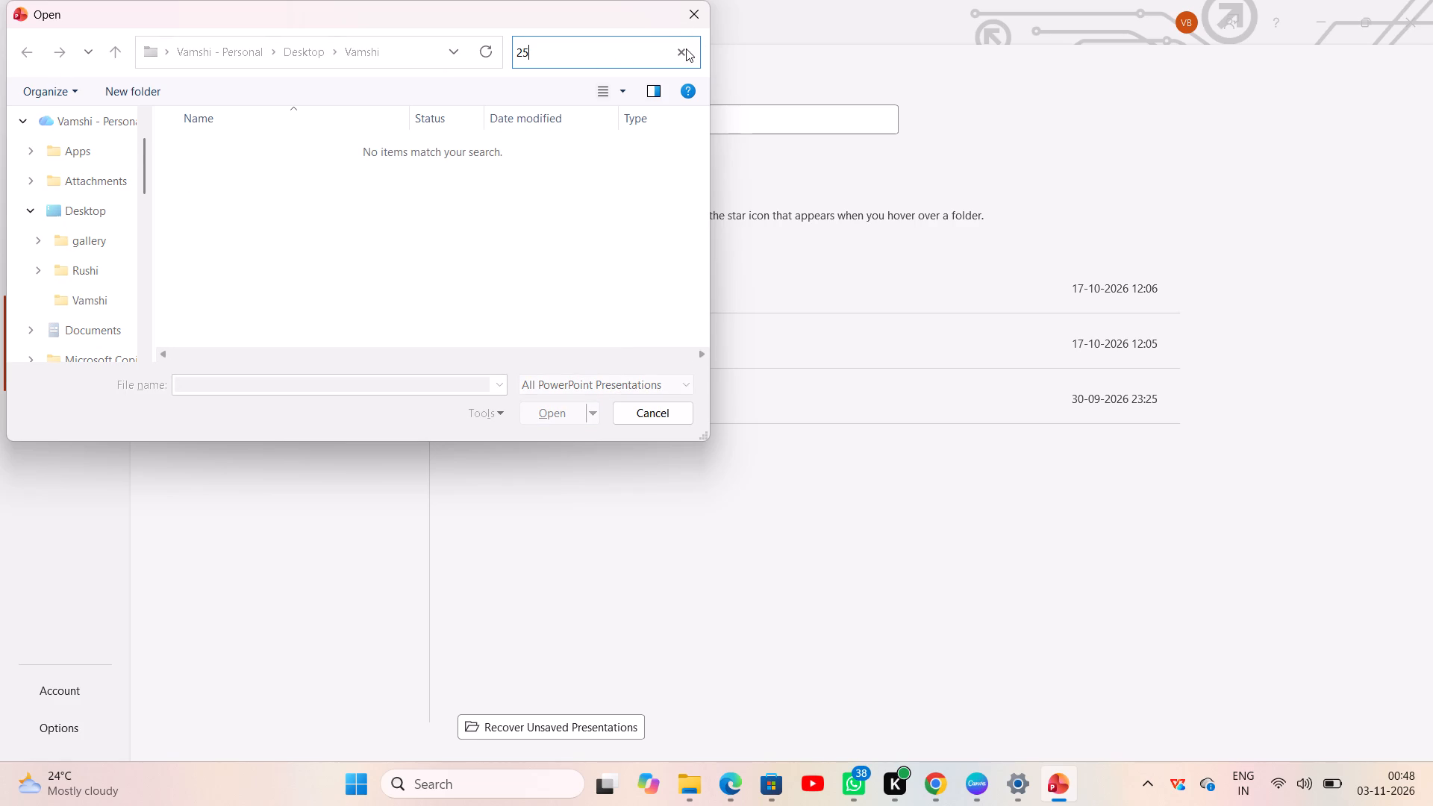
{"action": "left_click", "coordinate": [684, 48]}
{"action": "left_click", "coordinate": [690, 16]}
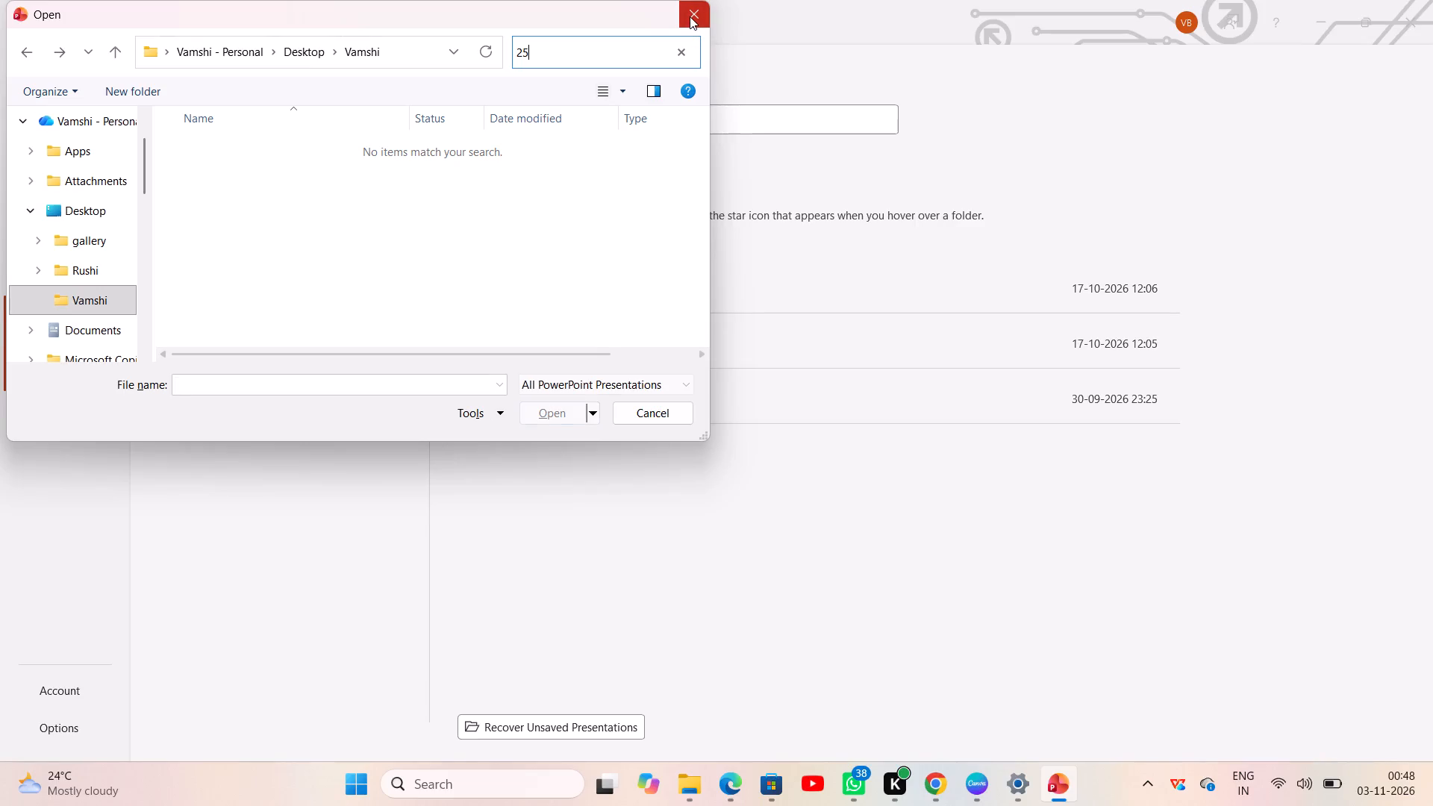
{"action": "left_click", "coordinate": [696, 5]}
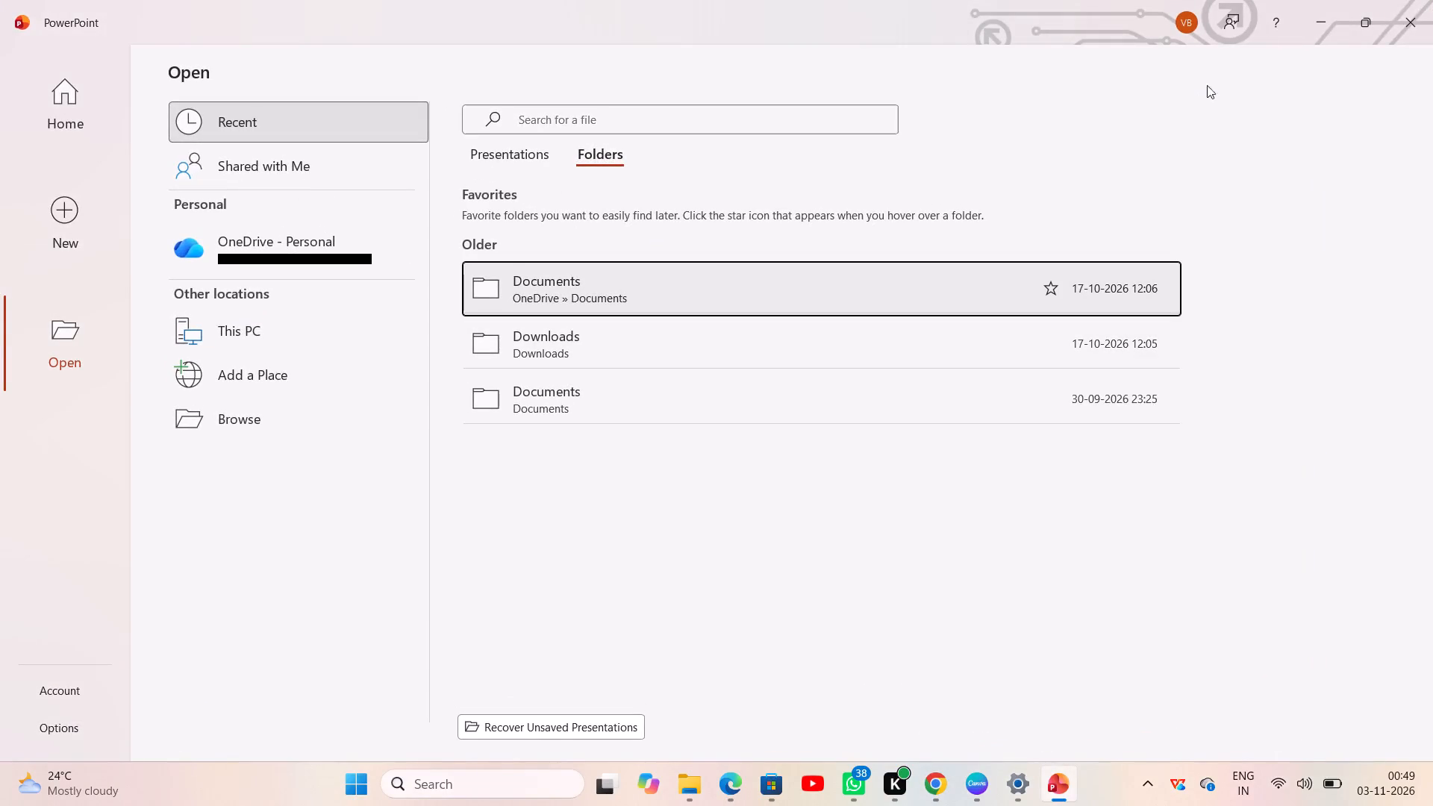
{"action": "left_click", "coordinate": [1409, 25]}
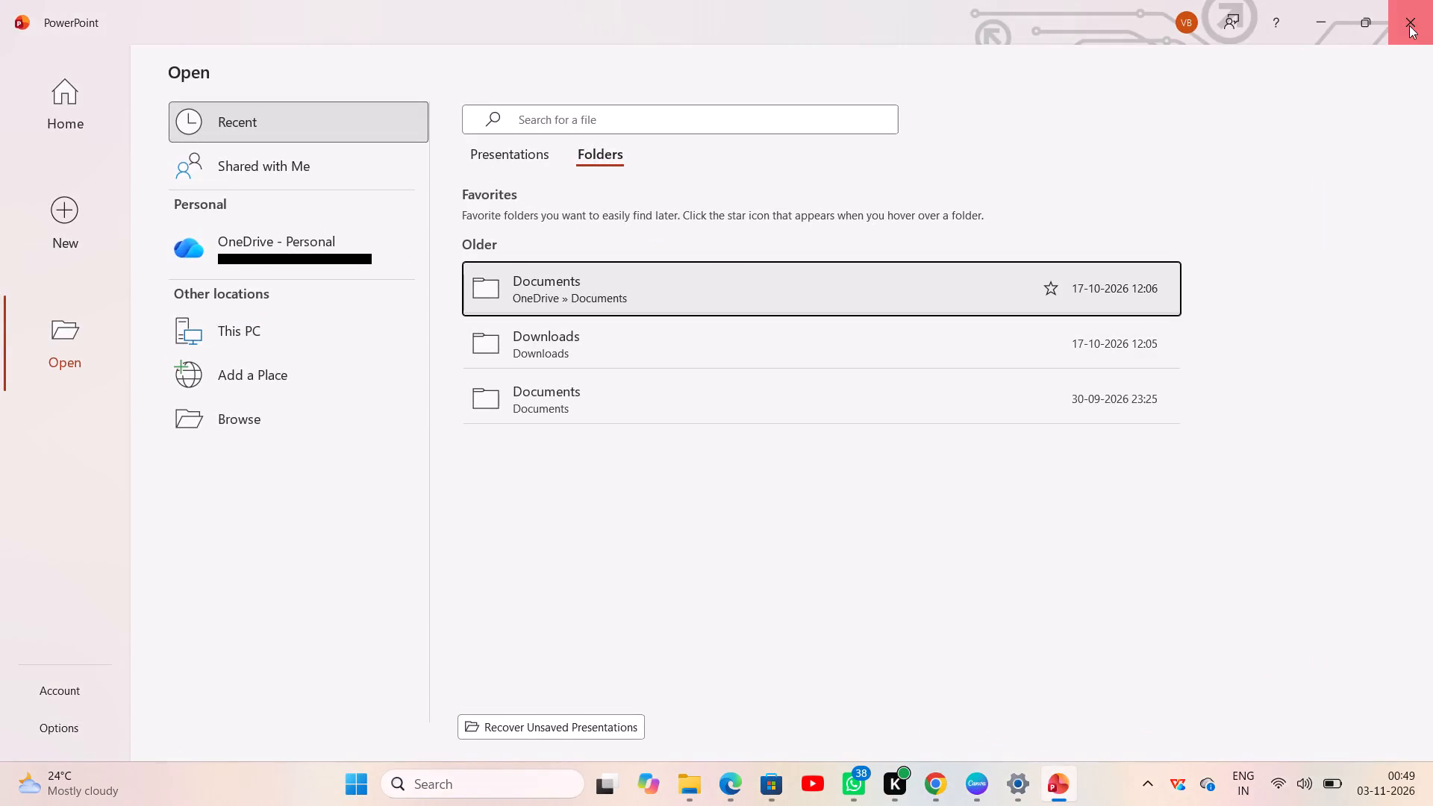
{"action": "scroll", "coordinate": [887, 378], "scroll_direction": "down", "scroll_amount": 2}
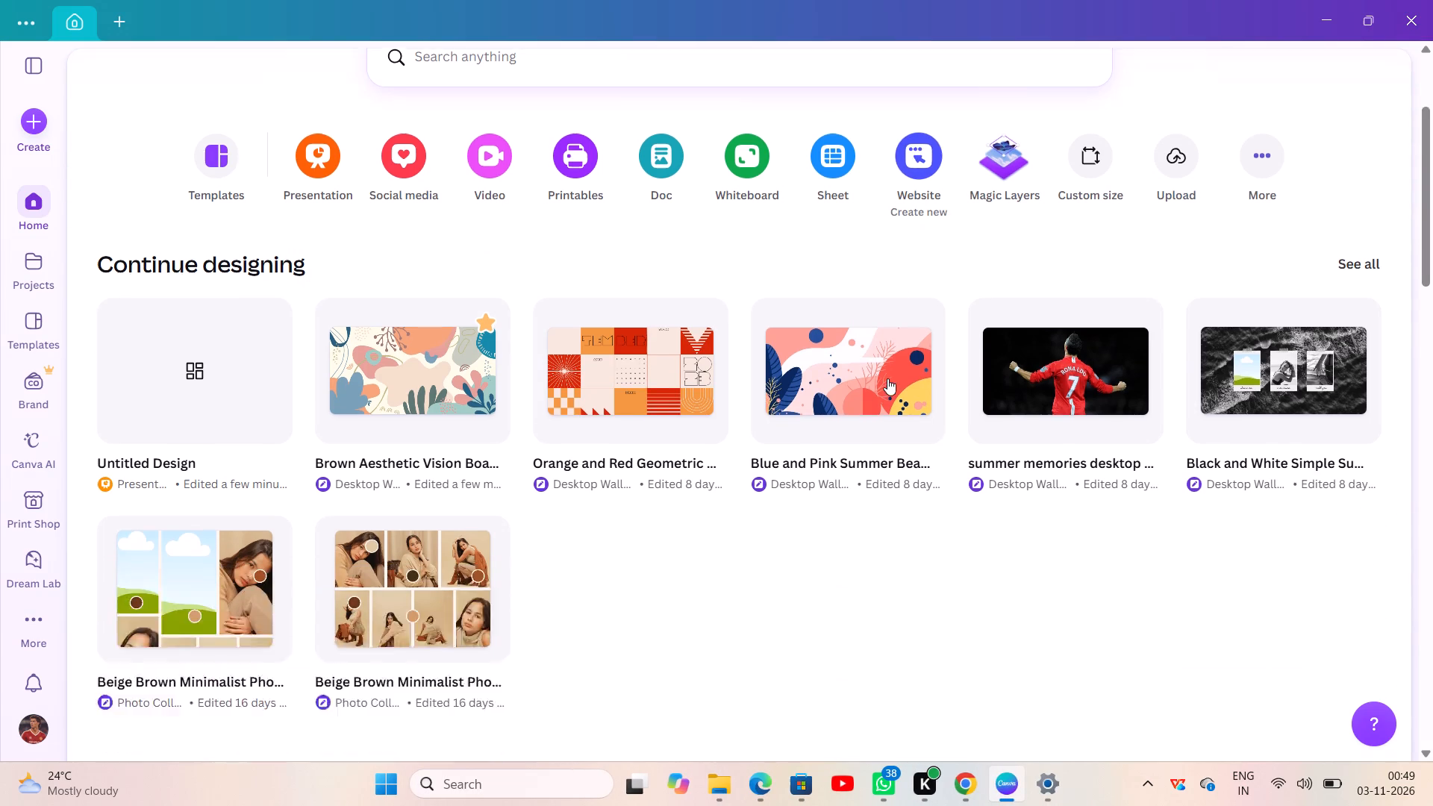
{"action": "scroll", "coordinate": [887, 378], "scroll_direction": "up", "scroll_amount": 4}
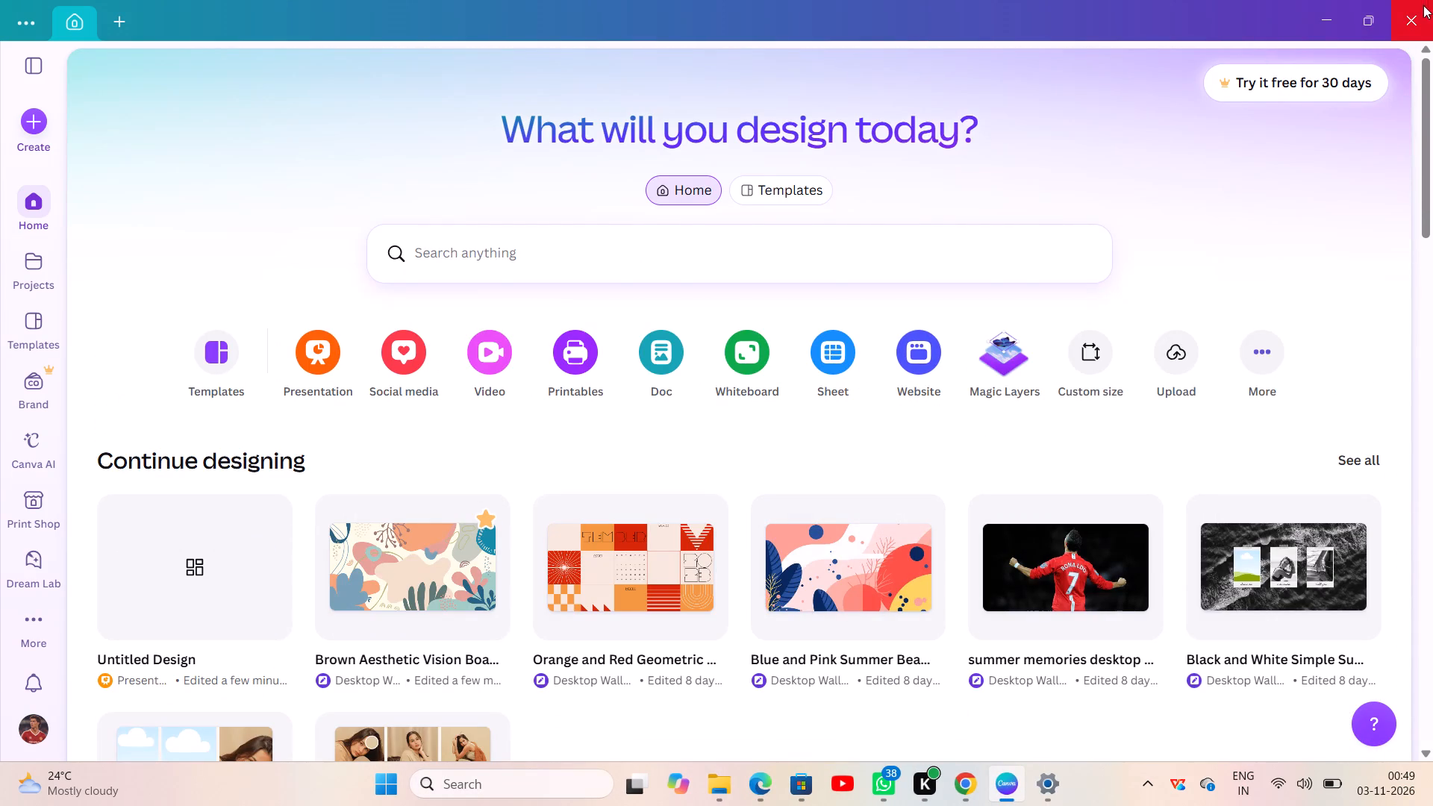
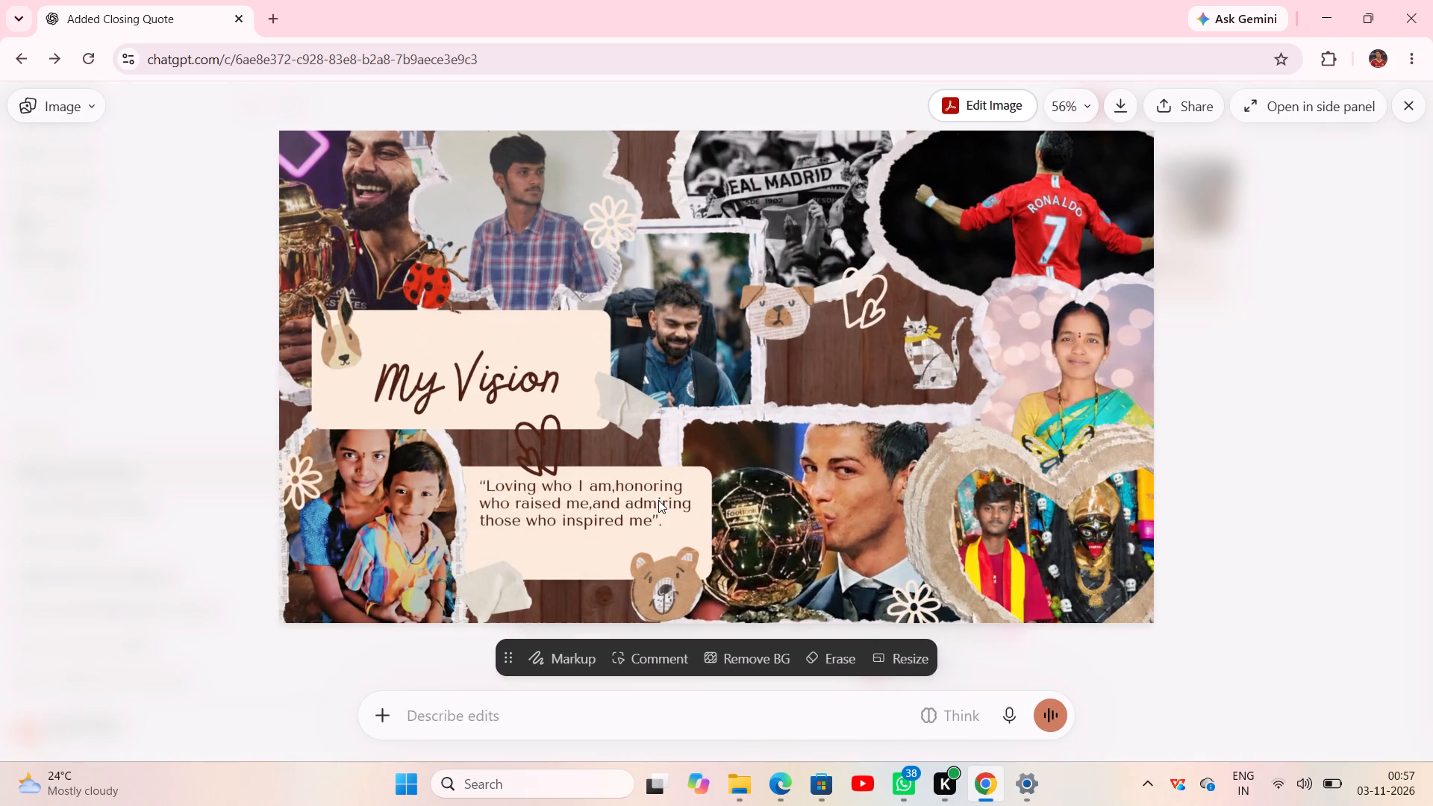
{"action": "left_click", "coordinate": [1117, 101]}
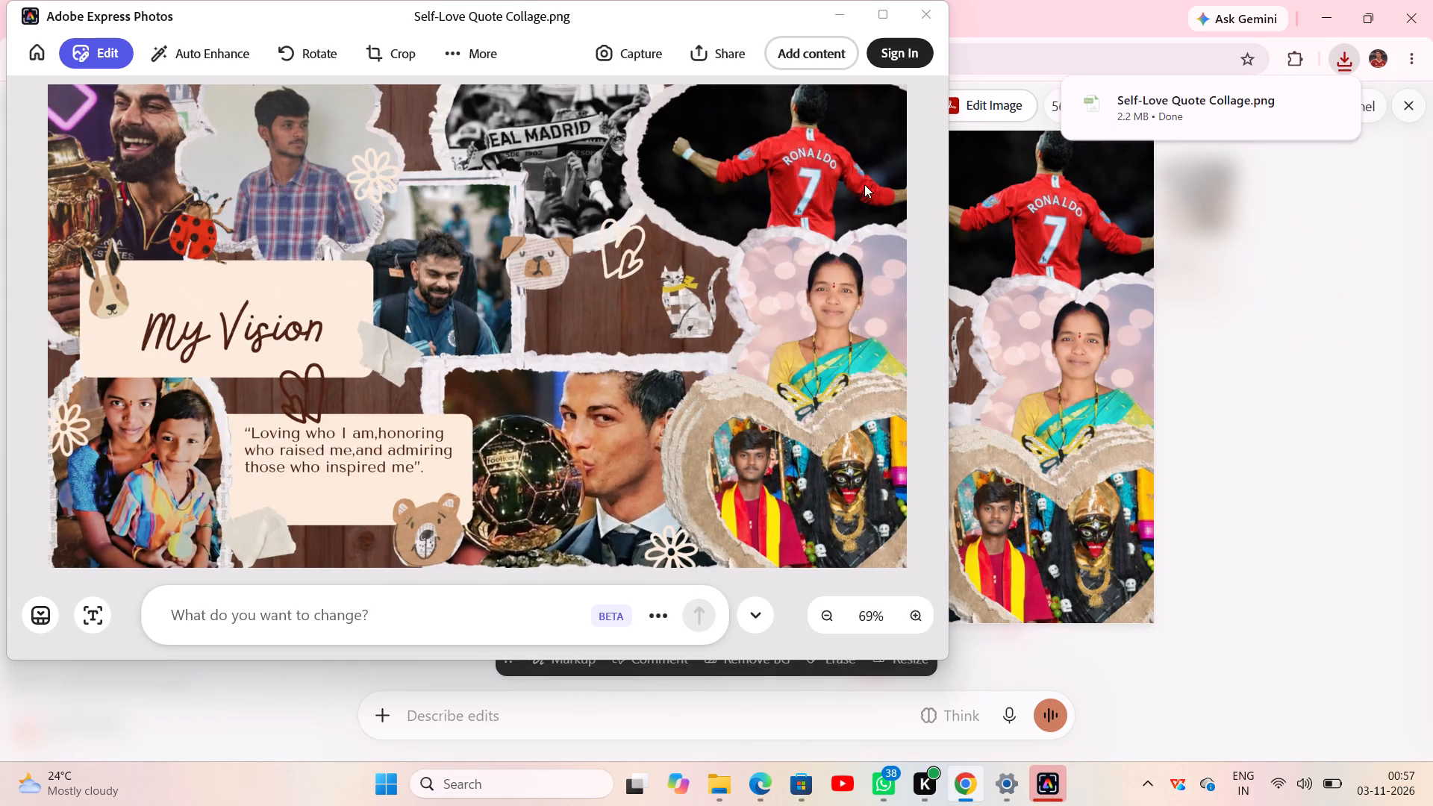
{"action": "left_click", "coordinate": [928, 9]}
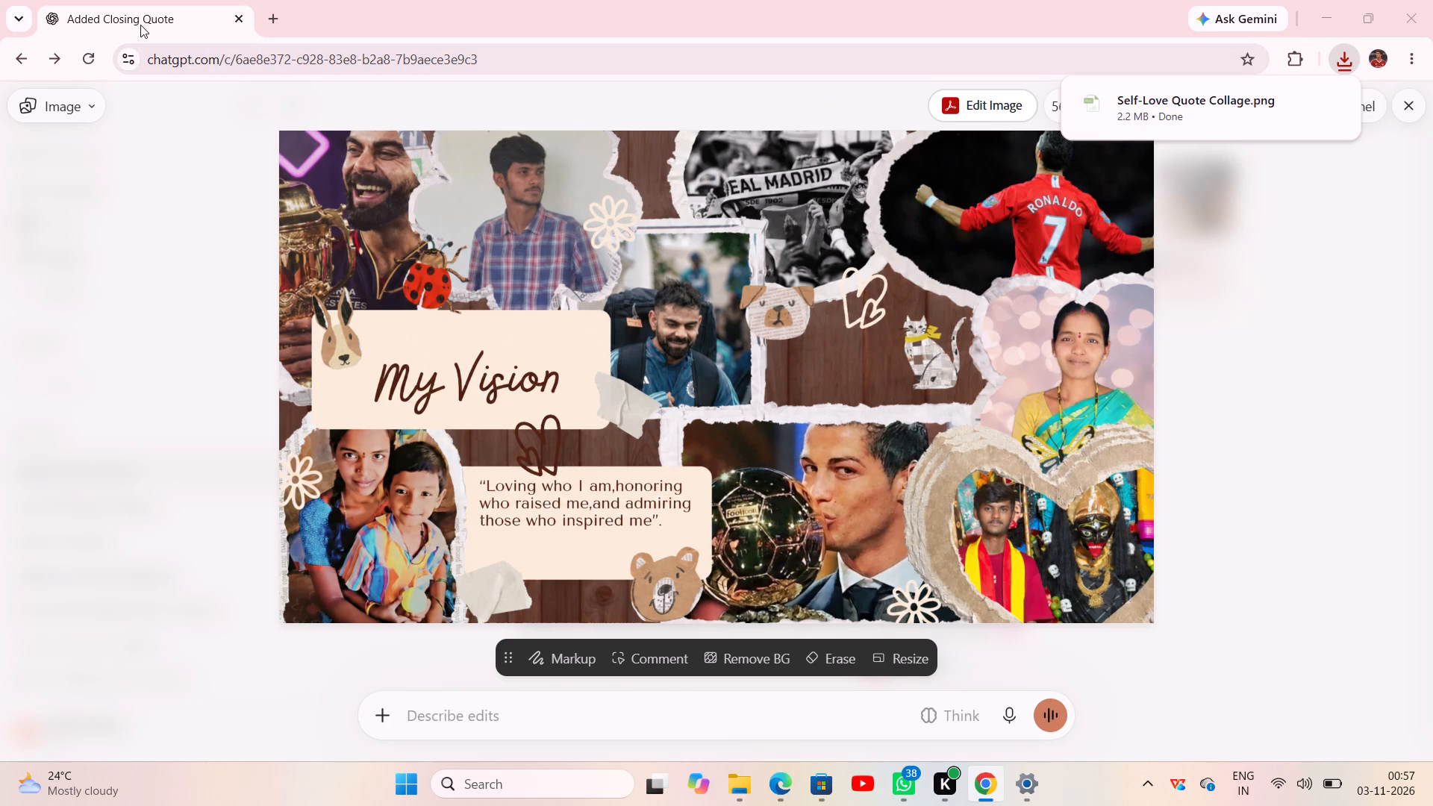
Return to the desktop, open its Background personalization settings and choose the recent picture of Ronaldo in the red number 7 jersey.
{"action": "left_click", "coordinate": [16, 59]}
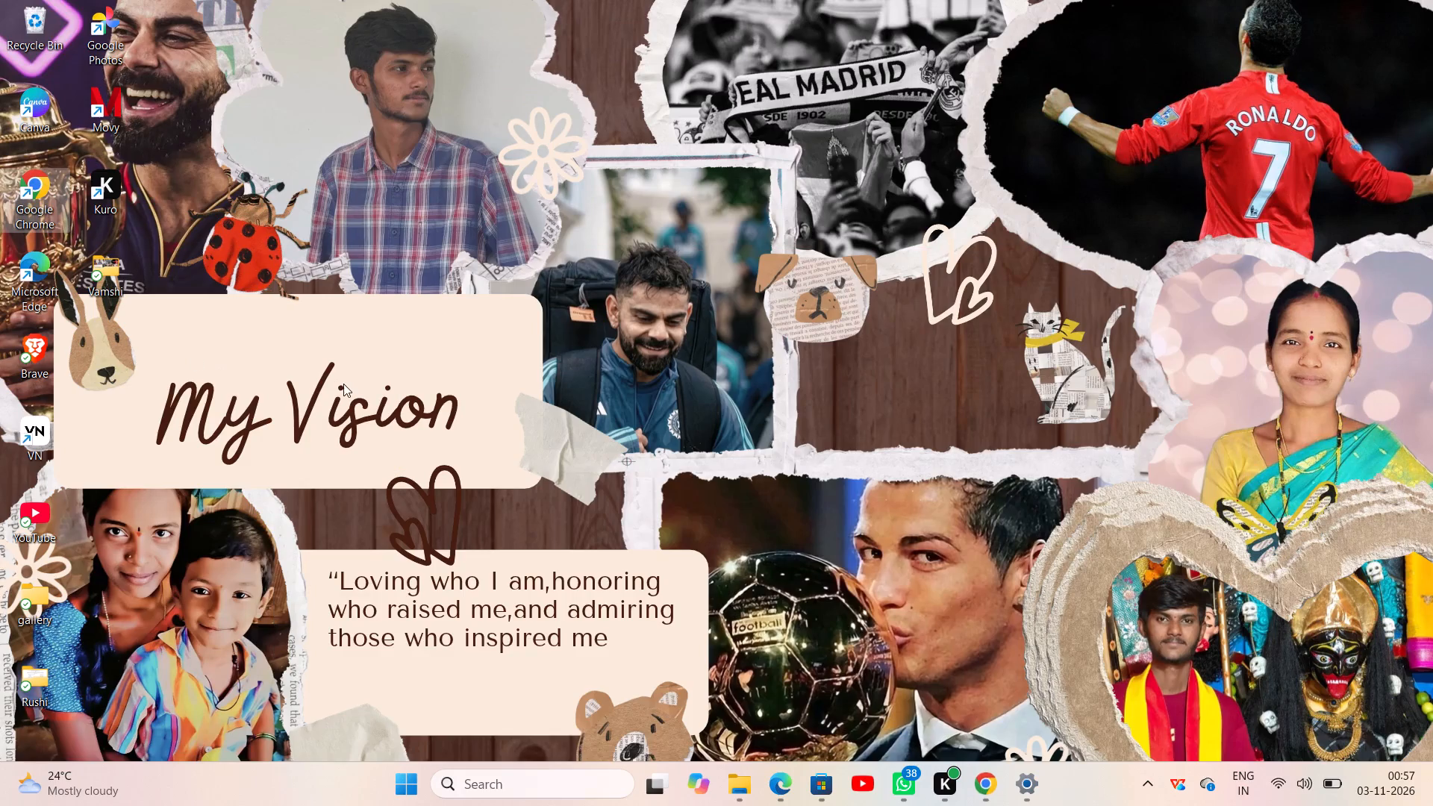
{"action": "right_click", "coordinate": [344, 384]}
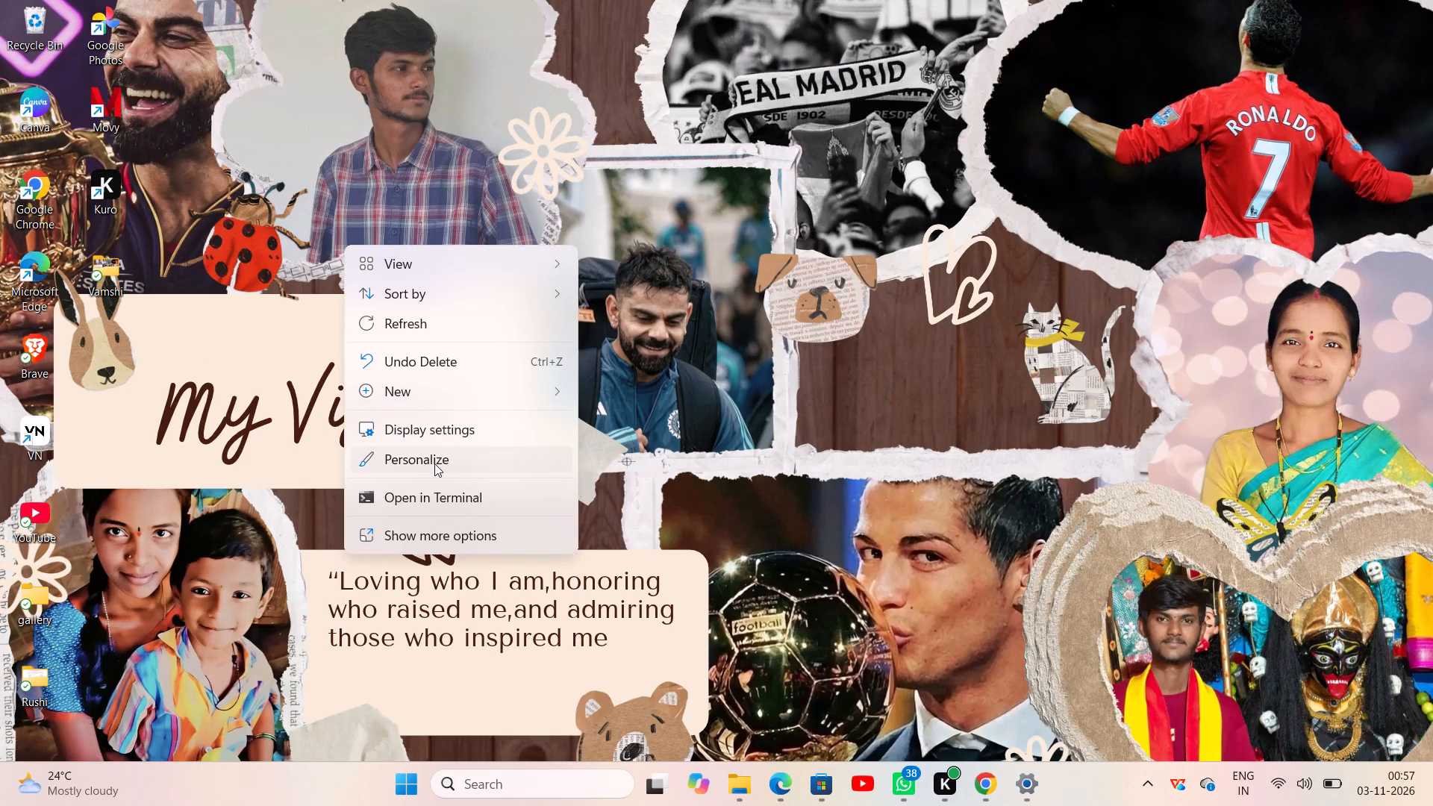
{"action": "left_click", "coordinate": [434, 463]}
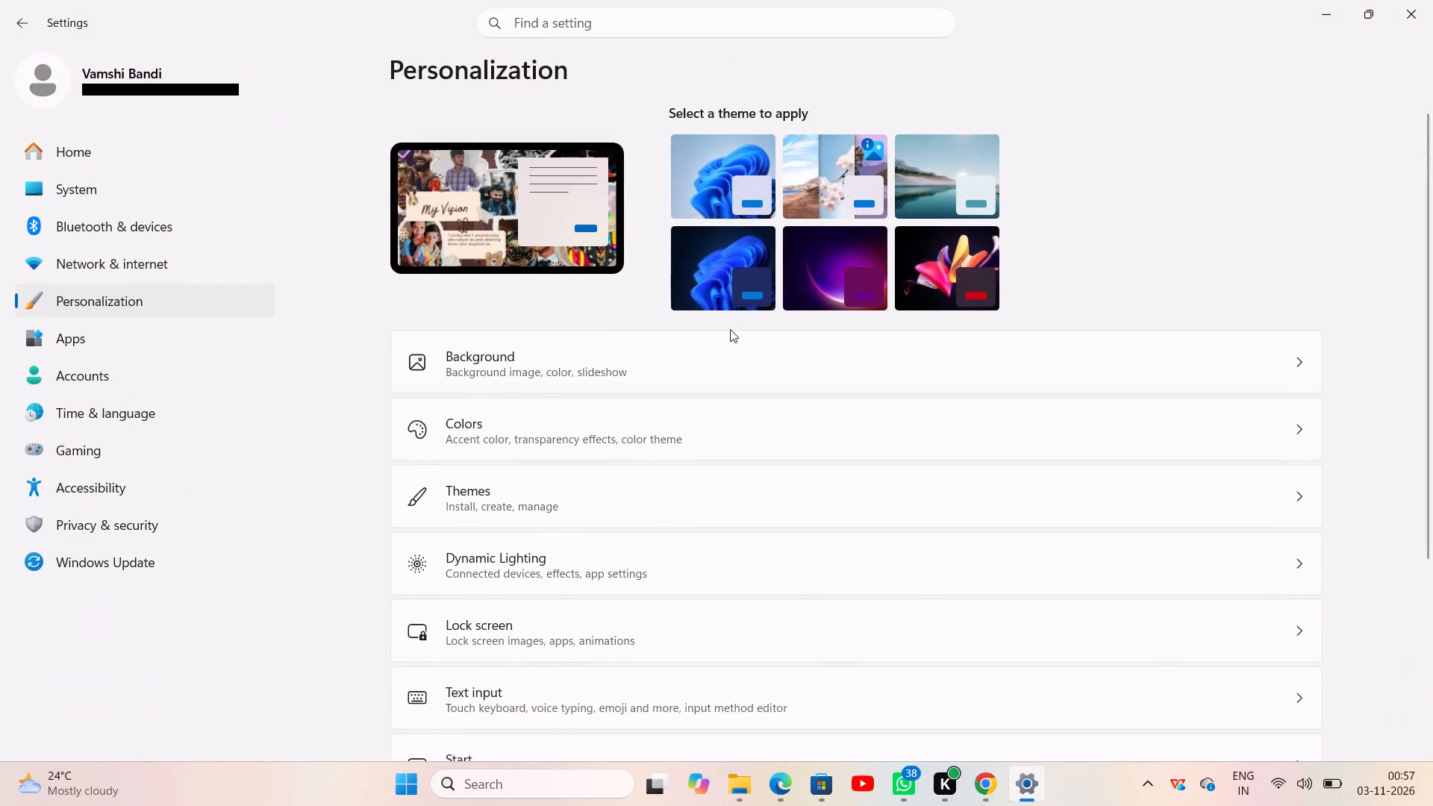
{"action": "left_click", "coordinate": [753, 360]}
{"action": "left_click", "coordinate": [596, 384]}
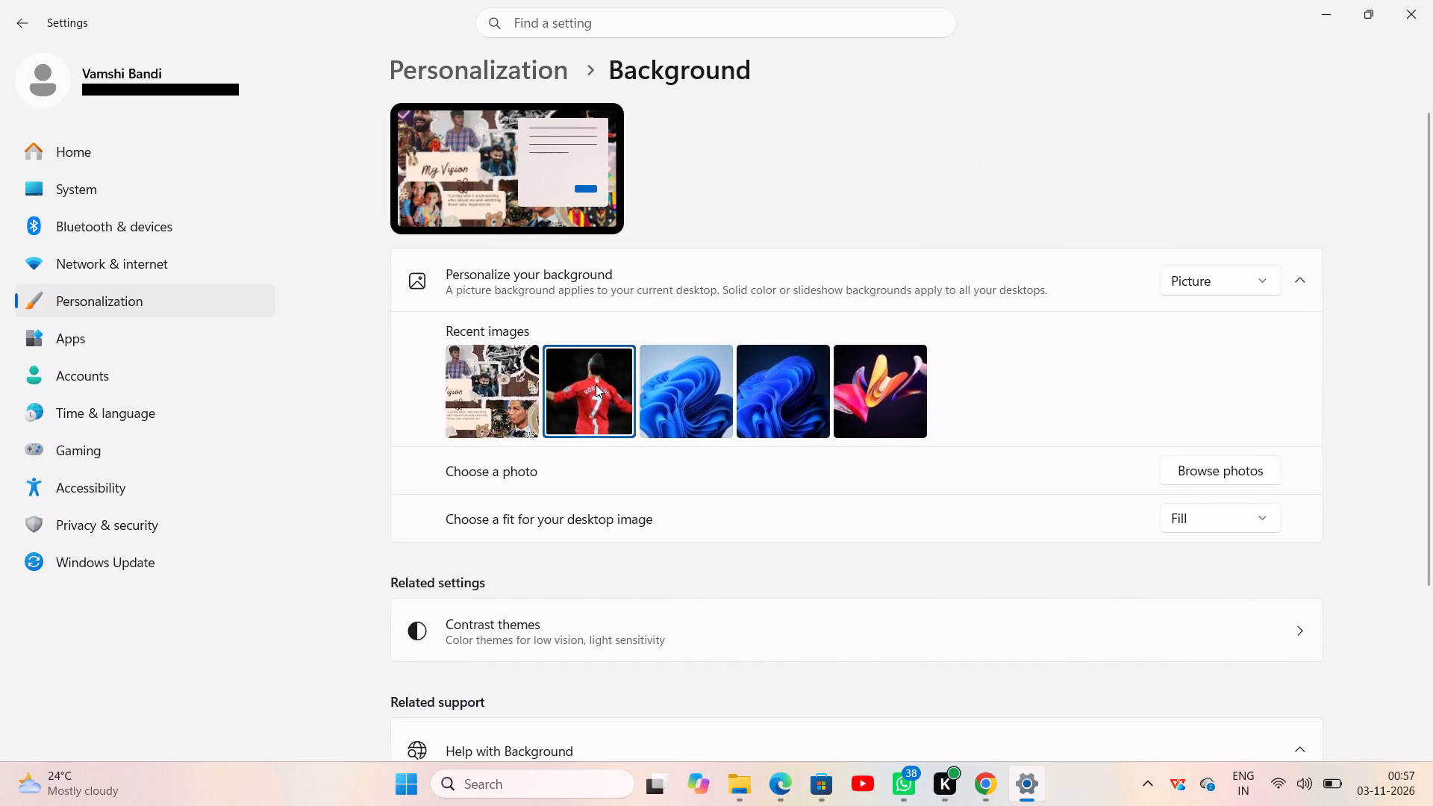
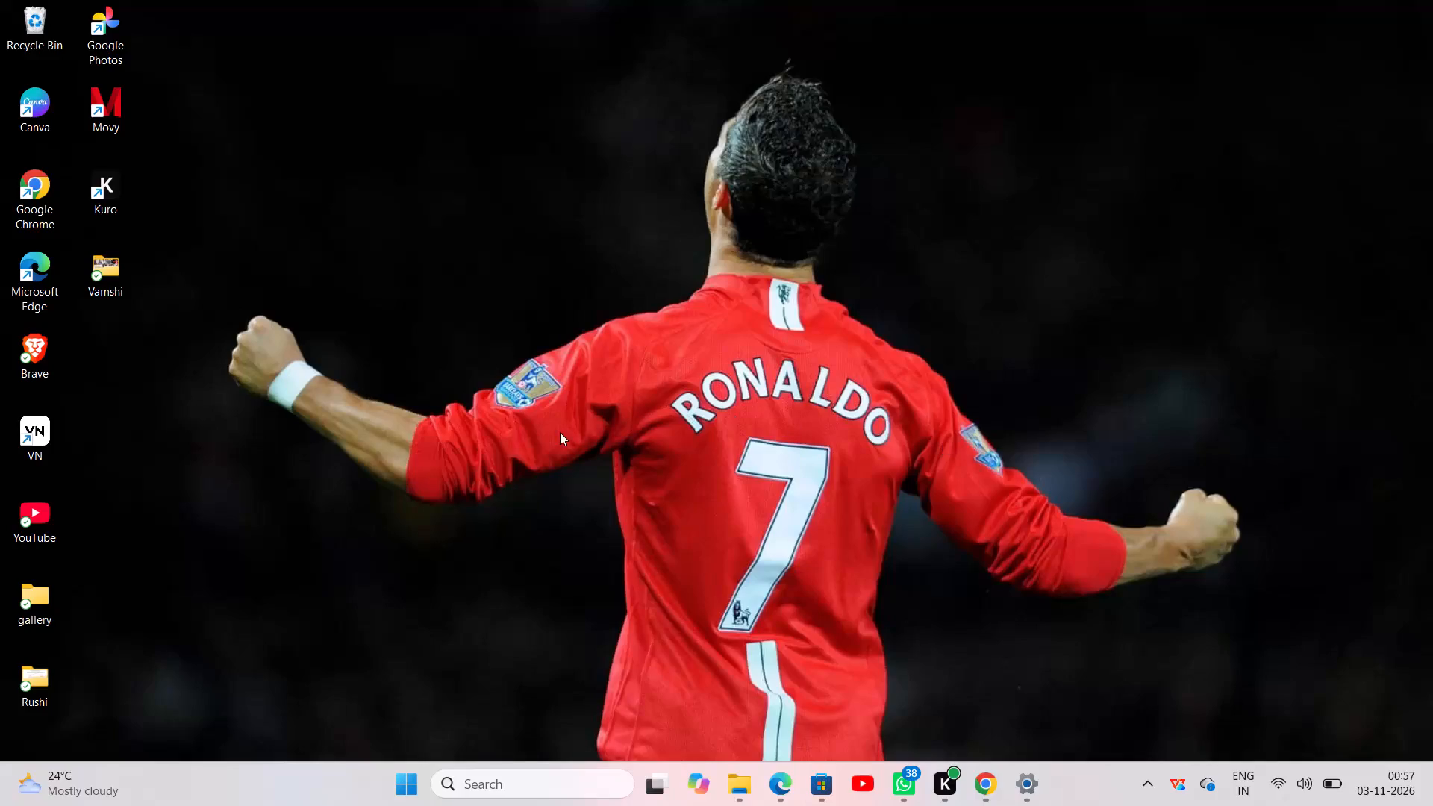
Open the desktop's Background personalization settings and start browsing for a photo to use as the background.
{"action": "right_click", "coordinate": [587, 307]}
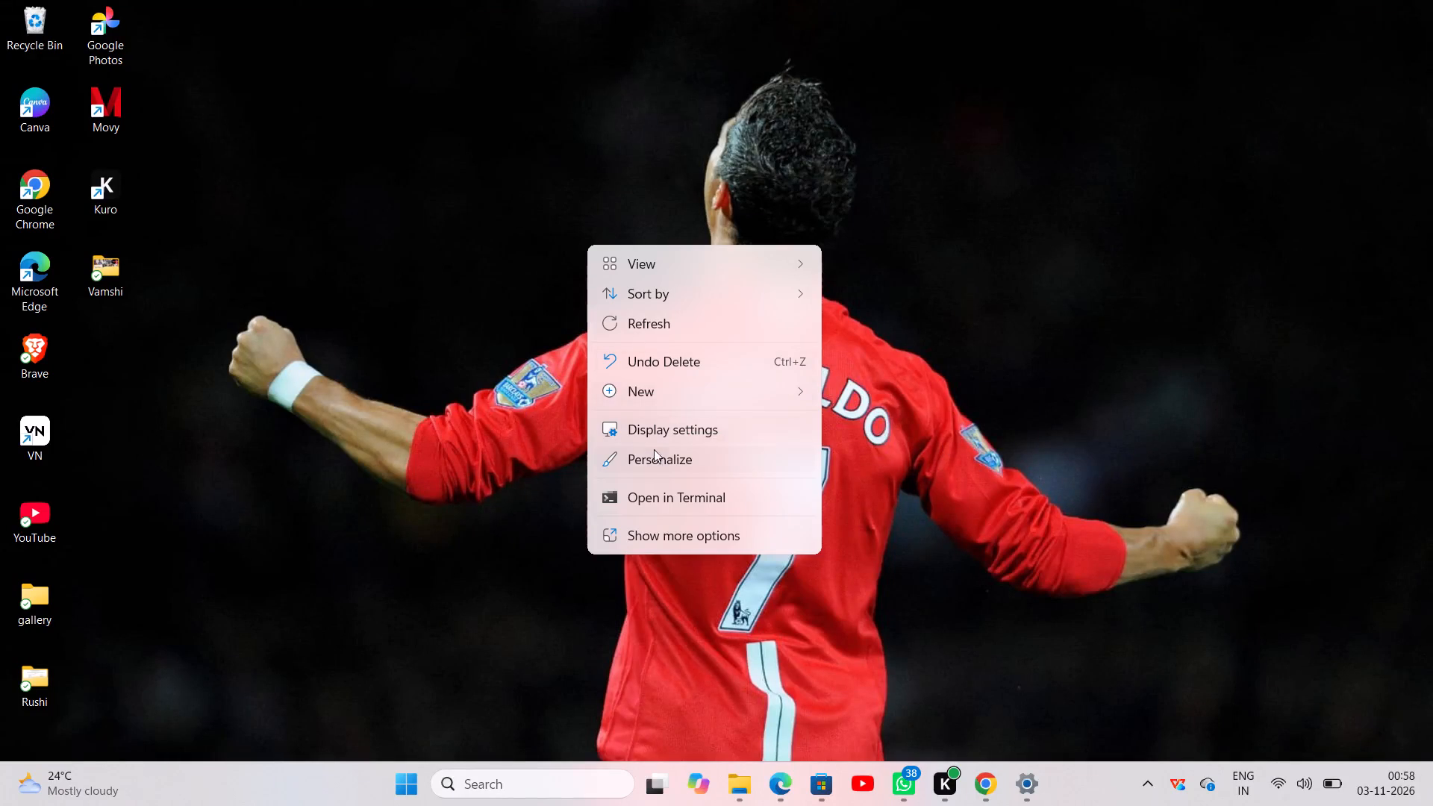
{"action": "left_click", "coordinate": [652, 451]}
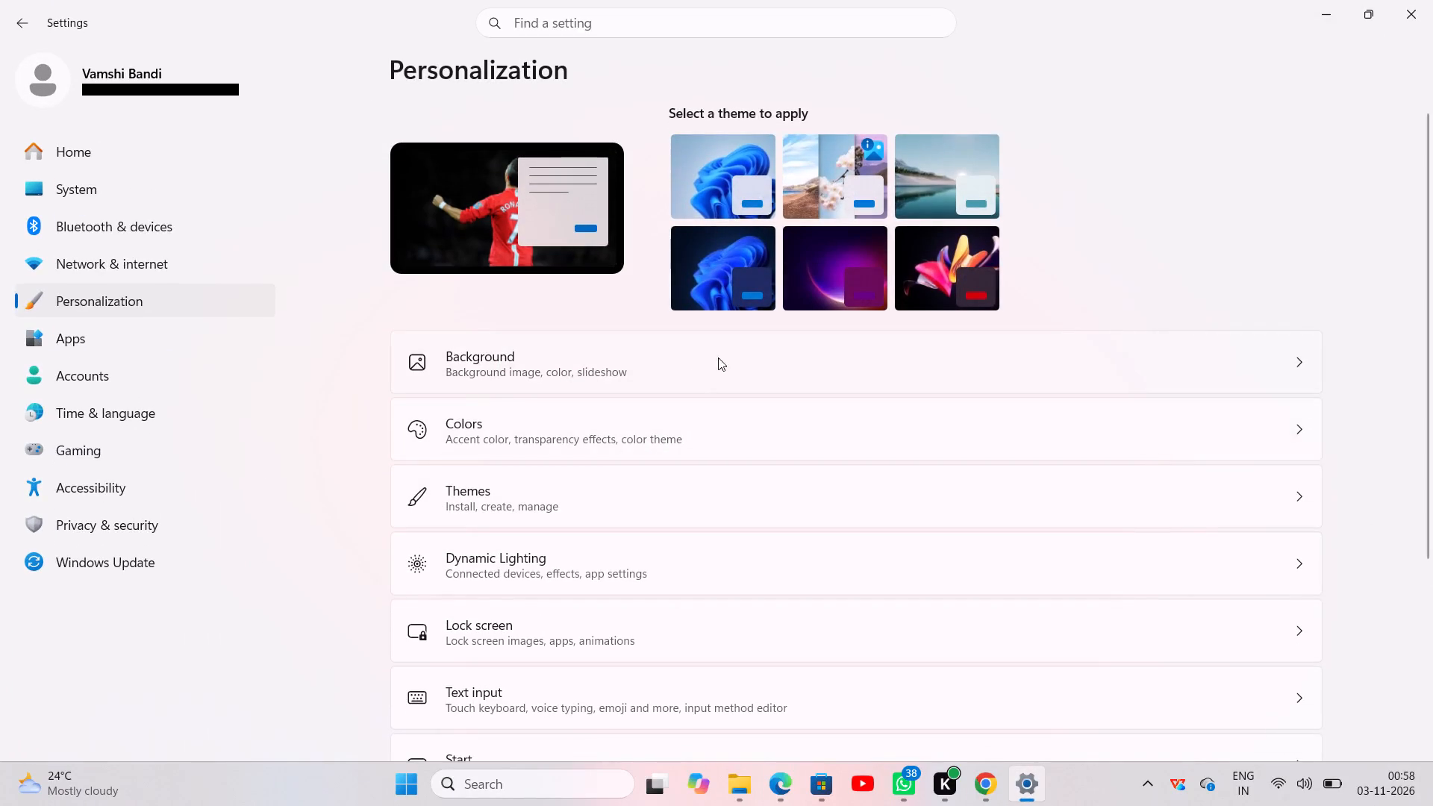
{"action": "left_click", "coordinate": [728, 357]}
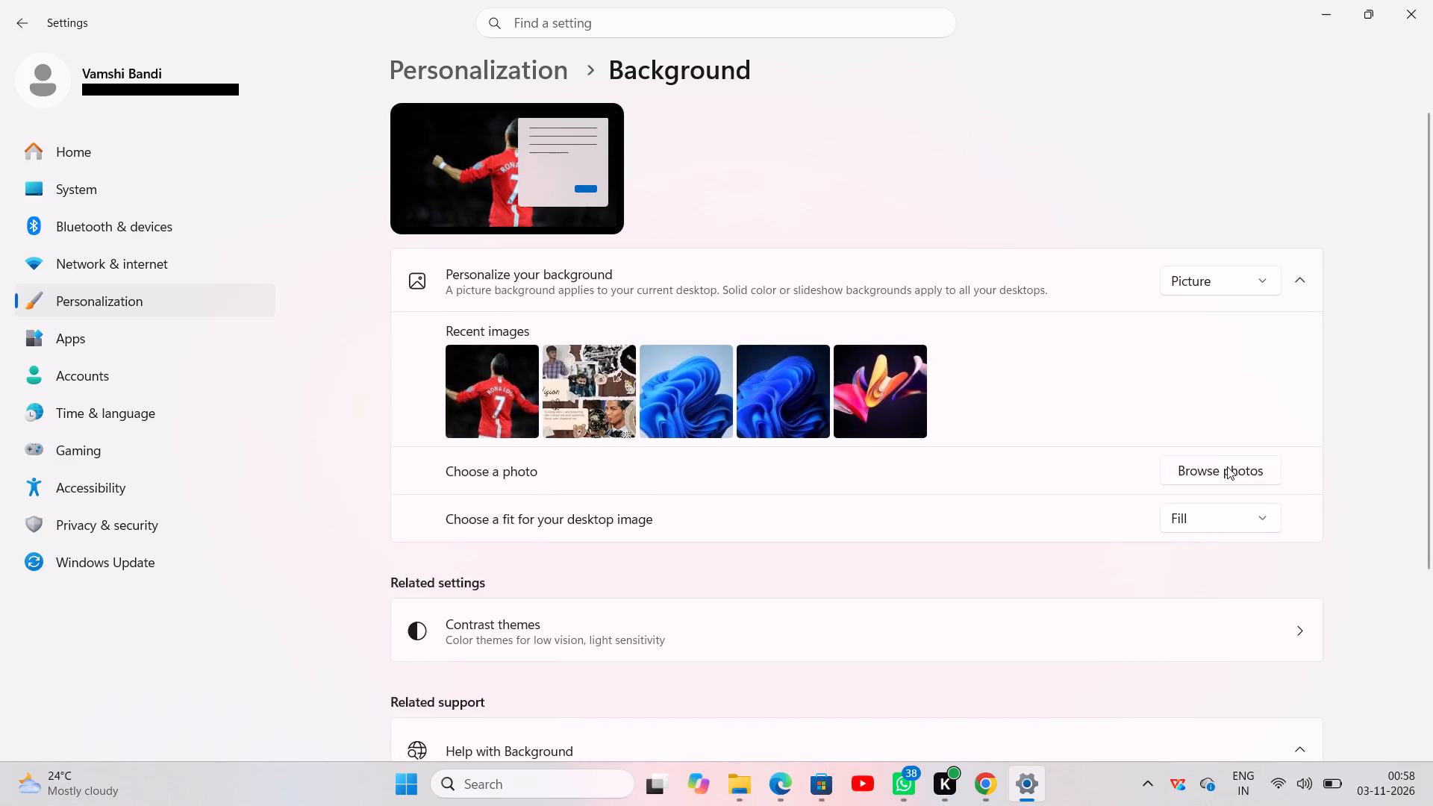
{"action": "left_click", "coordinate": [1224, 471]}
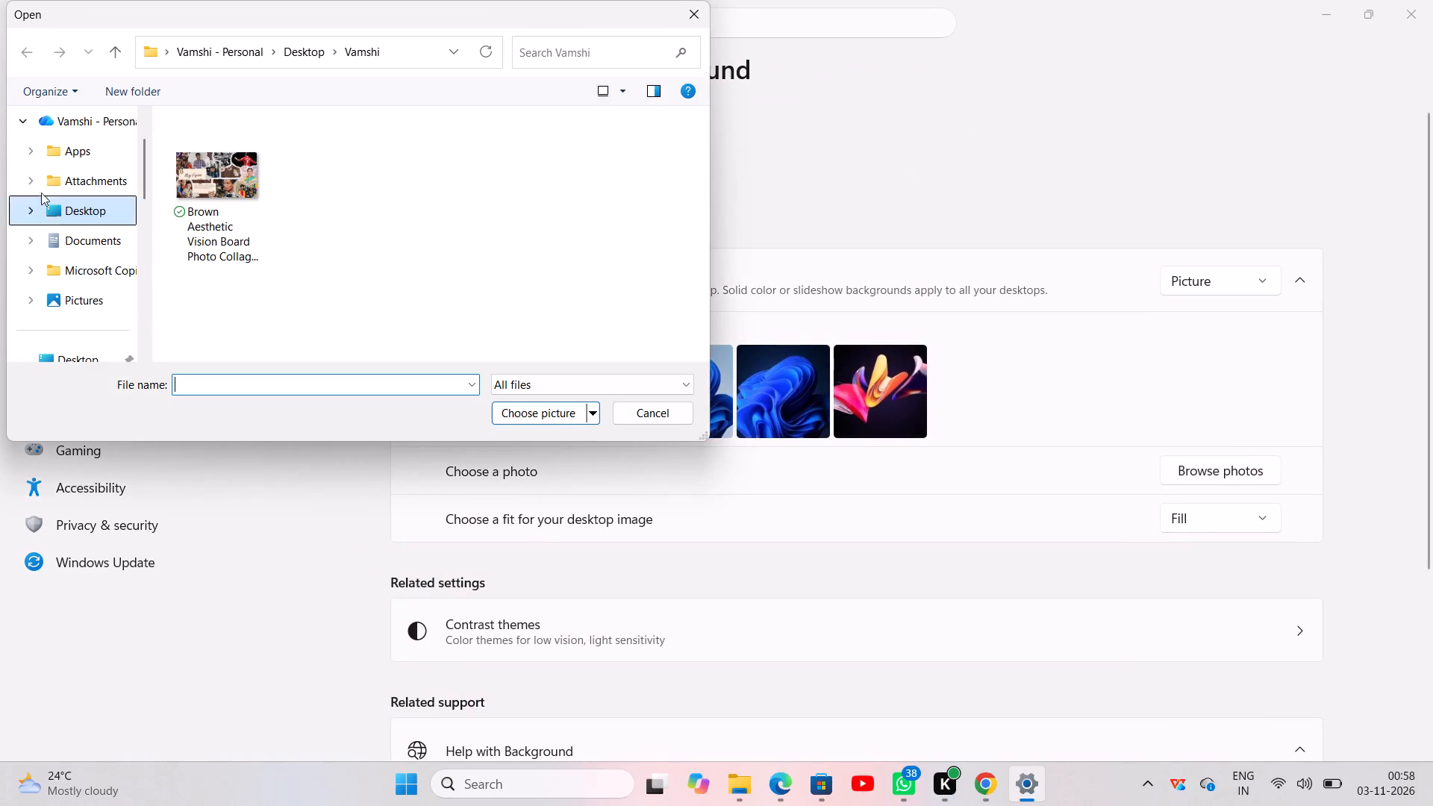
Look through the Pictures folder for the downloaded vision board image, search it for "self", and clear the search.
{"action": "left_click", "coordinate": [75, 303]}
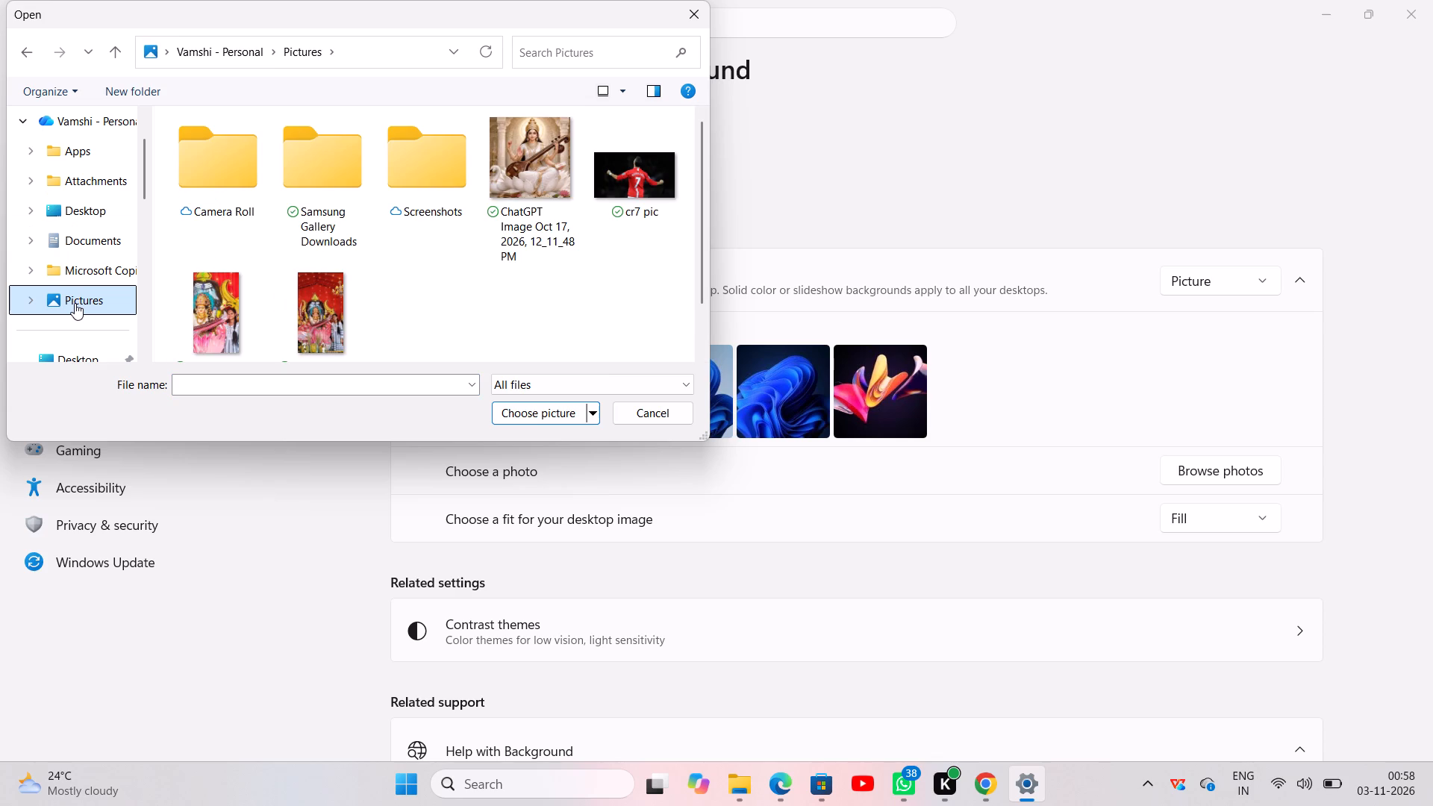
{"action": "scroll", "coordinate": [254, 243], "scroll_direction": "down", "scroll_amount": 2}
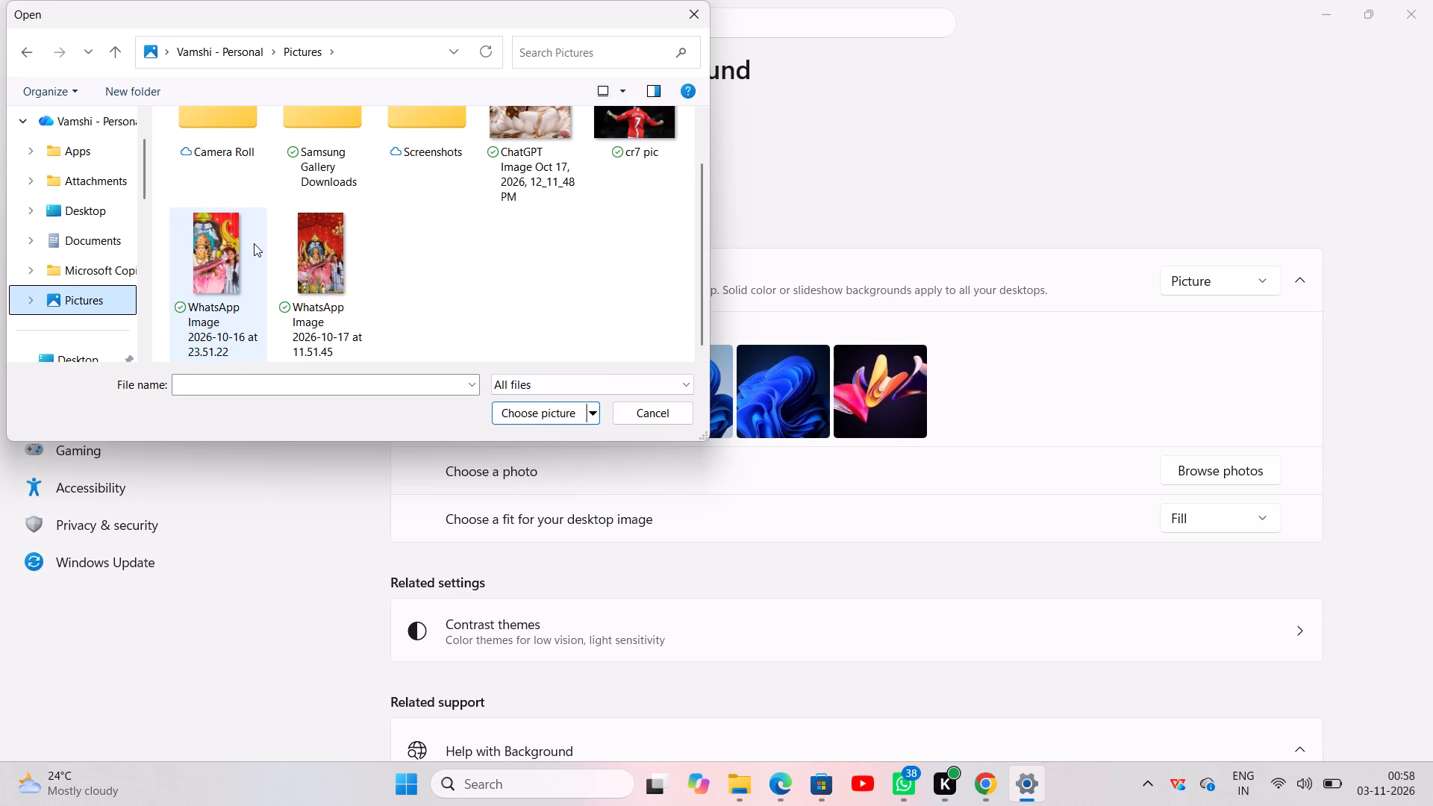
{"action": "scroll", "coordinate": [254, 243], "scroll_direction": "down", "scroll_amount": 2}
{"action": "scroll", "coordinate": [254, 243], "scroll_direction": "up", "scroll_amount": 3}
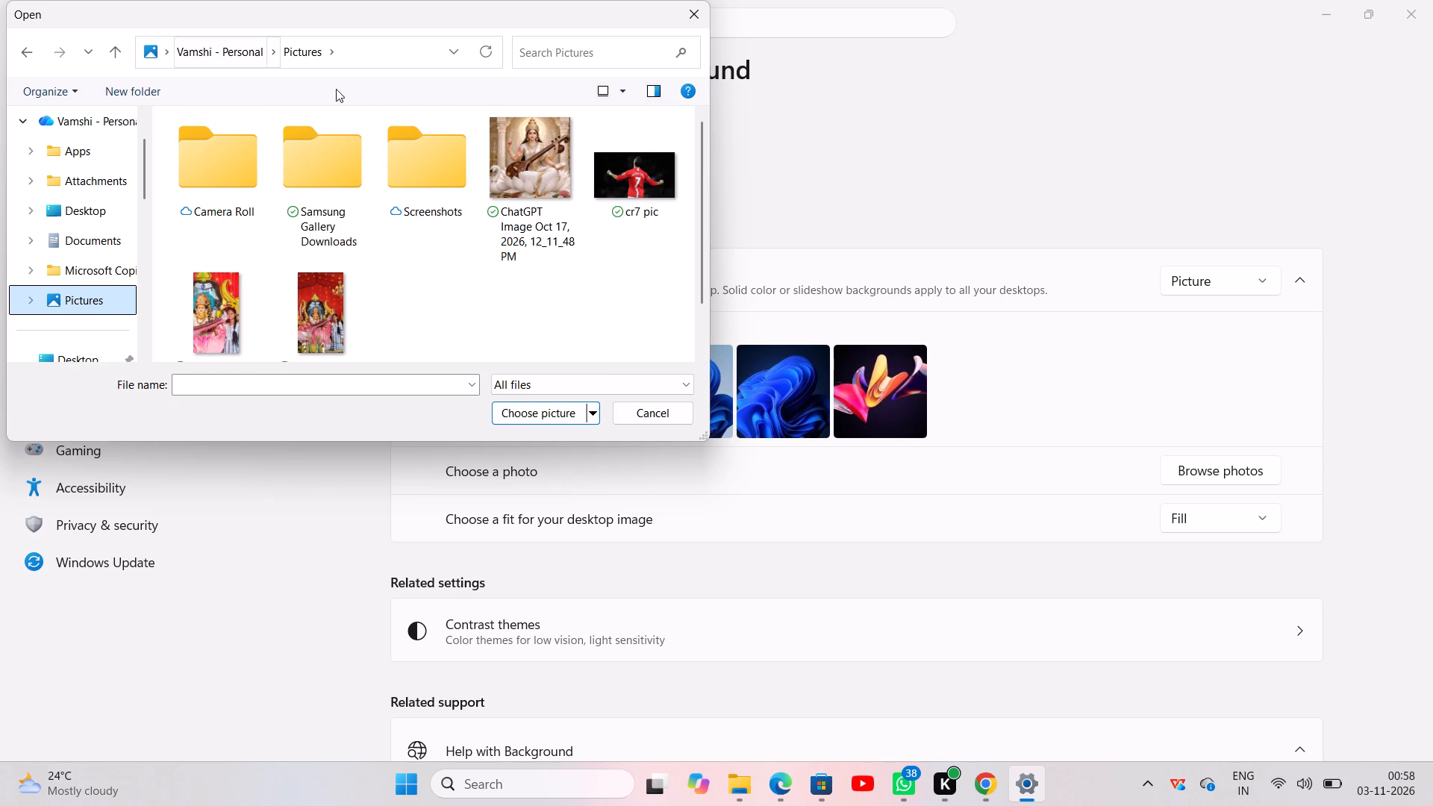
{"action": "left_click", "coordinate": [582, 50]}
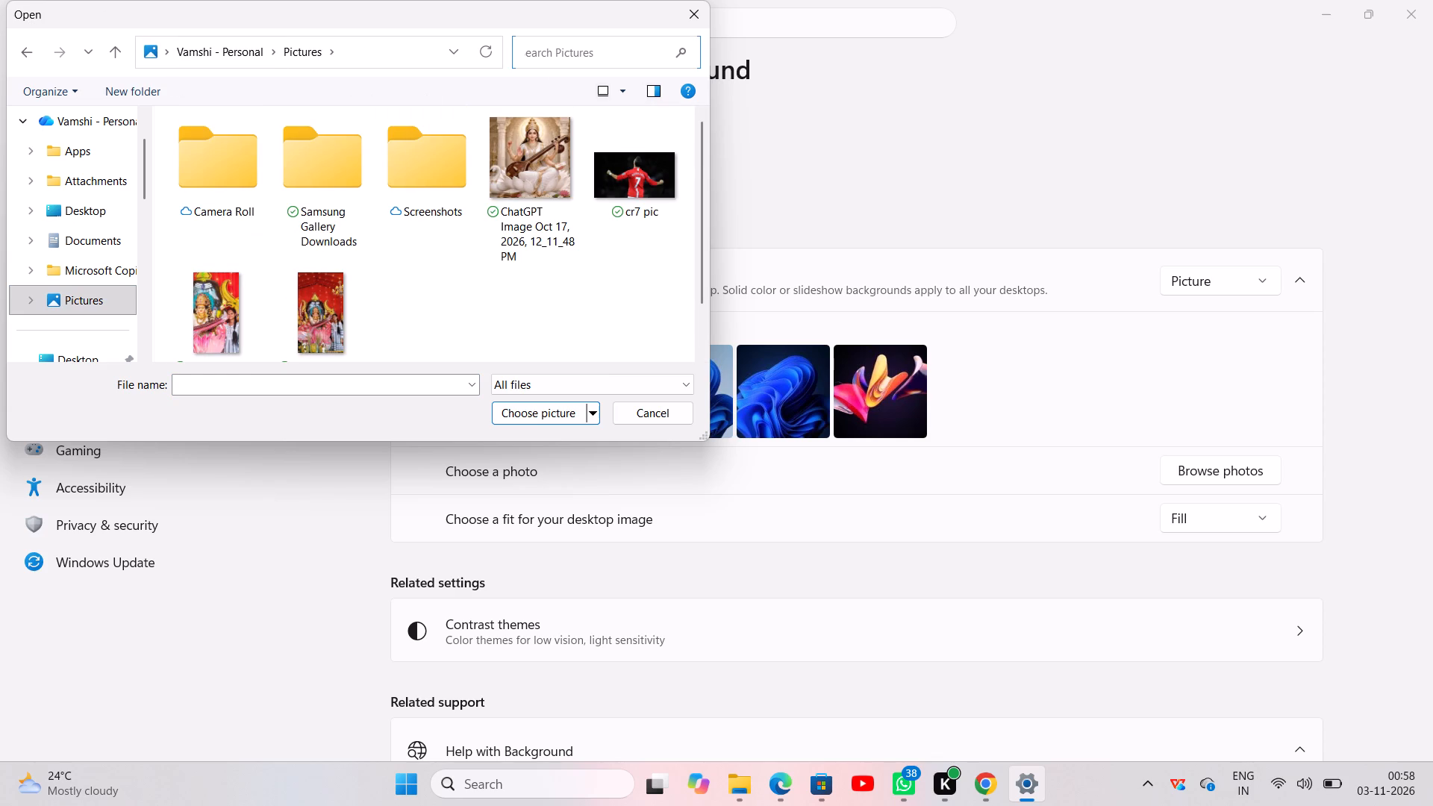
{"action": "type", "text": "self"}
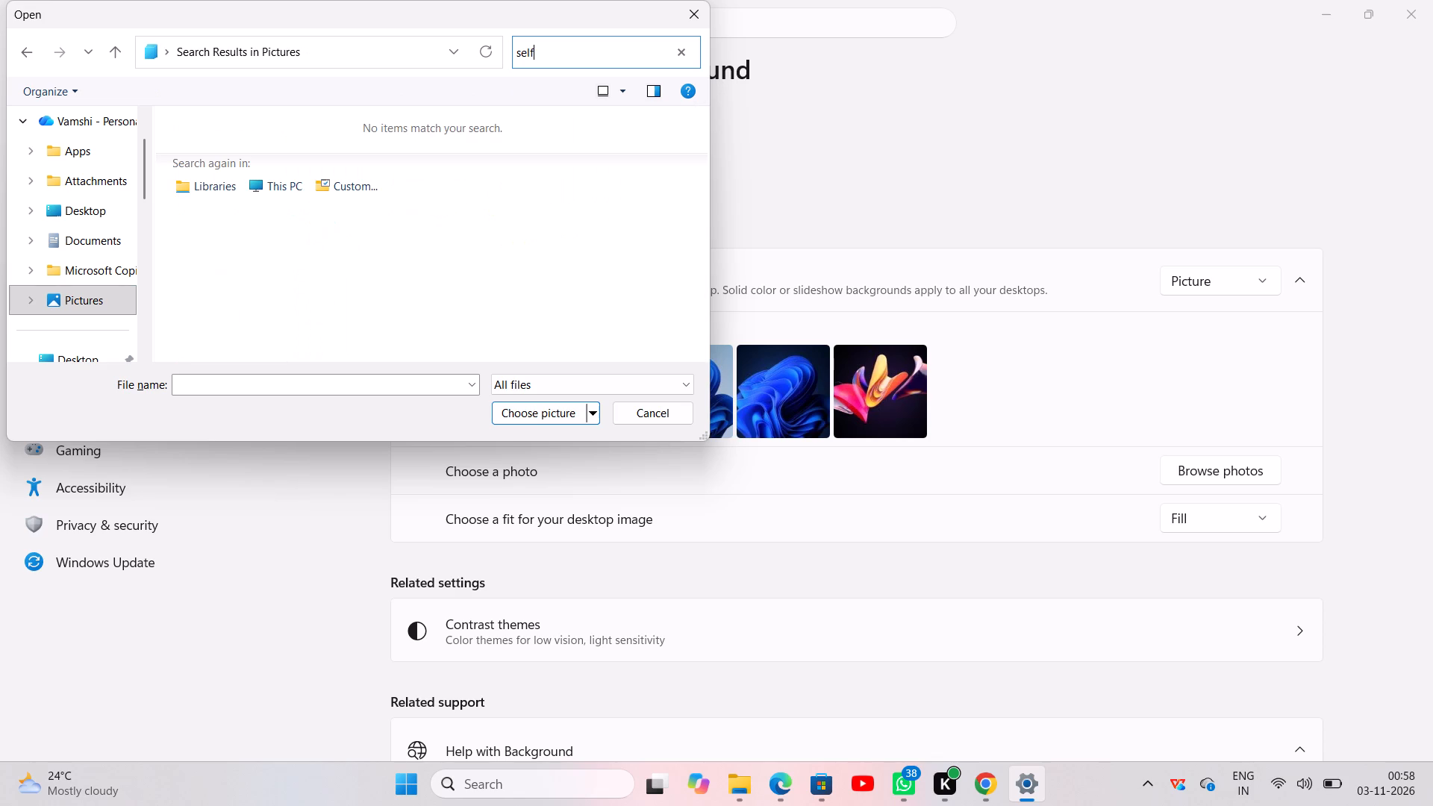
{"action": "key", "text": "BackSpace"}
{"action": "key", "text": "BackSpace"}
{"action": "key", "text": "BackSpace"}
{"action": "key", "text": "BackSpace"}
{"action": "key", "text": "BackSpace"}
{"action": "key", "text": "BackSpace"}
{"action": "key", "text": "BackSpace"}
{"action": "key", "text": "BackSpace"}
{"action": "key", "text": "BackSpace"}
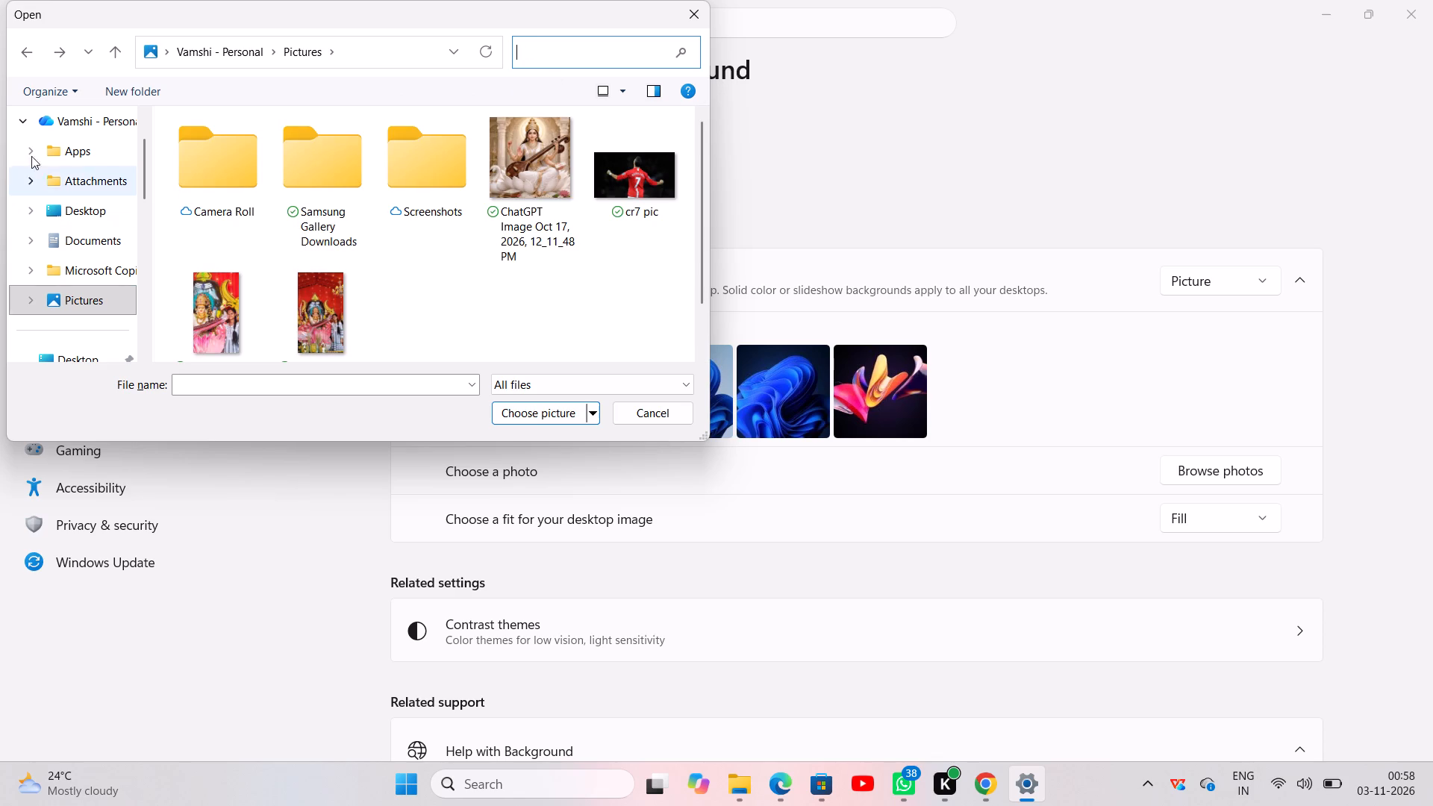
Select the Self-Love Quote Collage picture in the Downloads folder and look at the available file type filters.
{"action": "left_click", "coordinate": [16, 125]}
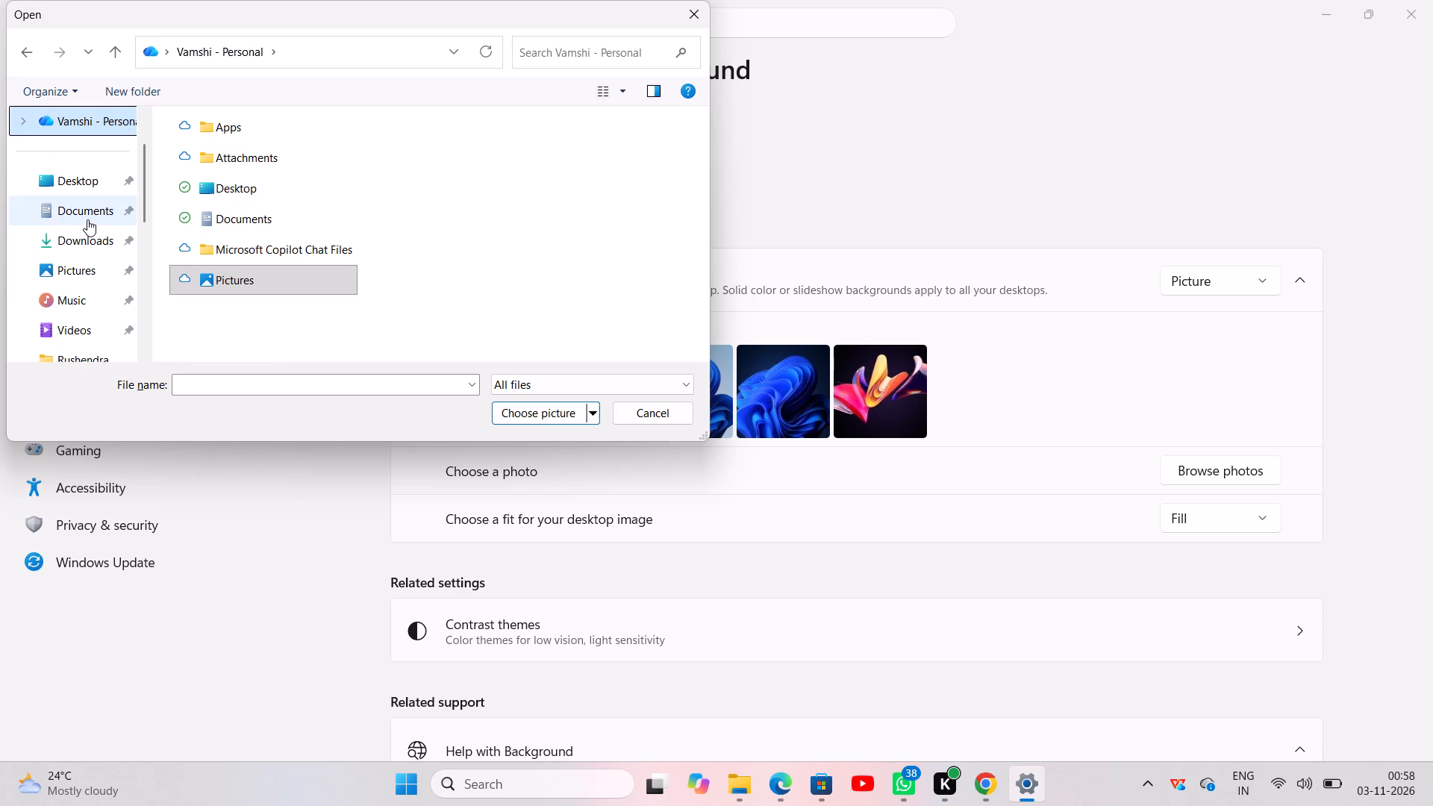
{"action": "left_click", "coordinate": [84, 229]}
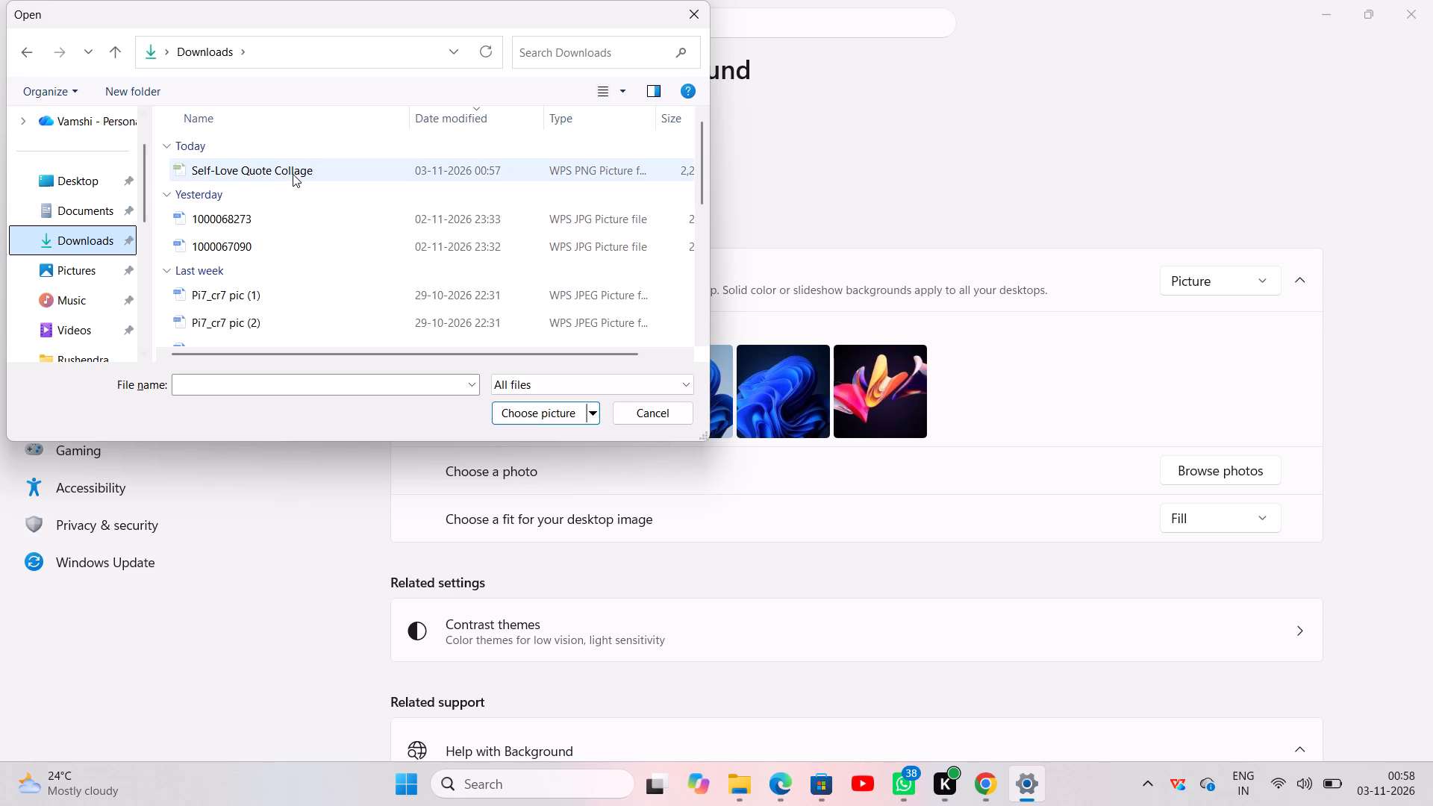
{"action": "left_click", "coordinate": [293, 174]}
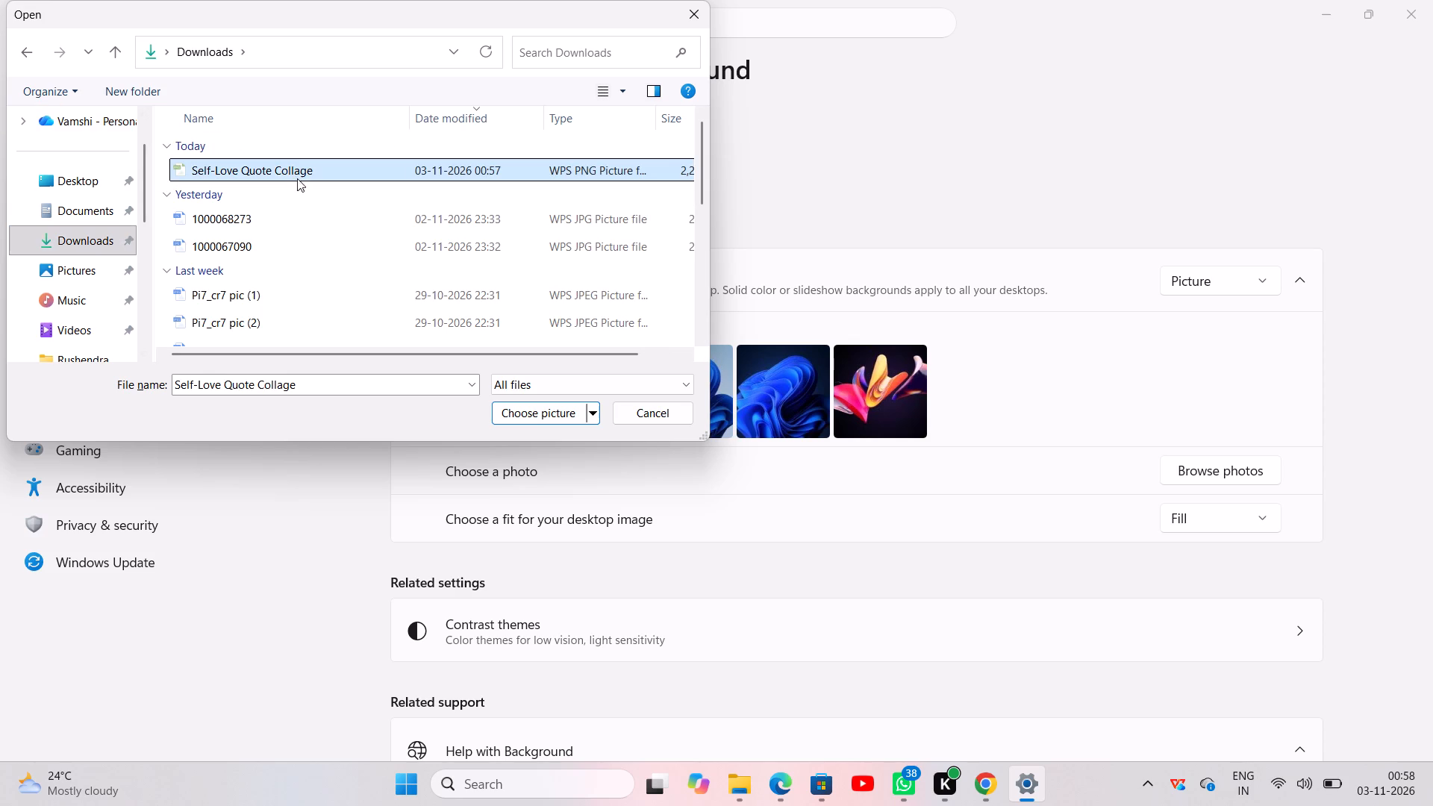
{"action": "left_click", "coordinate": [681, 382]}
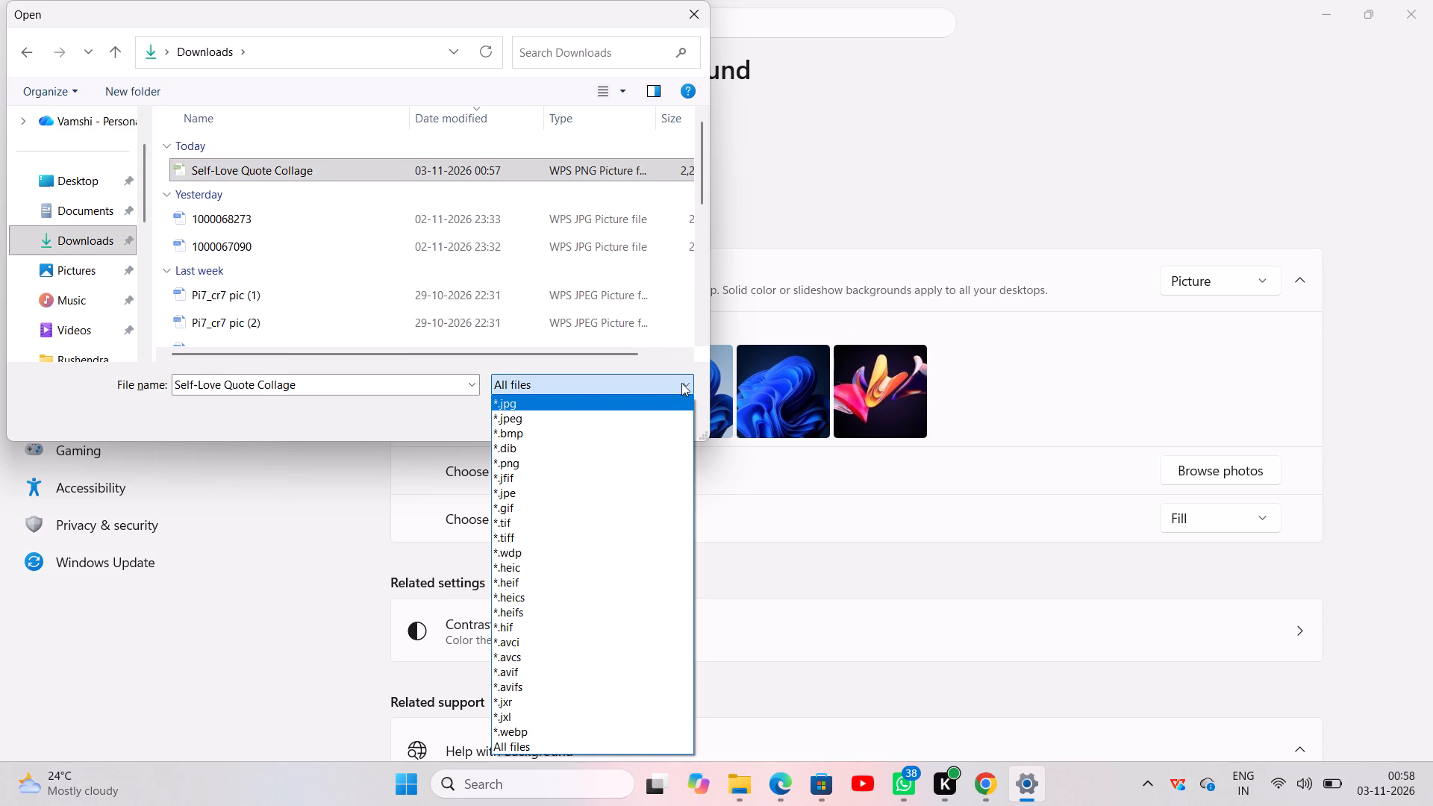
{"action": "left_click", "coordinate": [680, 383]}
Choose the previously used Brown Aesthetic Vision Board Photo Collage Desktop Wallpaper.png from the file name history as the desktop background.
{"action": "left_click", "coordinate": [469, 382]}
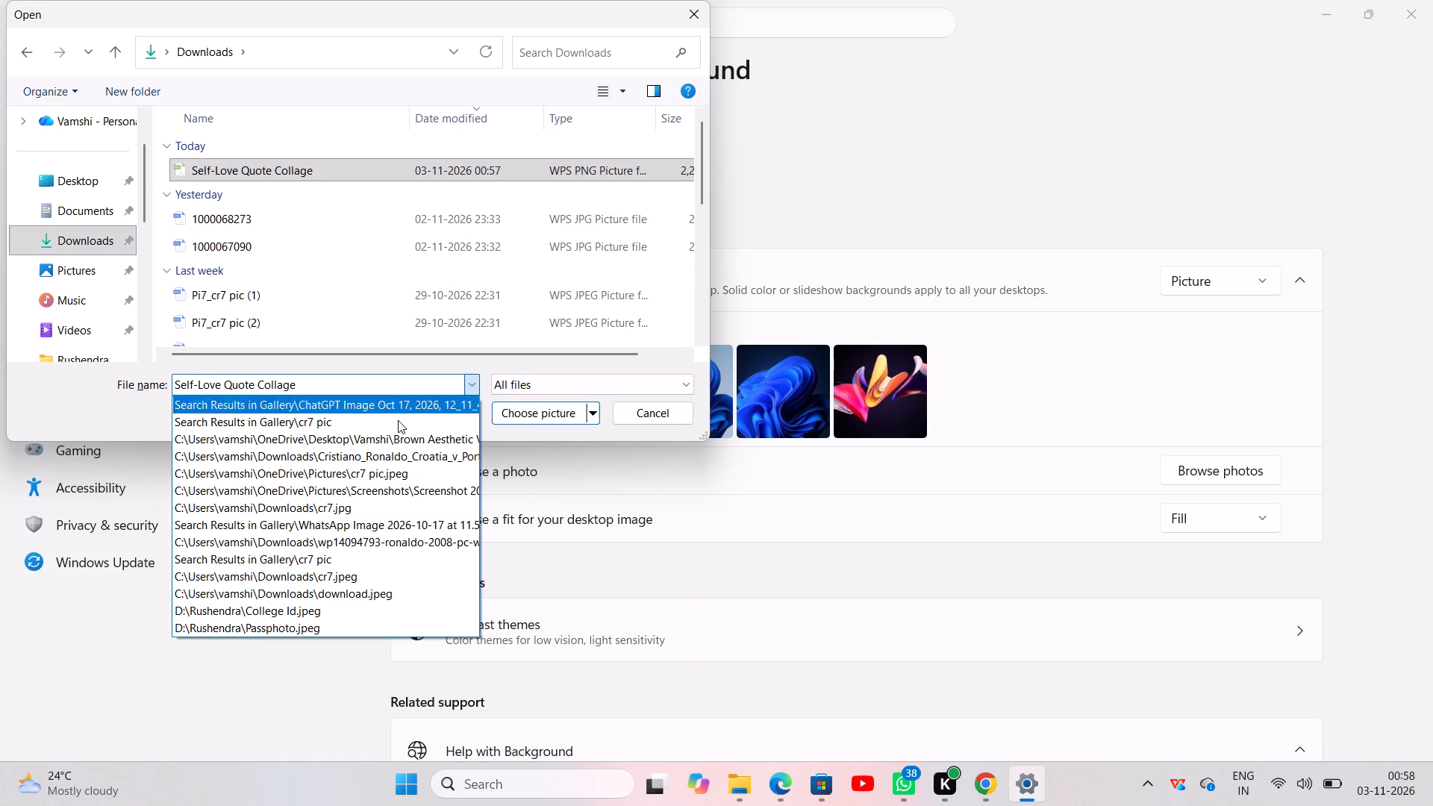
{"action": "left_click", "coordinate": [273, 445]}
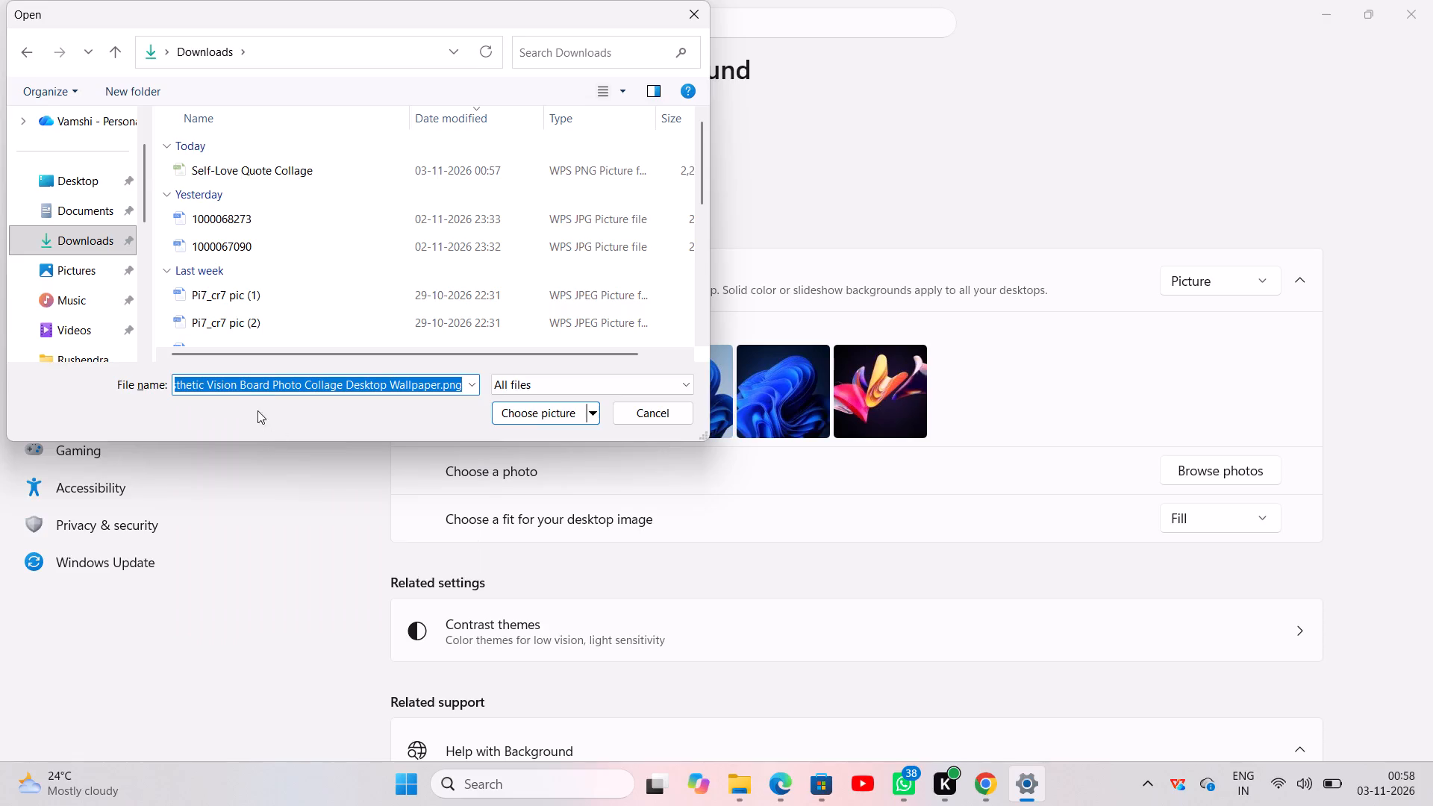
{"action": "left_click", "coordinate": [543, 407]}
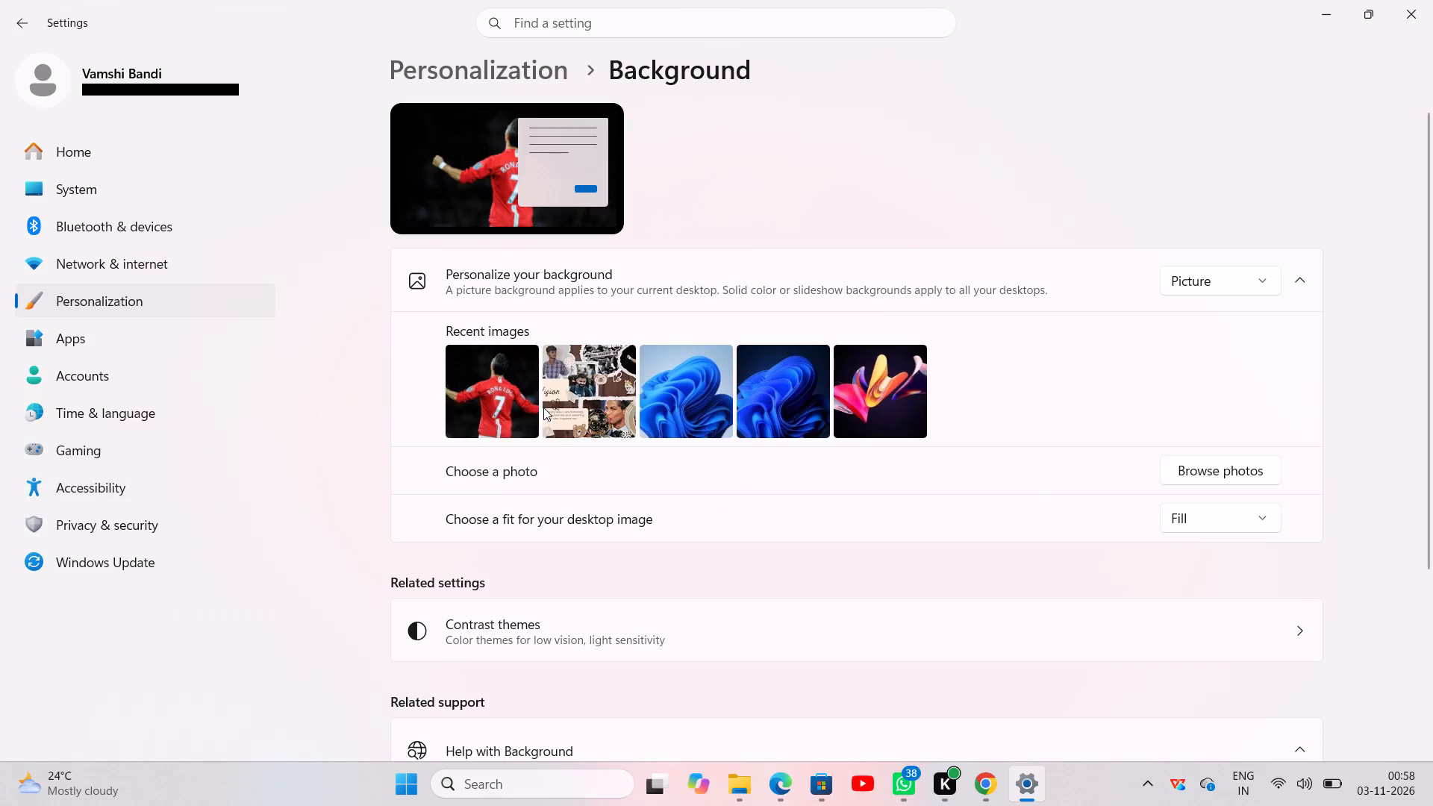
{"action": "left_click", "coordinate": [492, 385]}
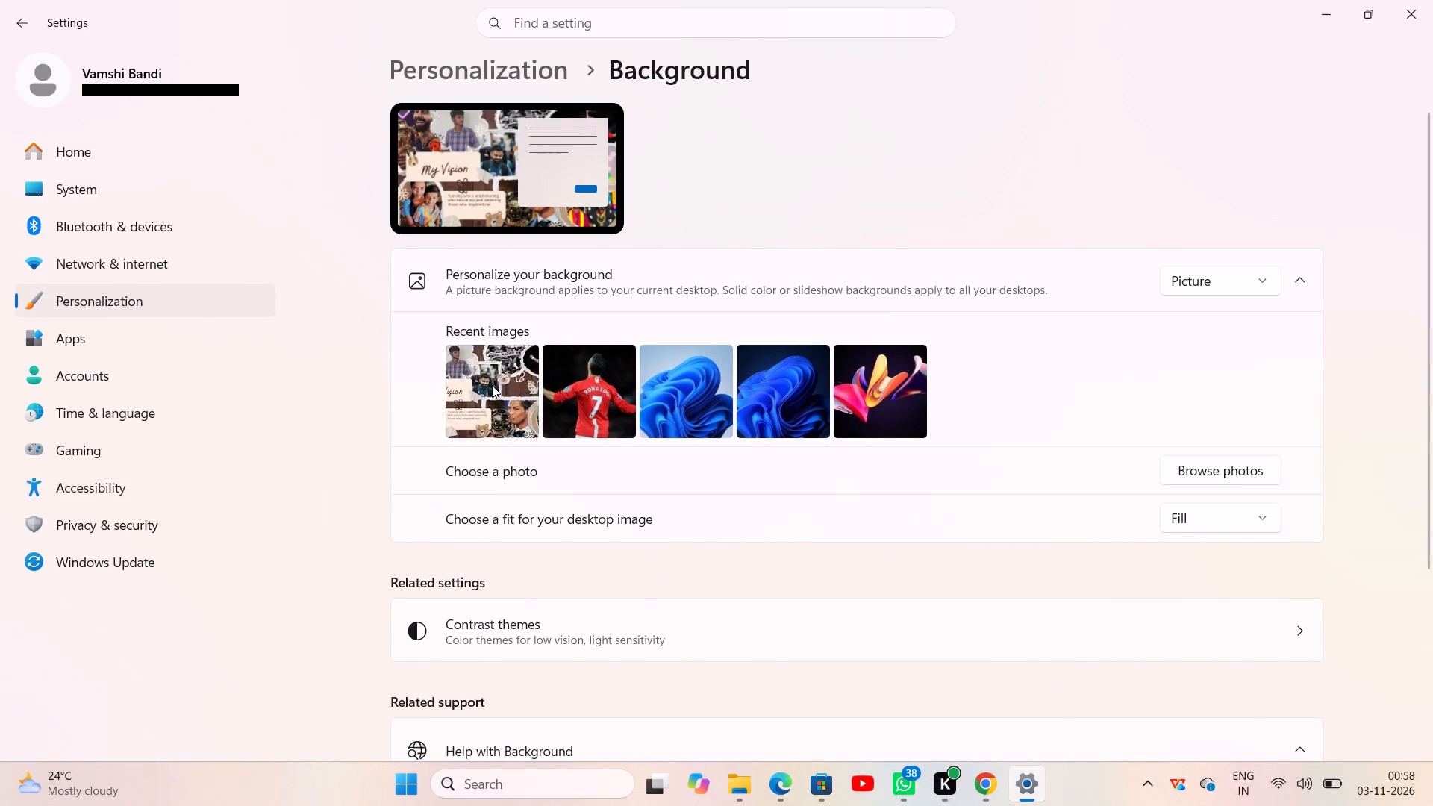
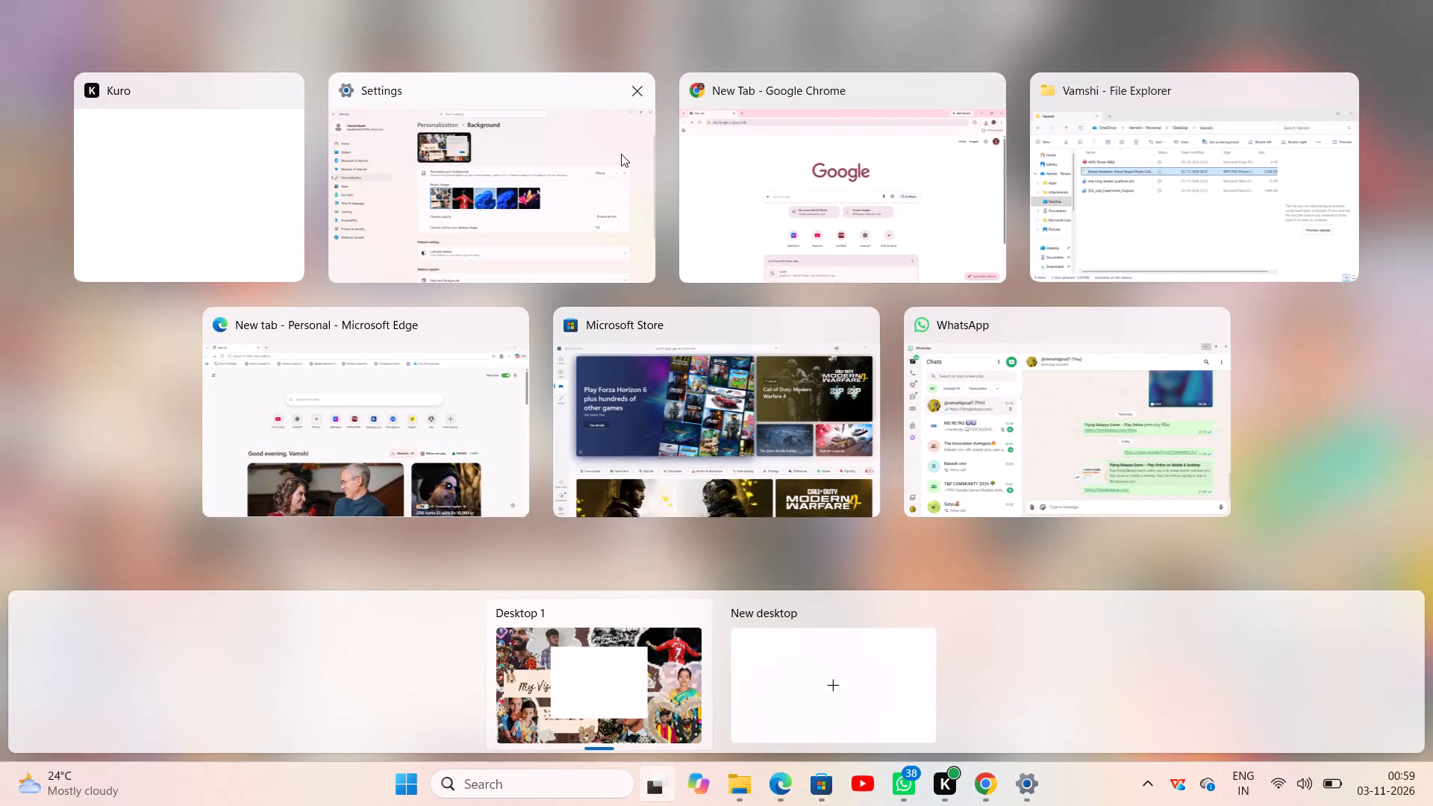
Return to the Background settings and choose the Self-Love Quote Collage picture from the Downloads folder as the desktop background.
{"action": "left_click", "coordinate": [535, 216]}
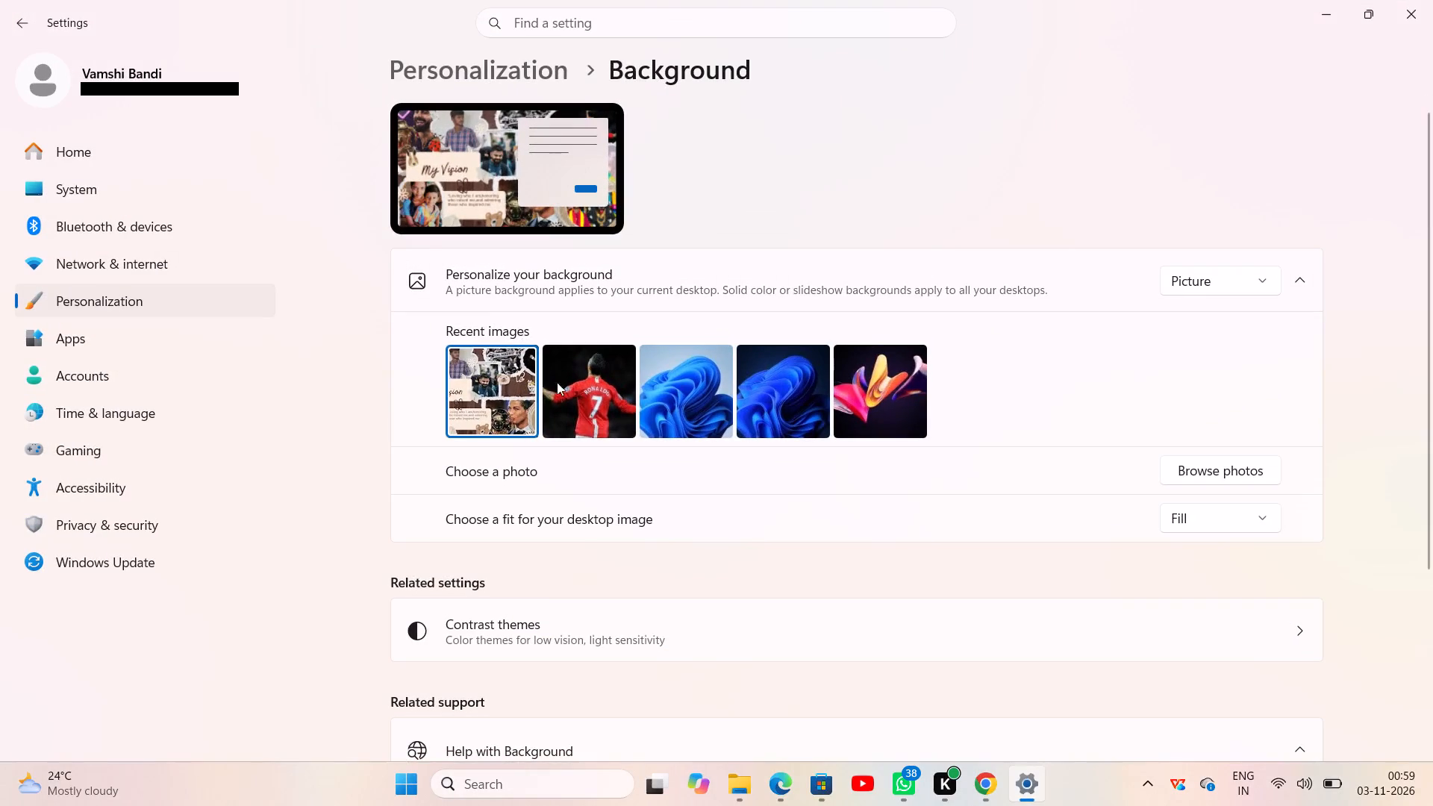
{"action": "left_click", "coordinate": [508, 386]}
{"action": "left_click", "coordinate": [1223, 471]}
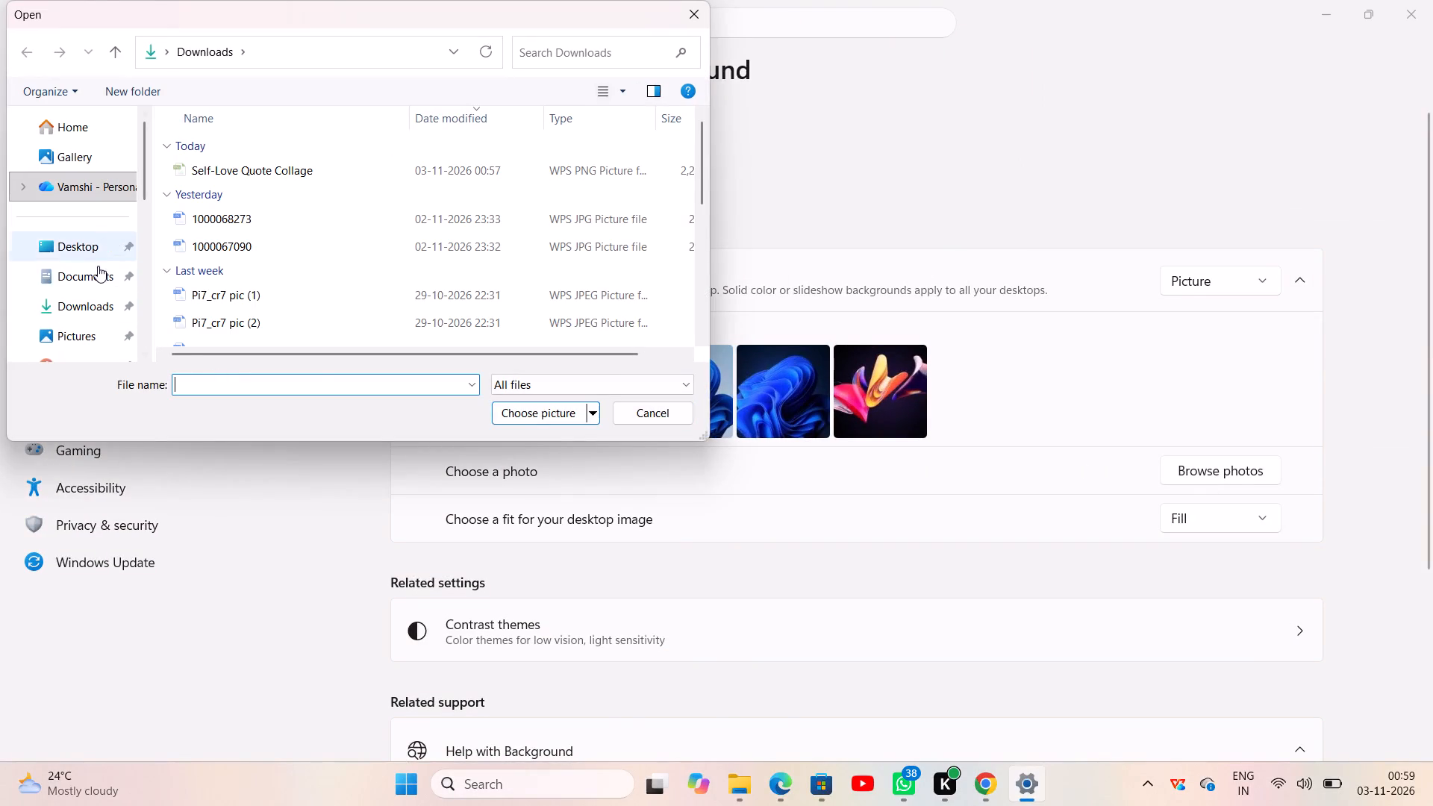
{"action": "left_click", "coordinate": [82, 307]}
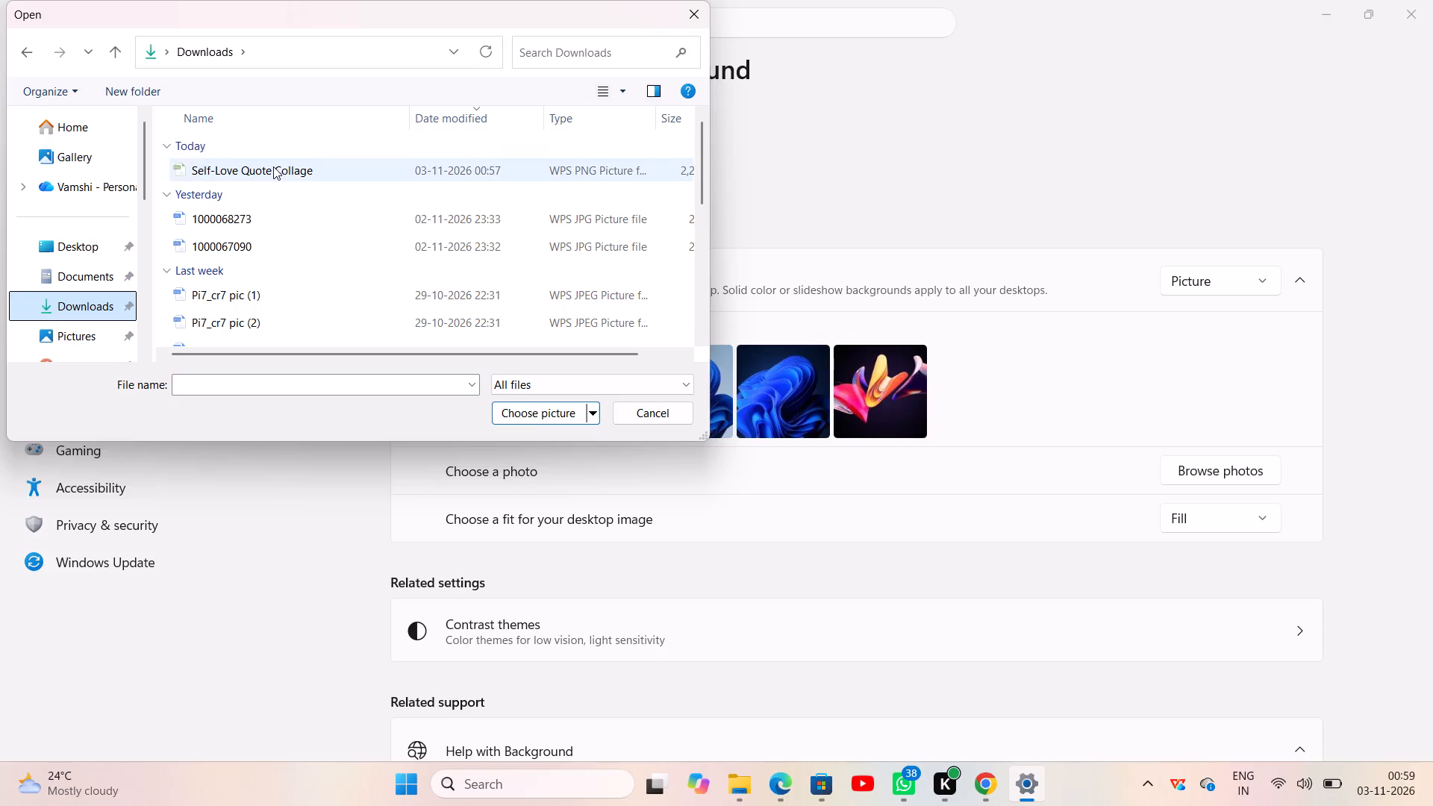
{"action": "left_click", "coordinate": [273, 166]}
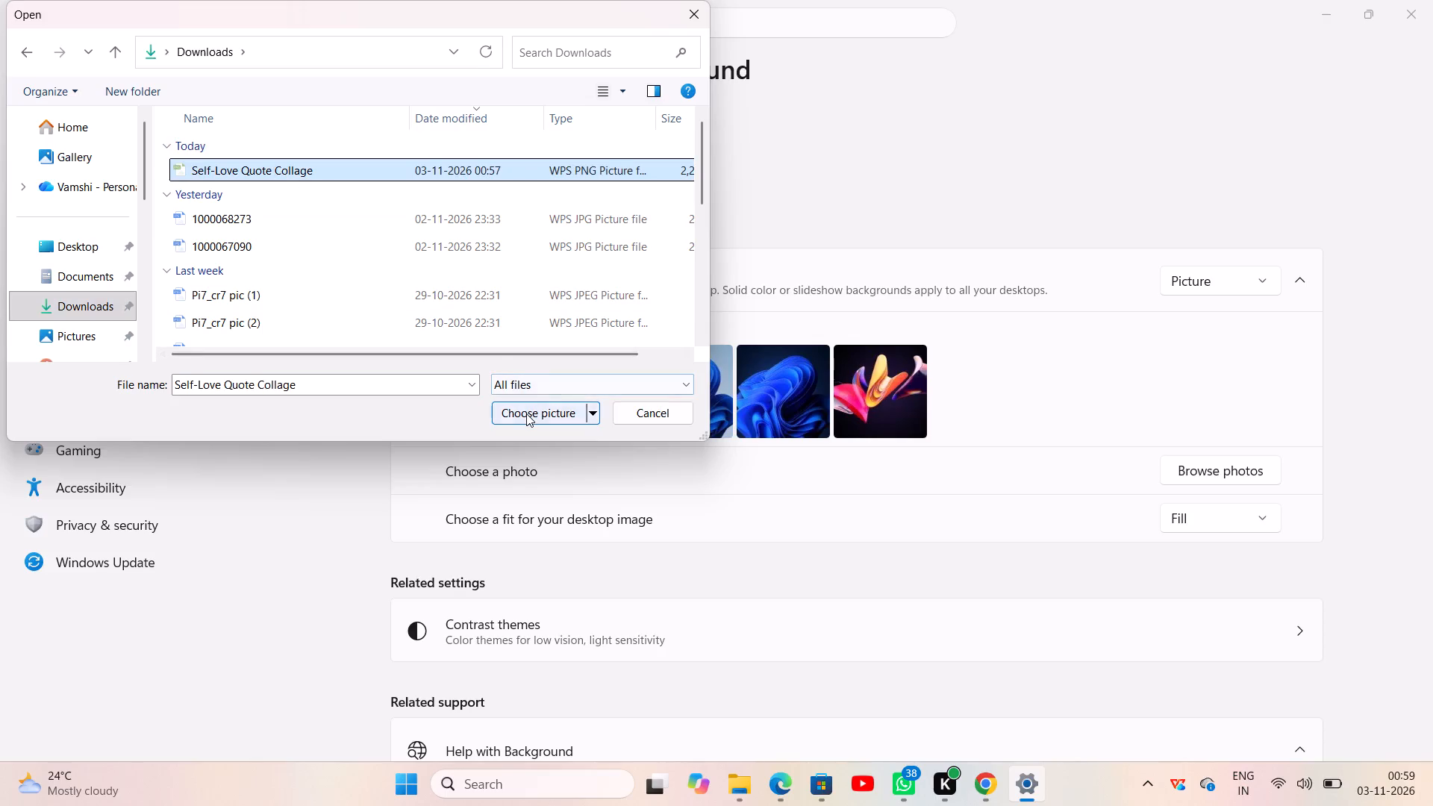
{"action": "left_click", "coordinate": [526, 413]}
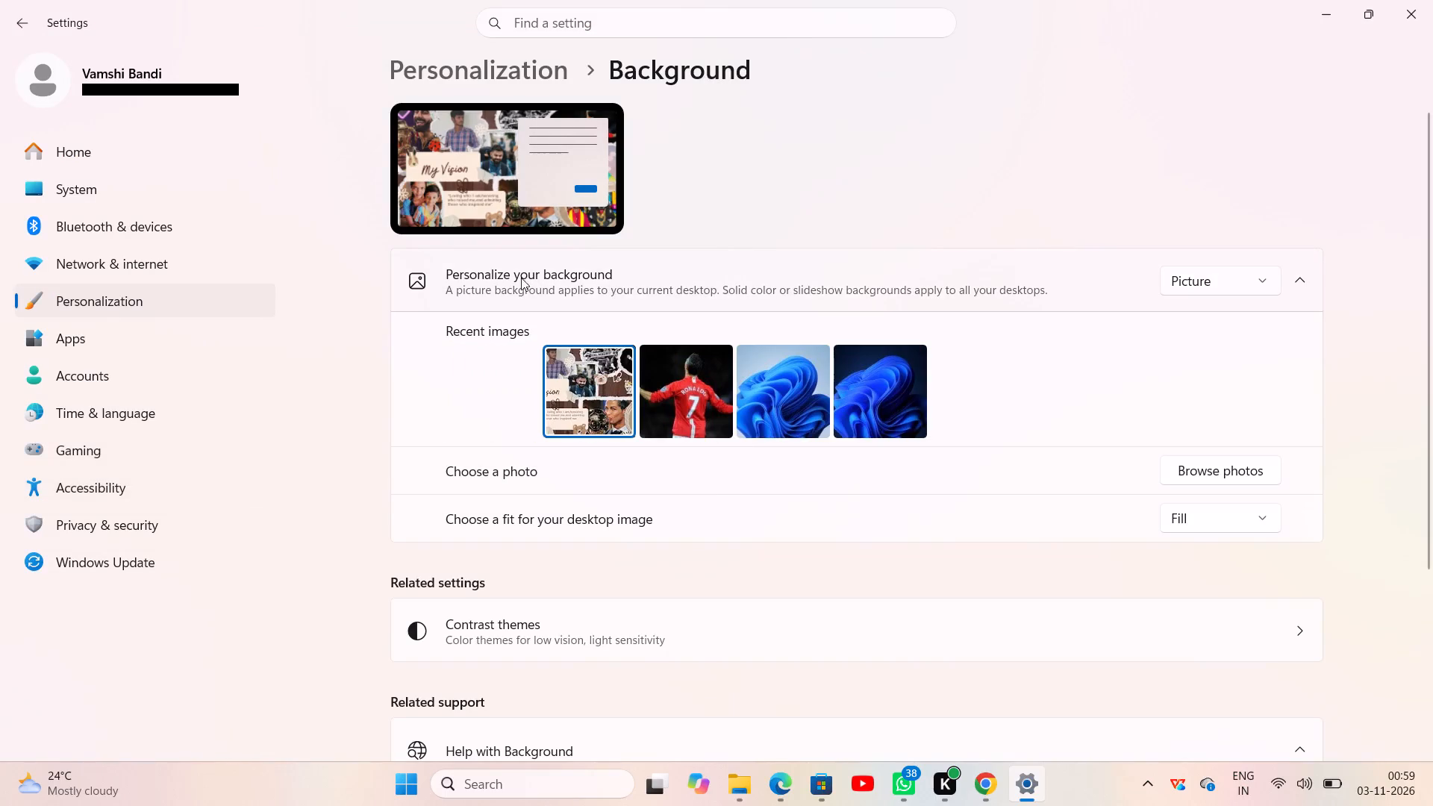
Switch the background between the two vision board pictures among the recent images, finishing with the first one selected.
{"action": "left_click", "coordinate": [469, 396]}
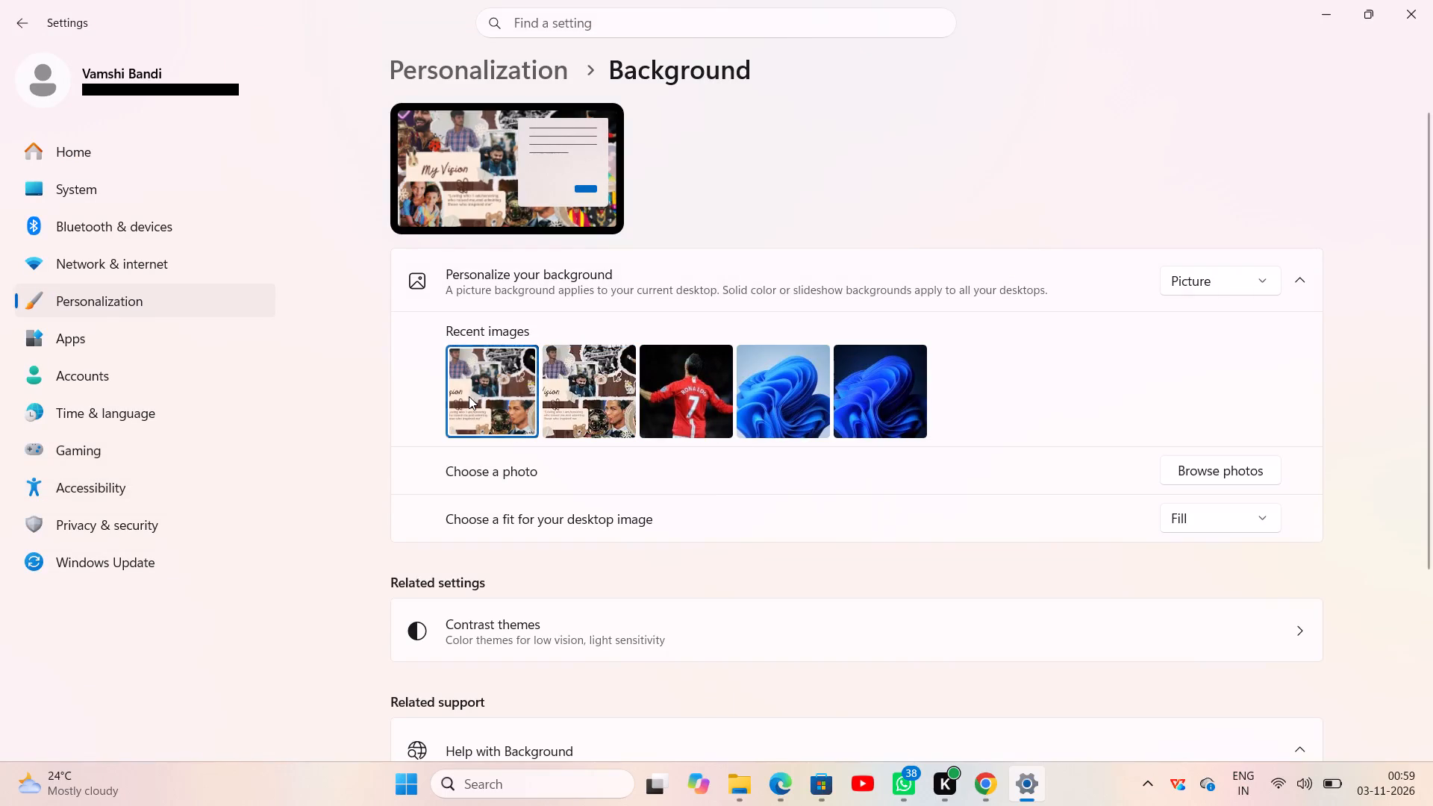
{"action": "left_click", "coordinate": [584, 407]}
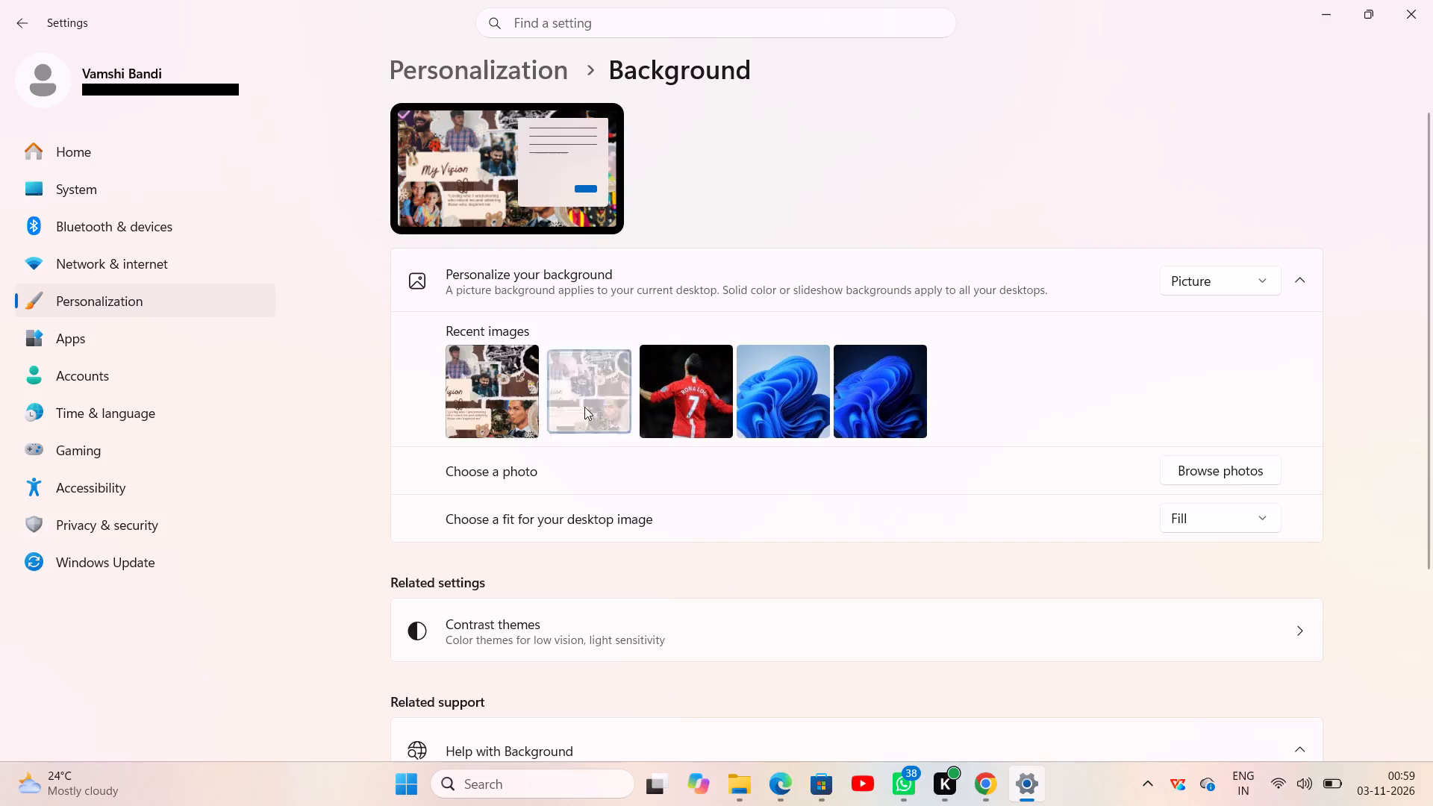
{"action": "left_click", "coordinate": [512, 402]}
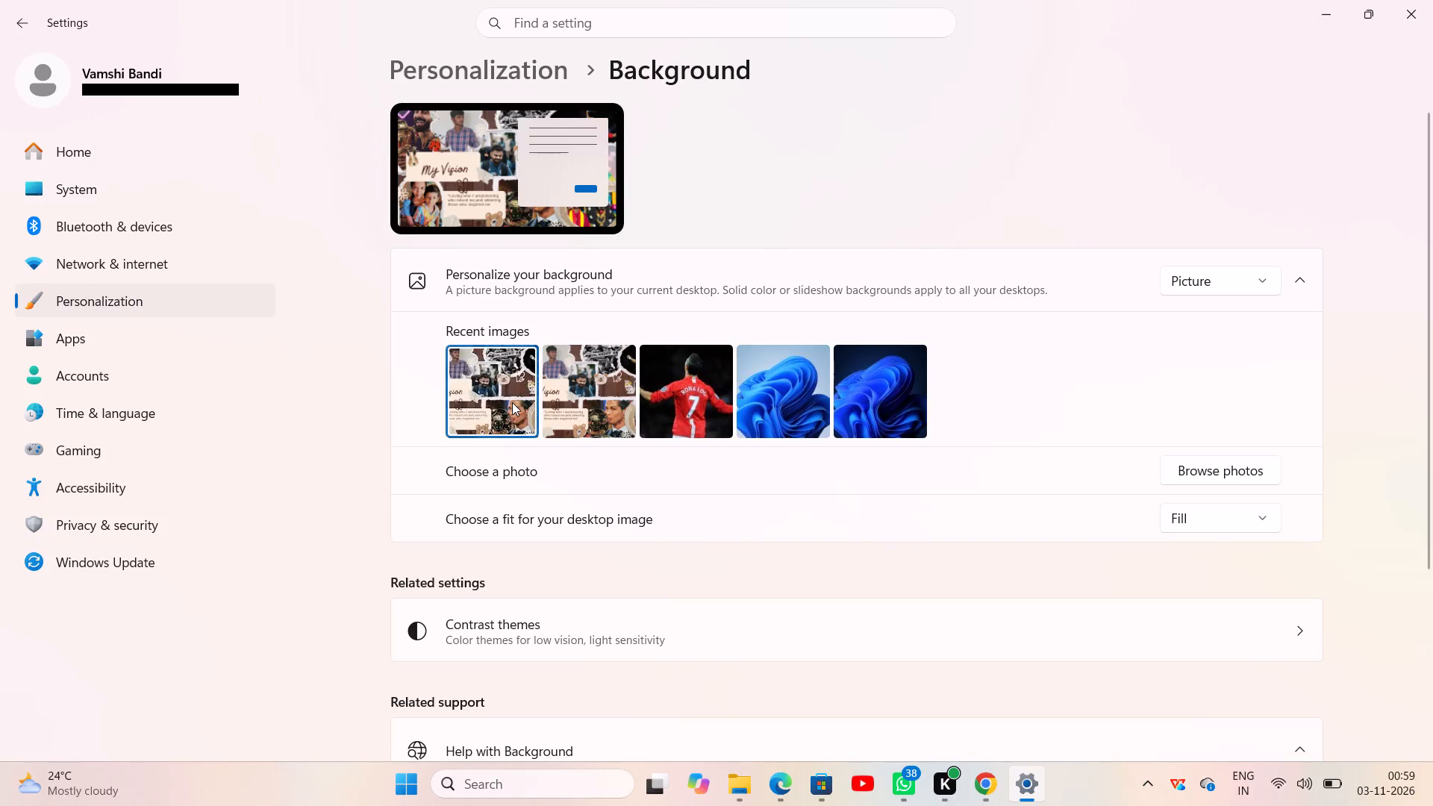
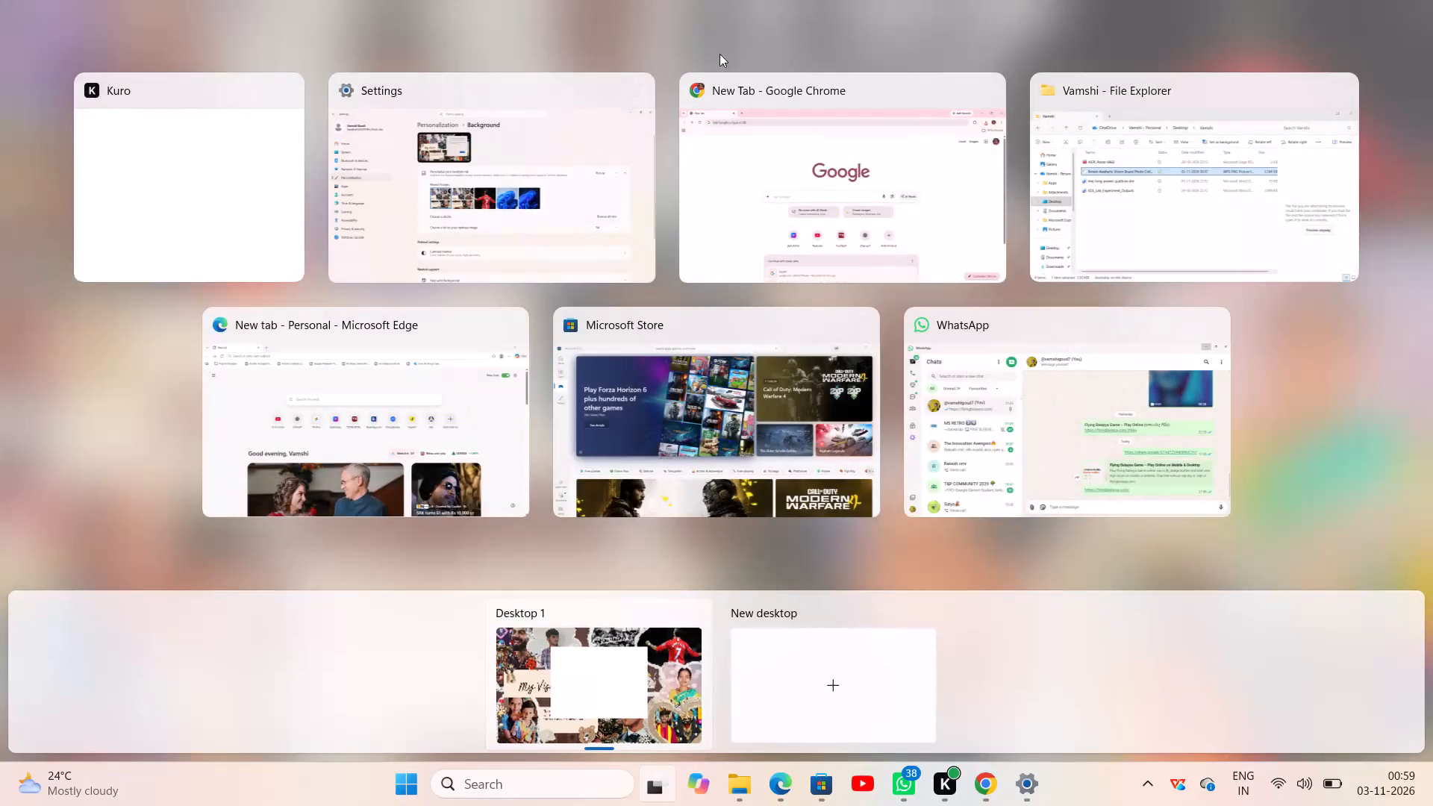
Return to the Background settings and swap the desktop background between the two vision board pictures among the recent images.
{"action": "left_click", "coordinate": [571, 173]}
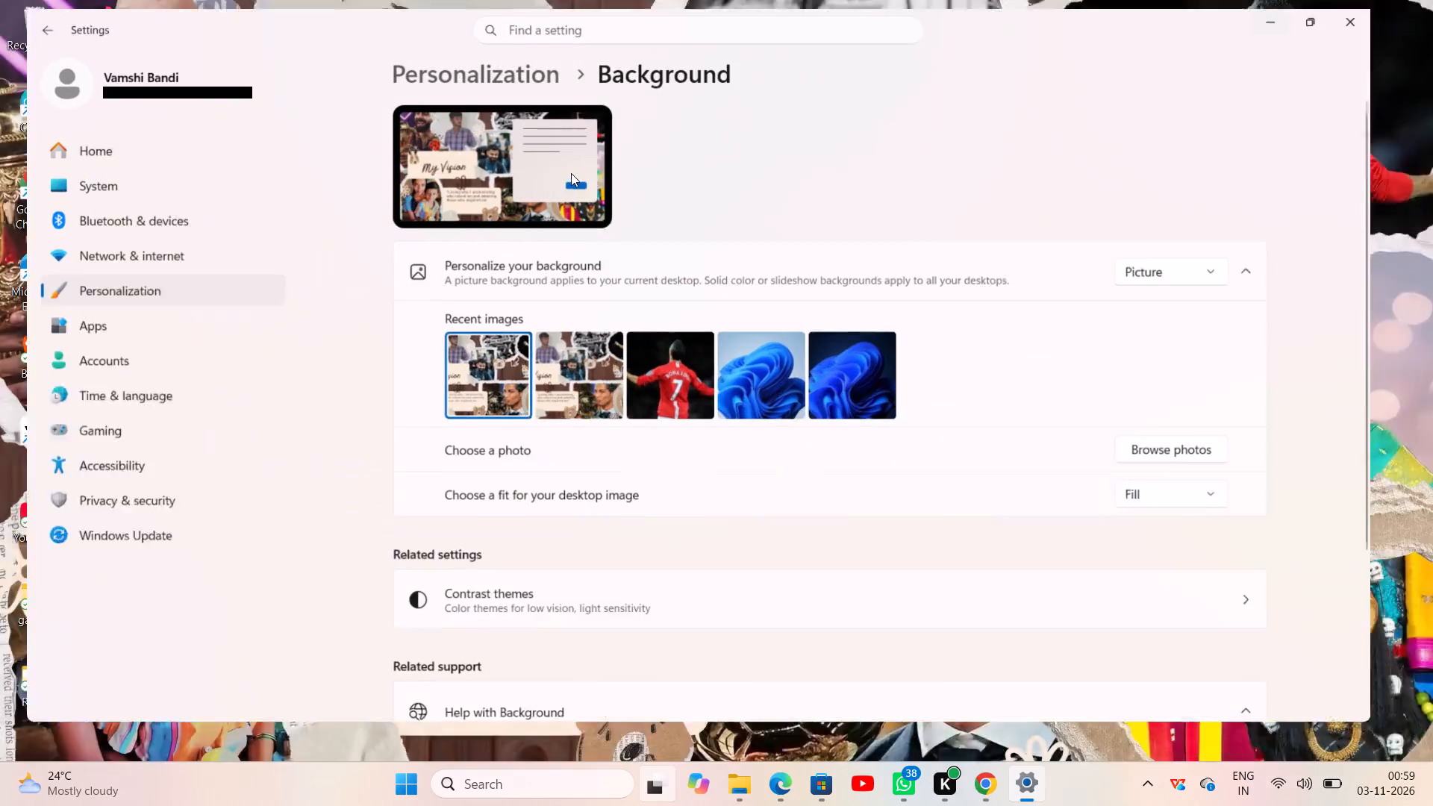
{"action": "left_click", "coordinate": [625, 398]}
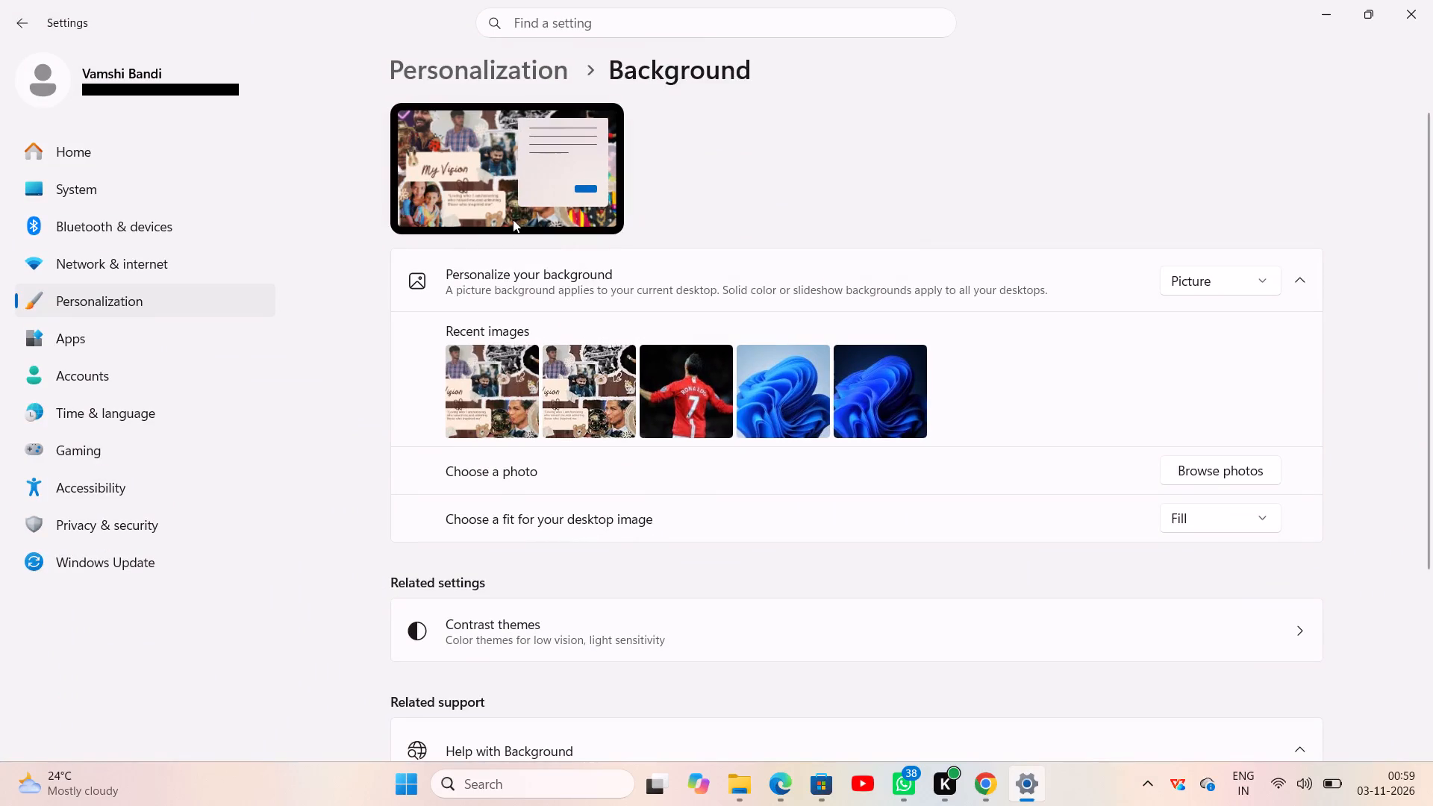
{"action": "left_click", "coordinate": [577, 386]}
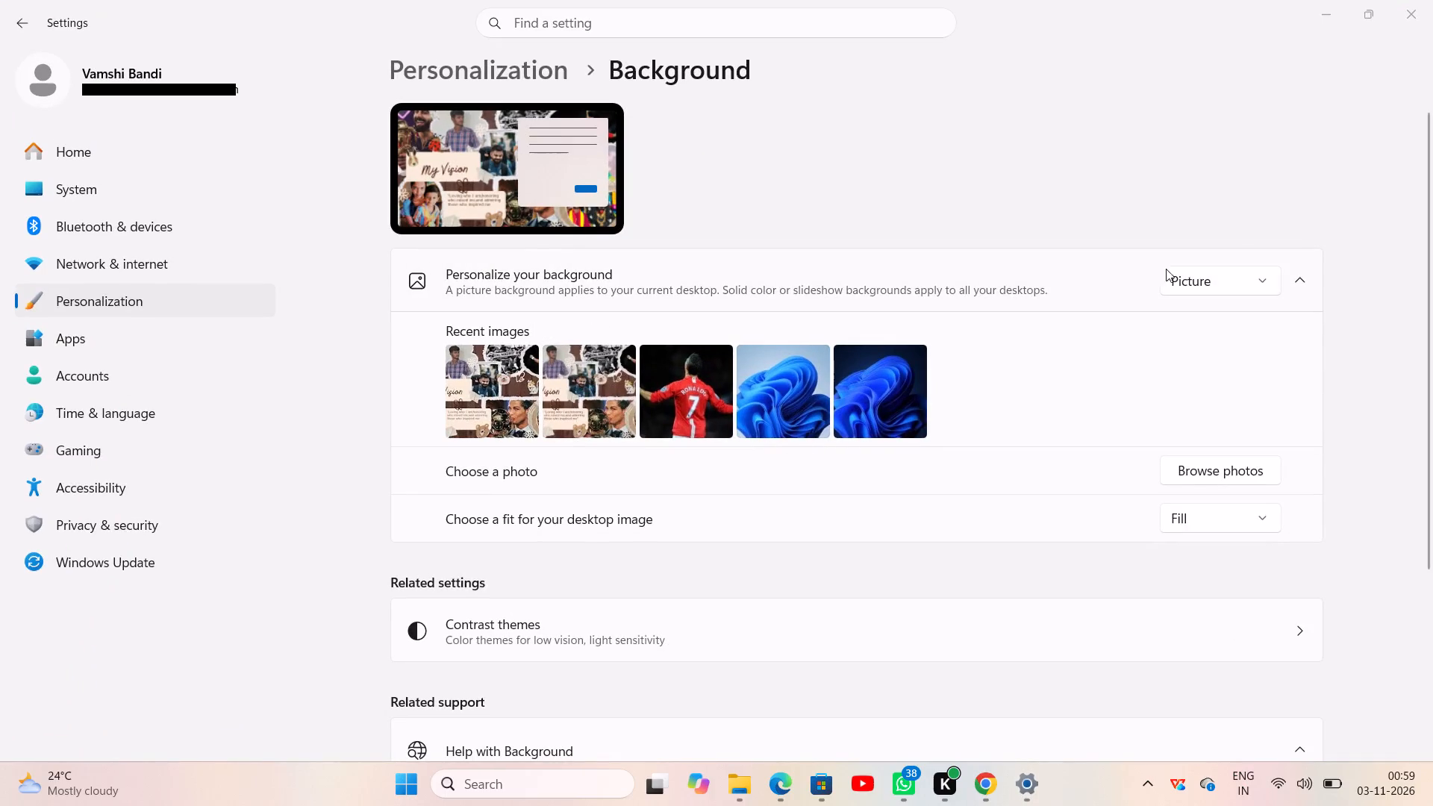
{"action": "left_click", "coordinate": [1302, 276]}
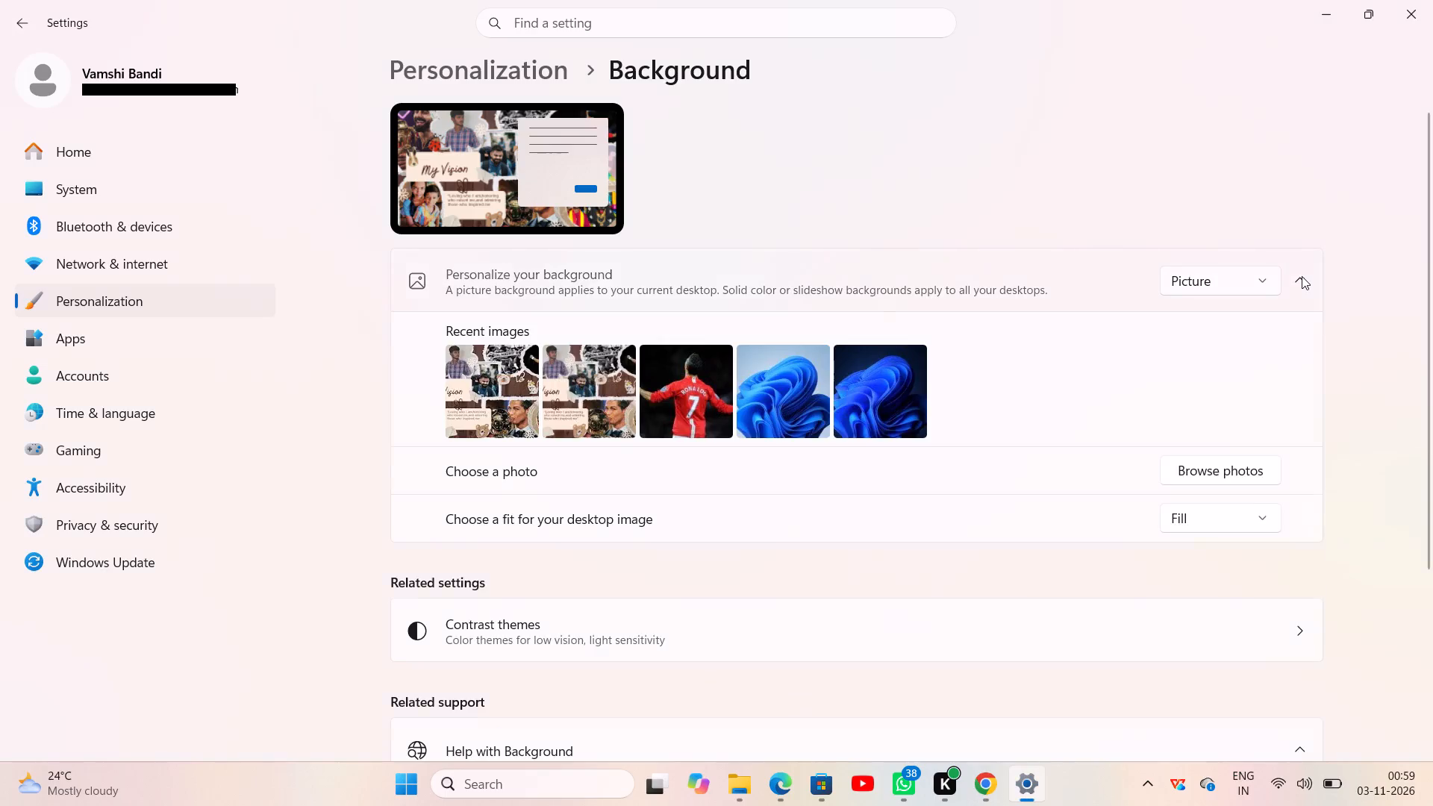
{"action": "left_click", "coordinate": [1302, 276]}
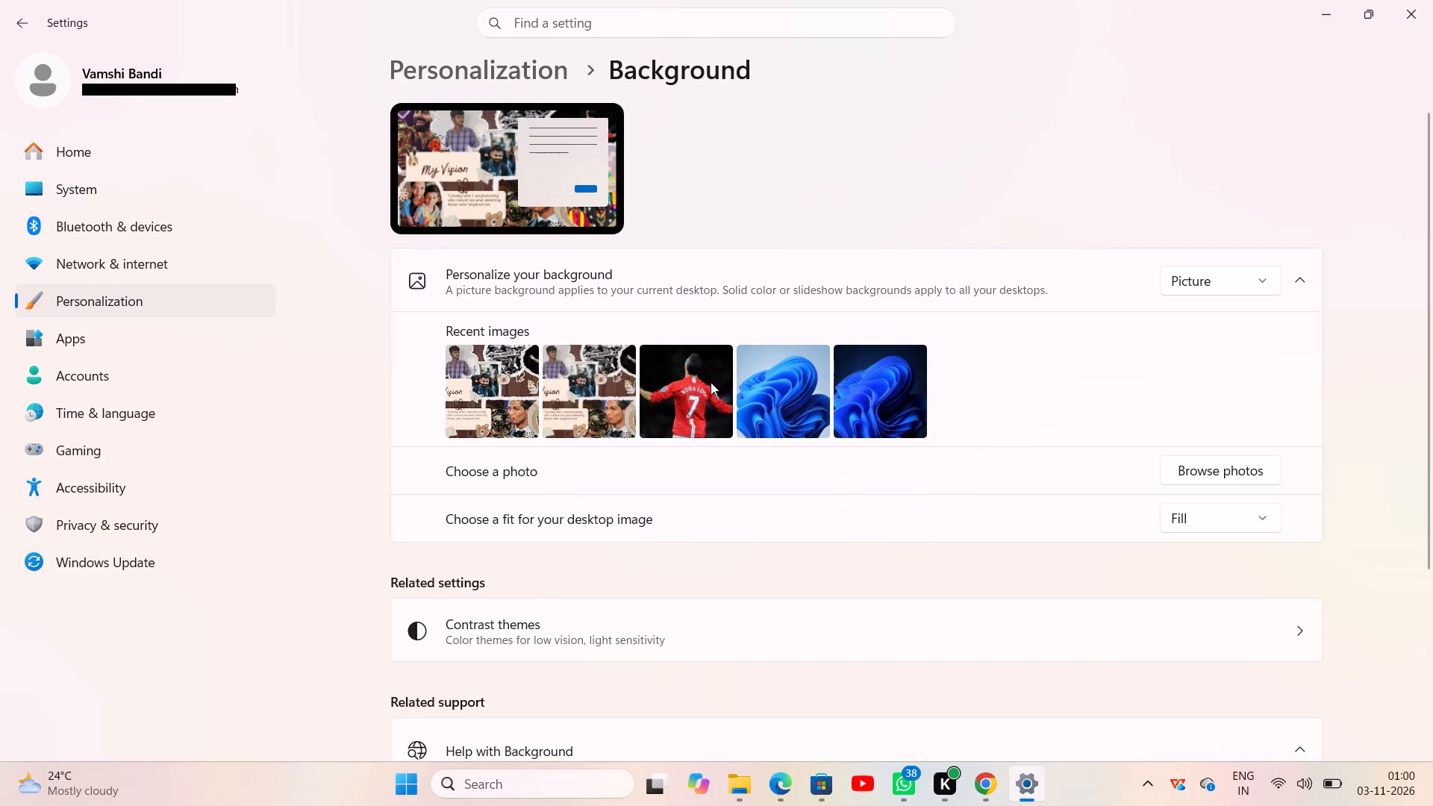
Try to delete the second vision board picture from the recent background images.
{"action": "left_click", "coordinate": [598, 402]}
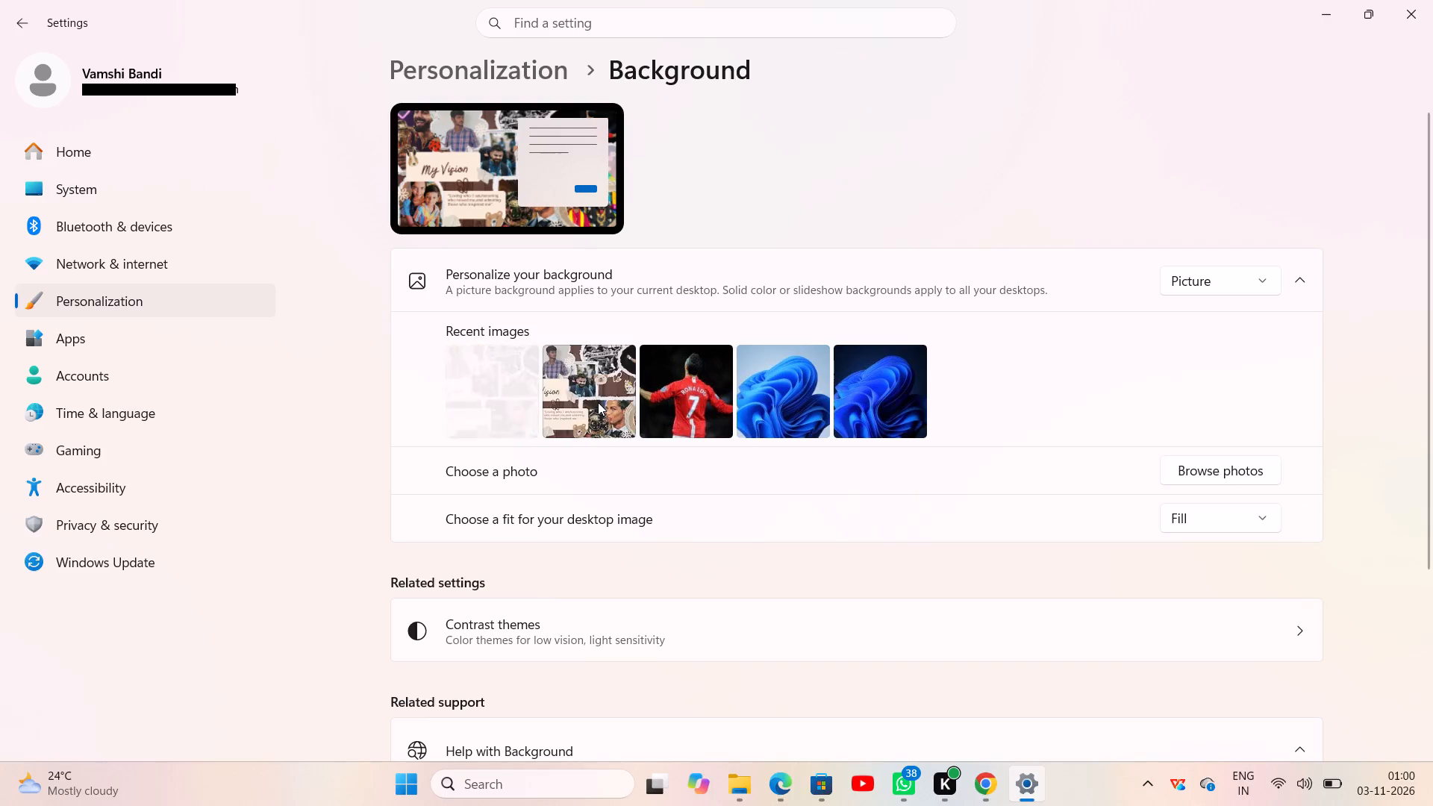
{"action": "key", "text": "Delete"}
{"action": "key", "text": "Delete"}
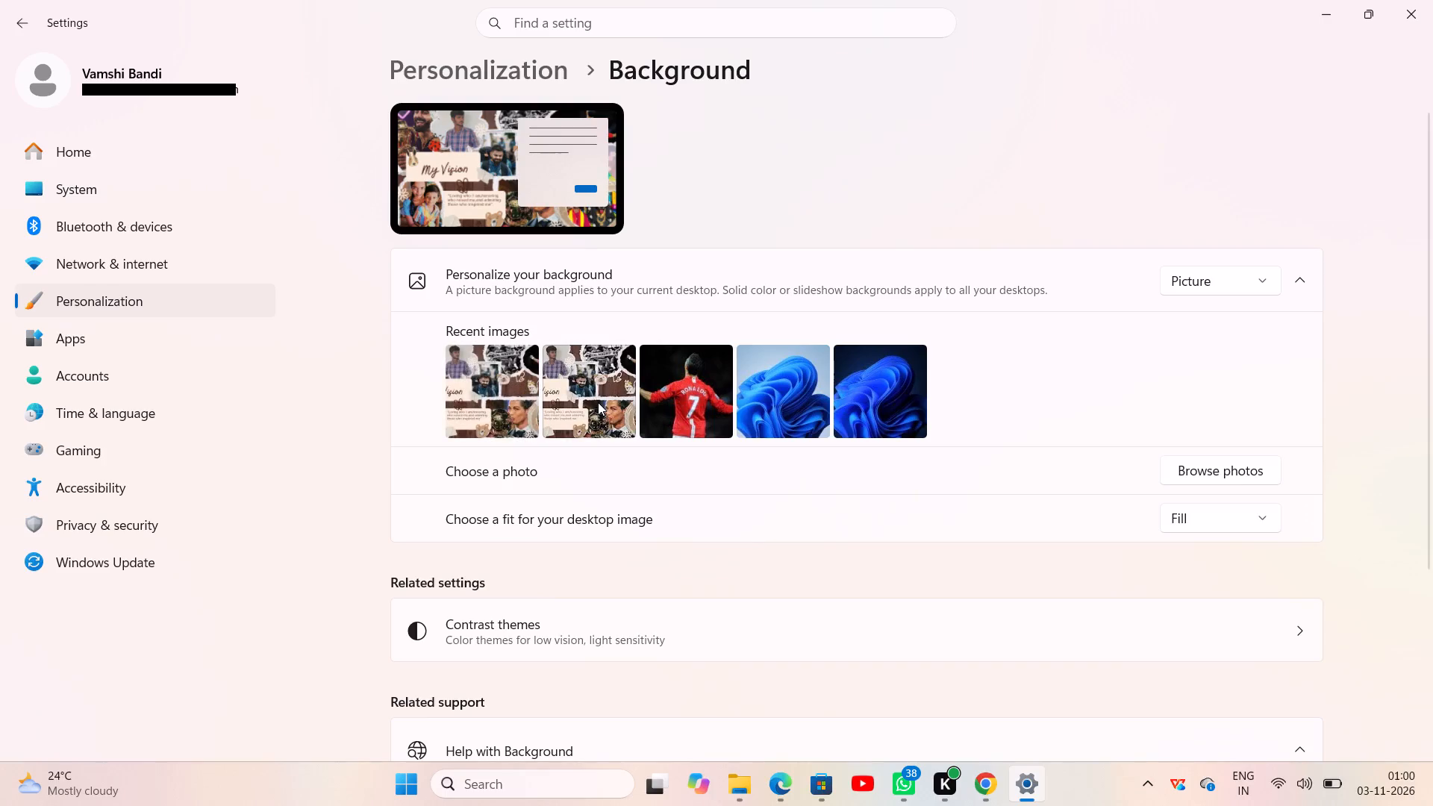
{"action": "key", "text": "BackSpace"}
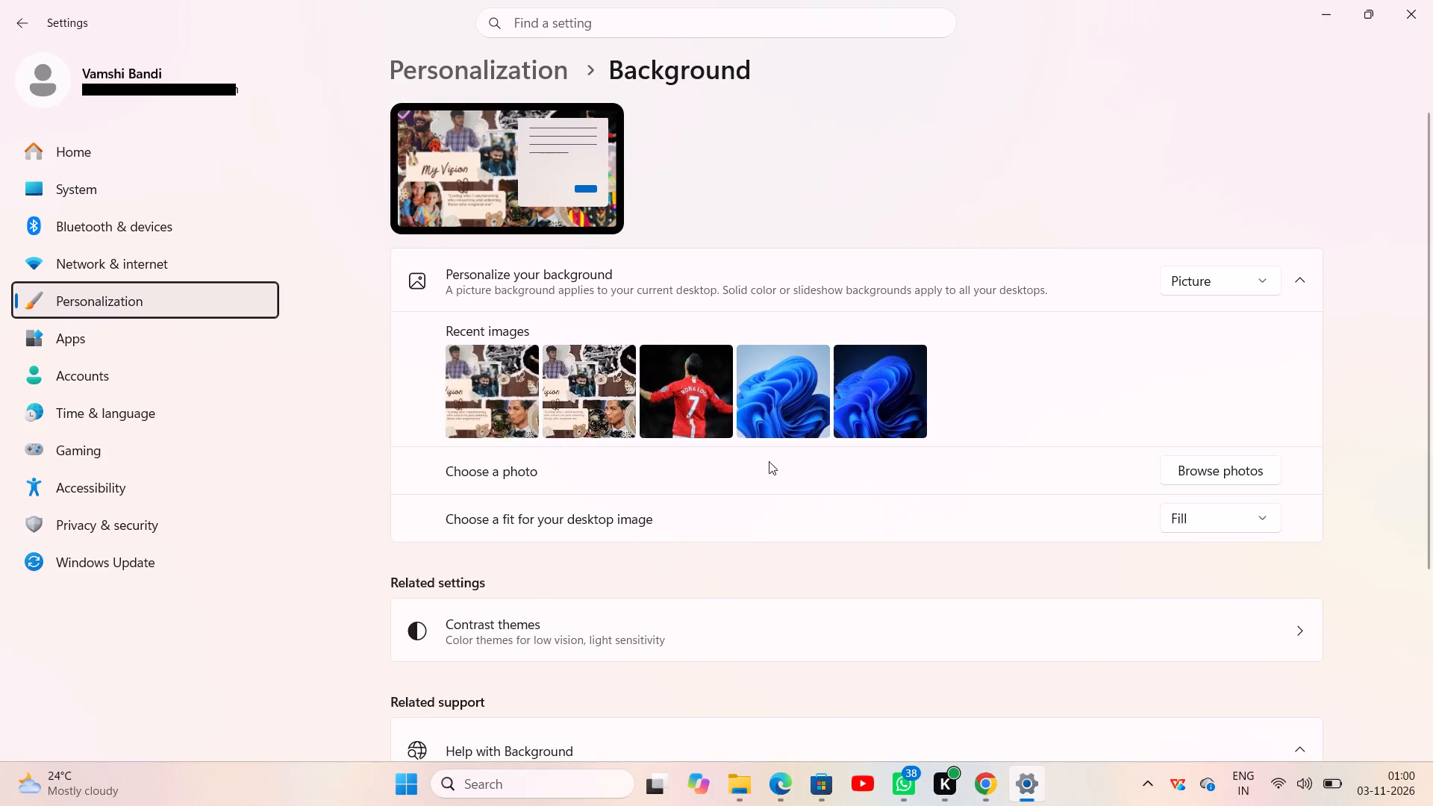
Switch the background to the second vision board picture, finishing with the recent image of the red Ronaldo 7 football shirt.
{"action": "left_click", "coordinate": [606, 392]}
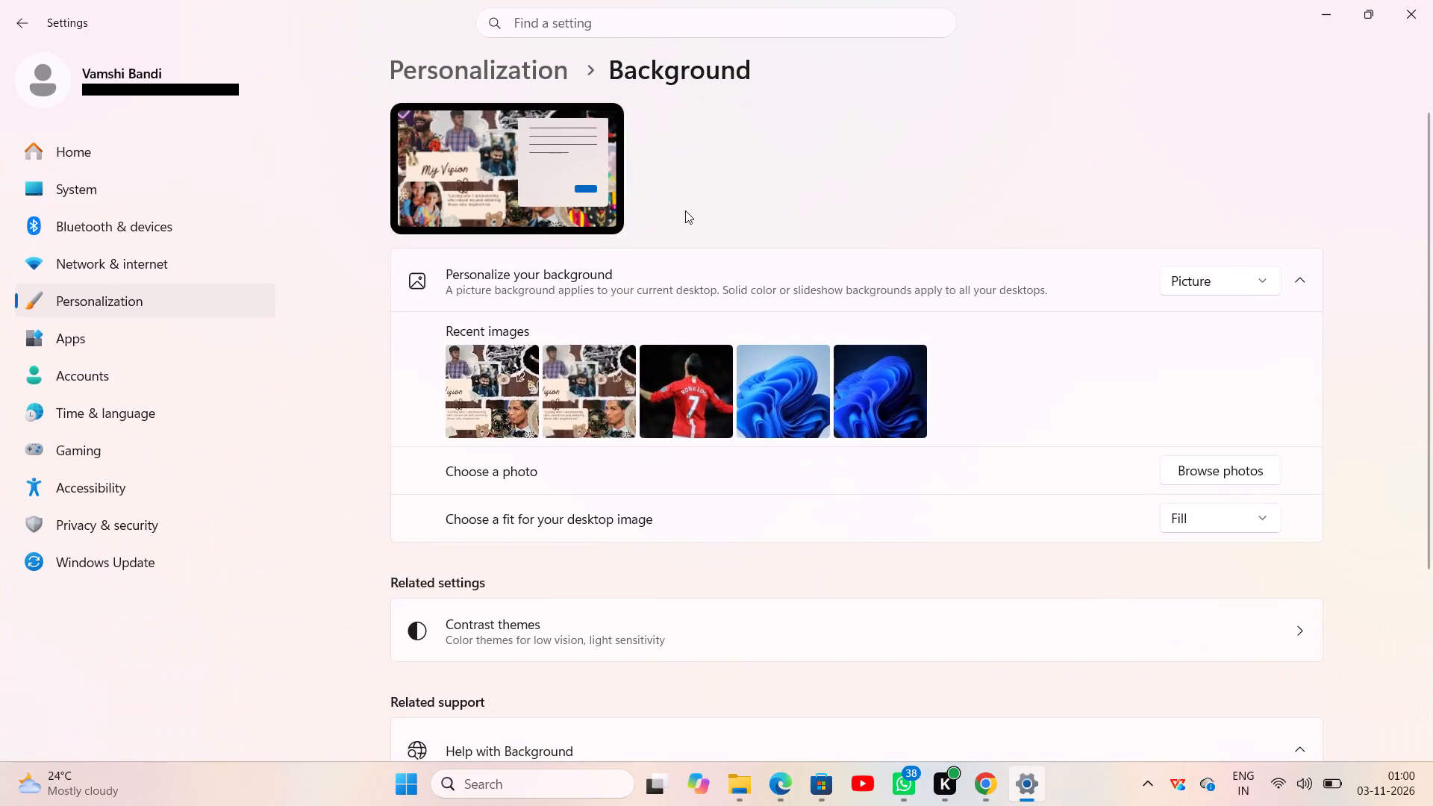
{"action": "left_click", "coordinate": [711, 401]}
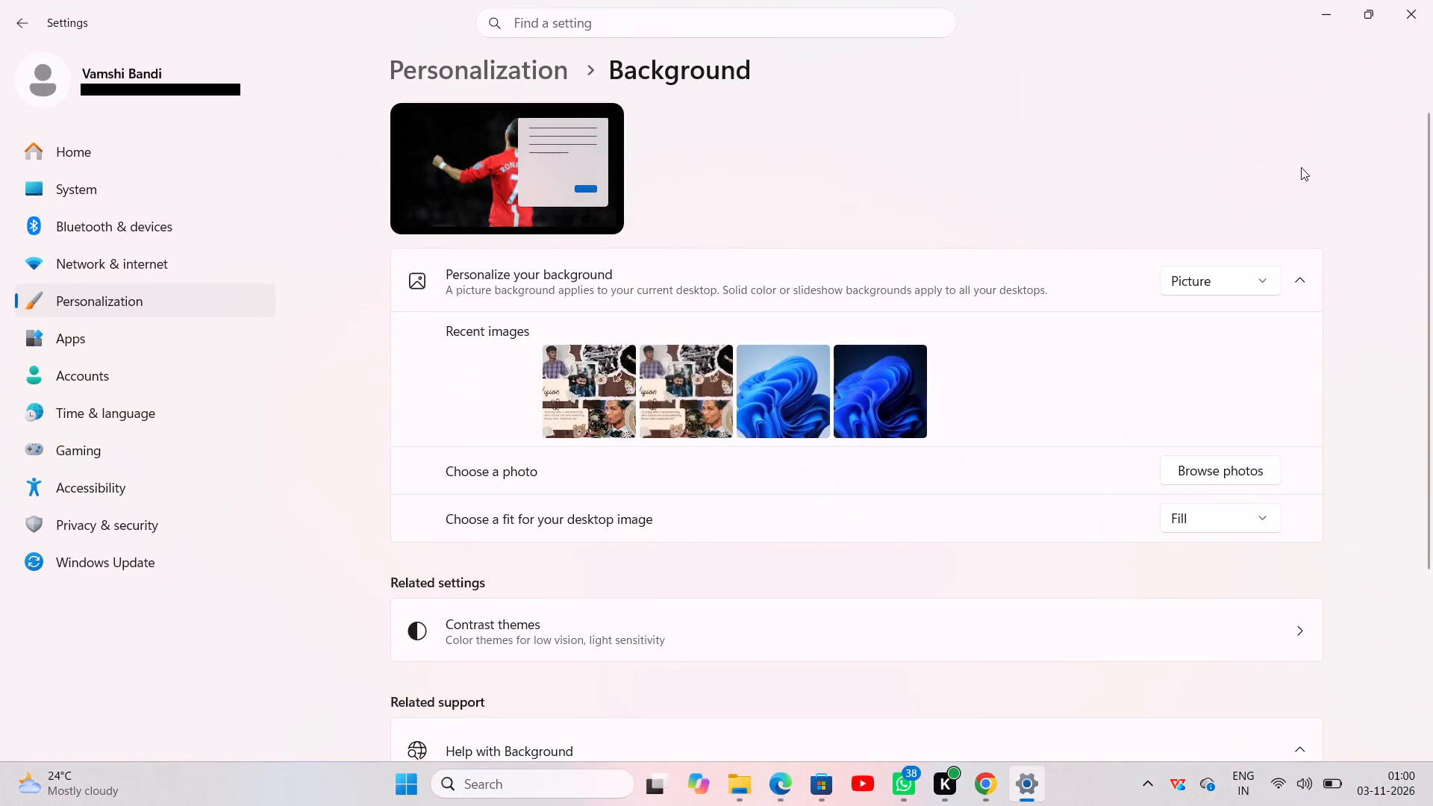
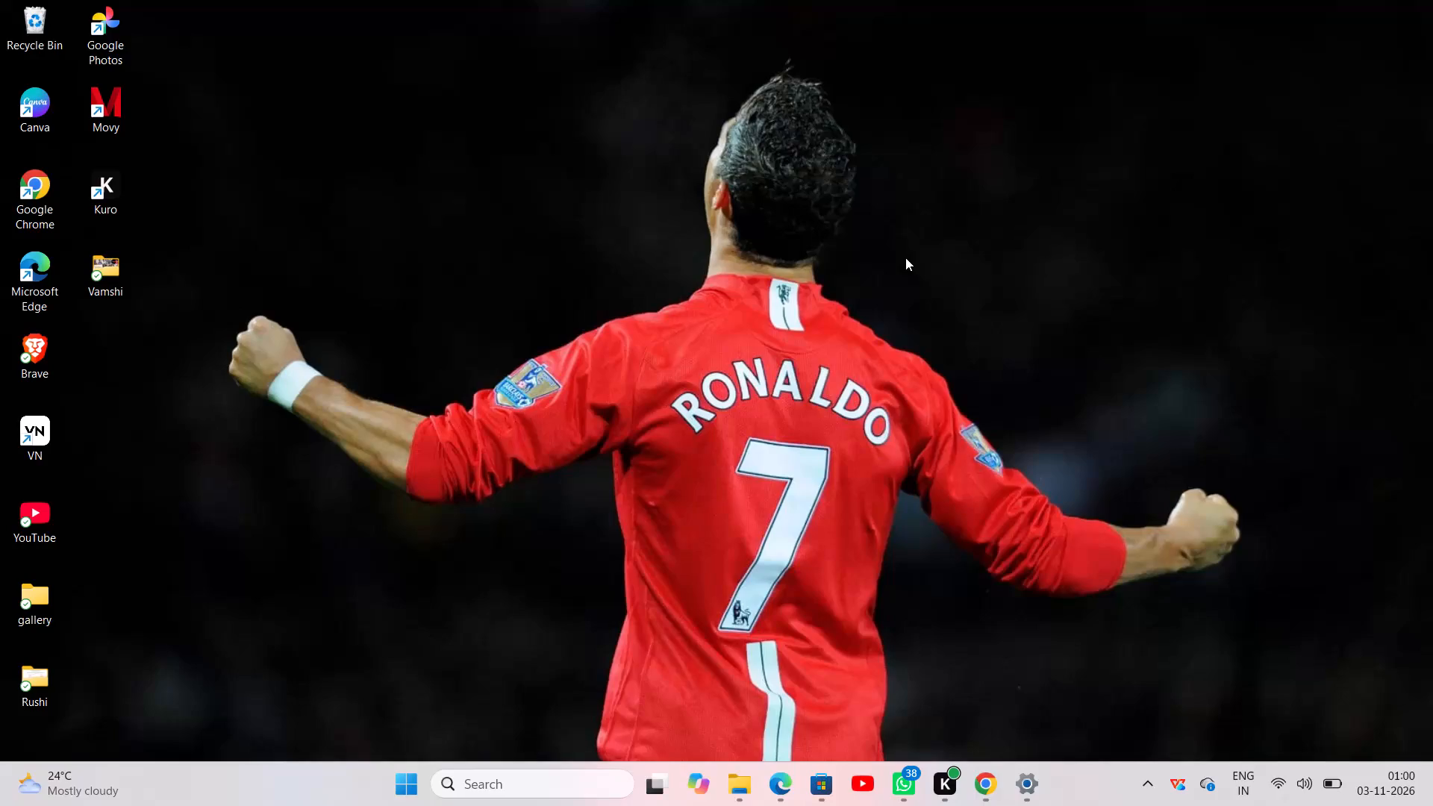
Switch to Canva and open the Brown Aesthetic Vision Board desktop wallpaper design from the recent designs.
{"action": "double_click", "coordinate": [43, 104]}
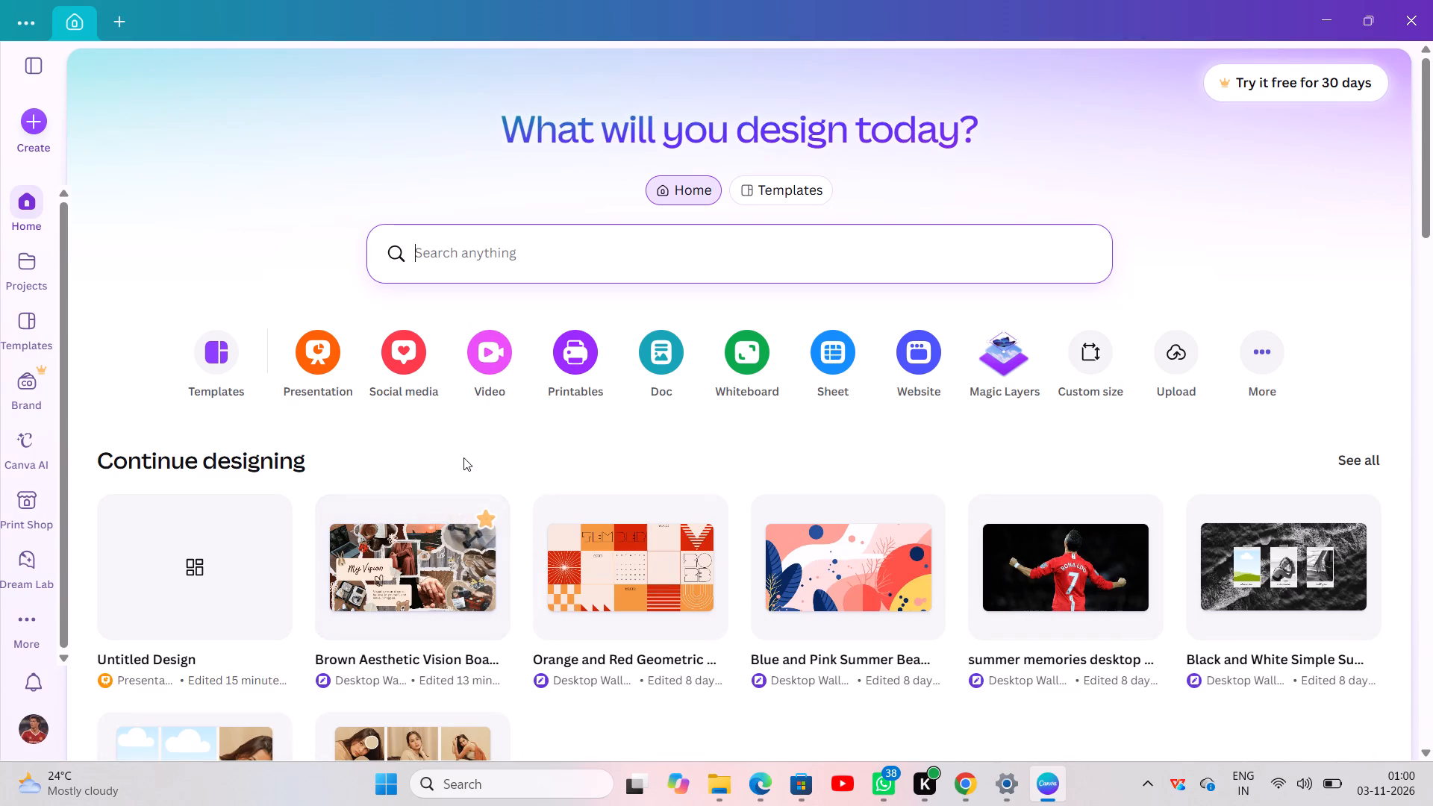
{"action": "double_click", "coordinate": [372, 592]}
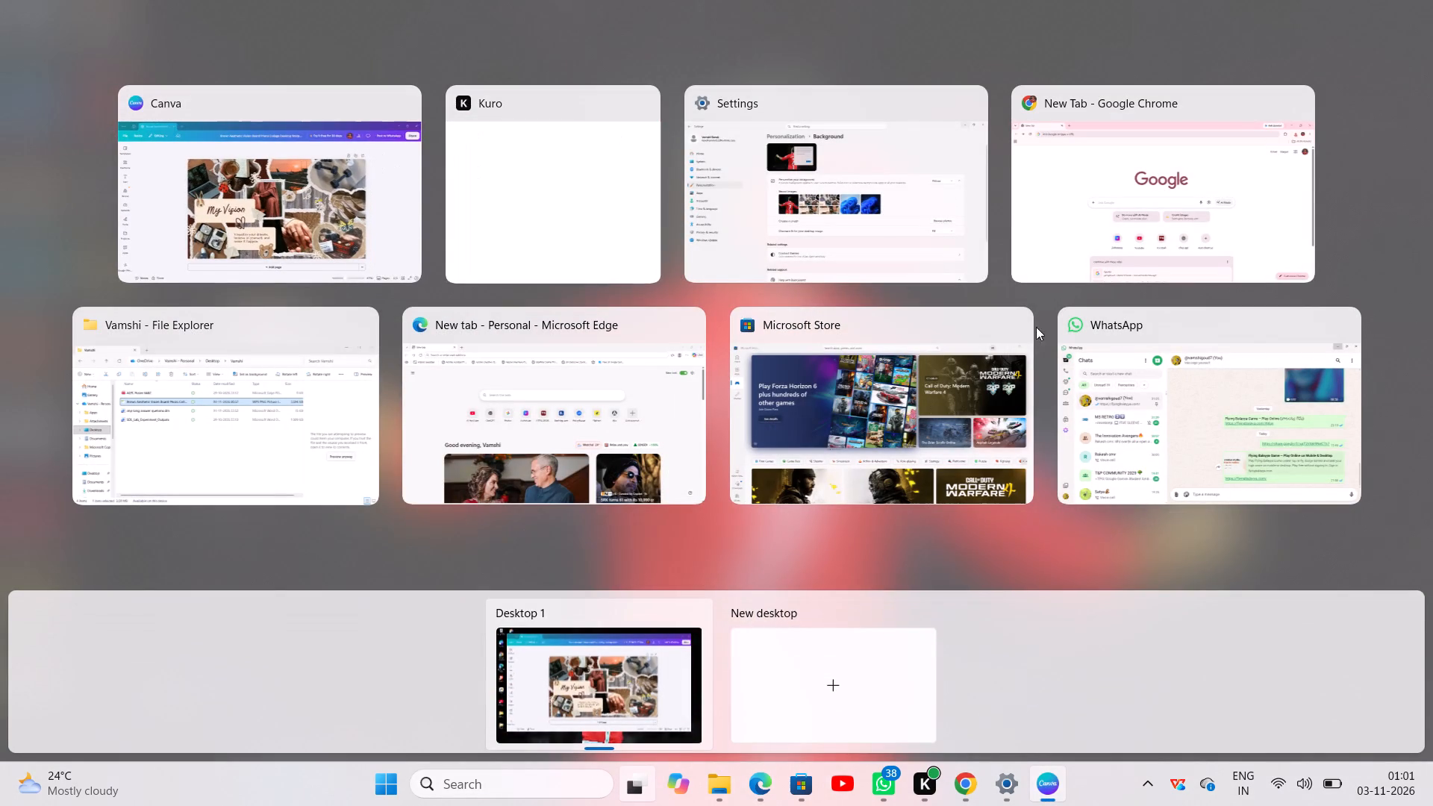
Close all open windows: Microsoft Store, Settings, Chrome, WhatsApp, Edge, File Explorer, Canva and Kuro, and return to the empty desktop.
{"action": "left_click", "coordinate": [1017, 329]}
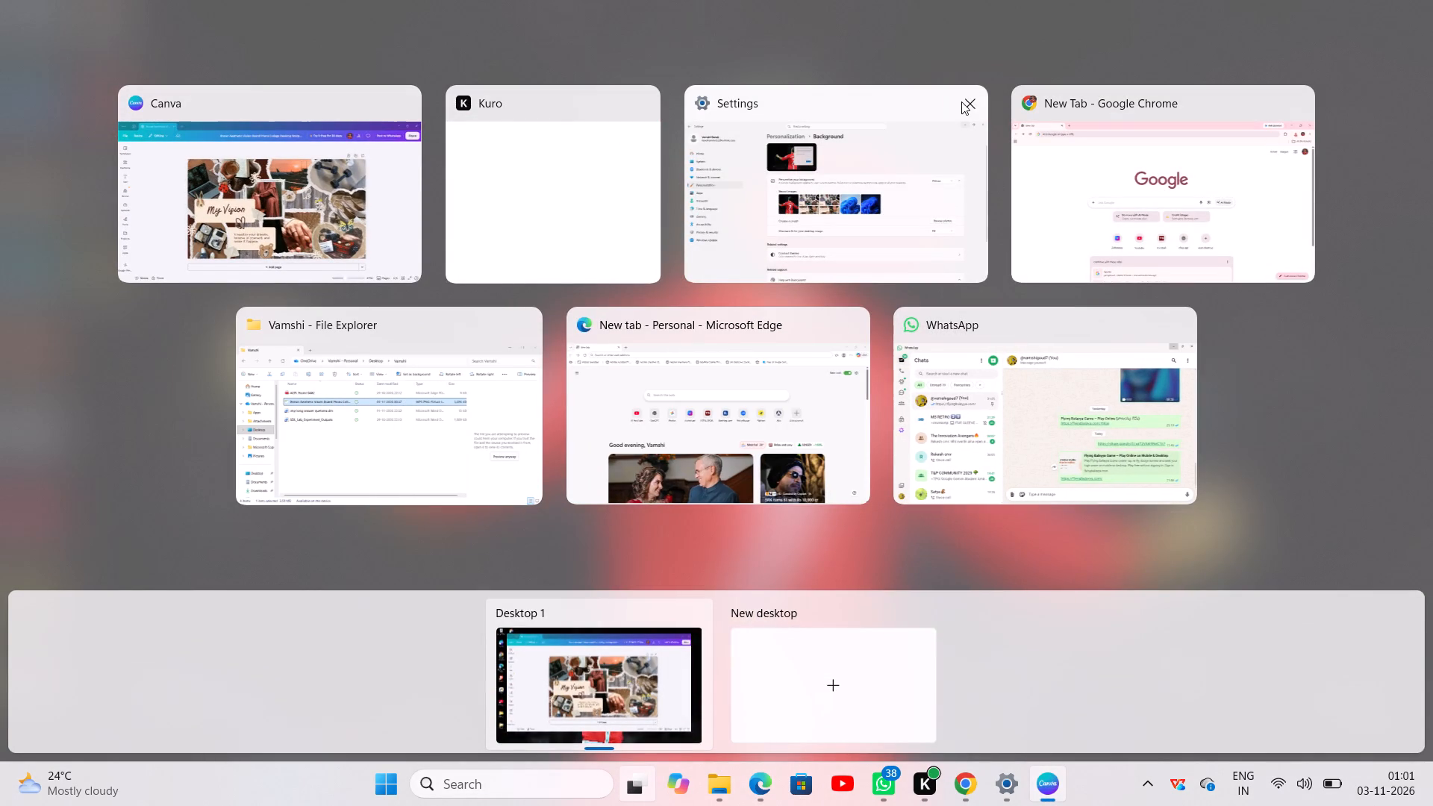
{"action": "left_click", "coordinate": [961, 104]}
{"action": "left_click", "coordinate": [1138, 110]}
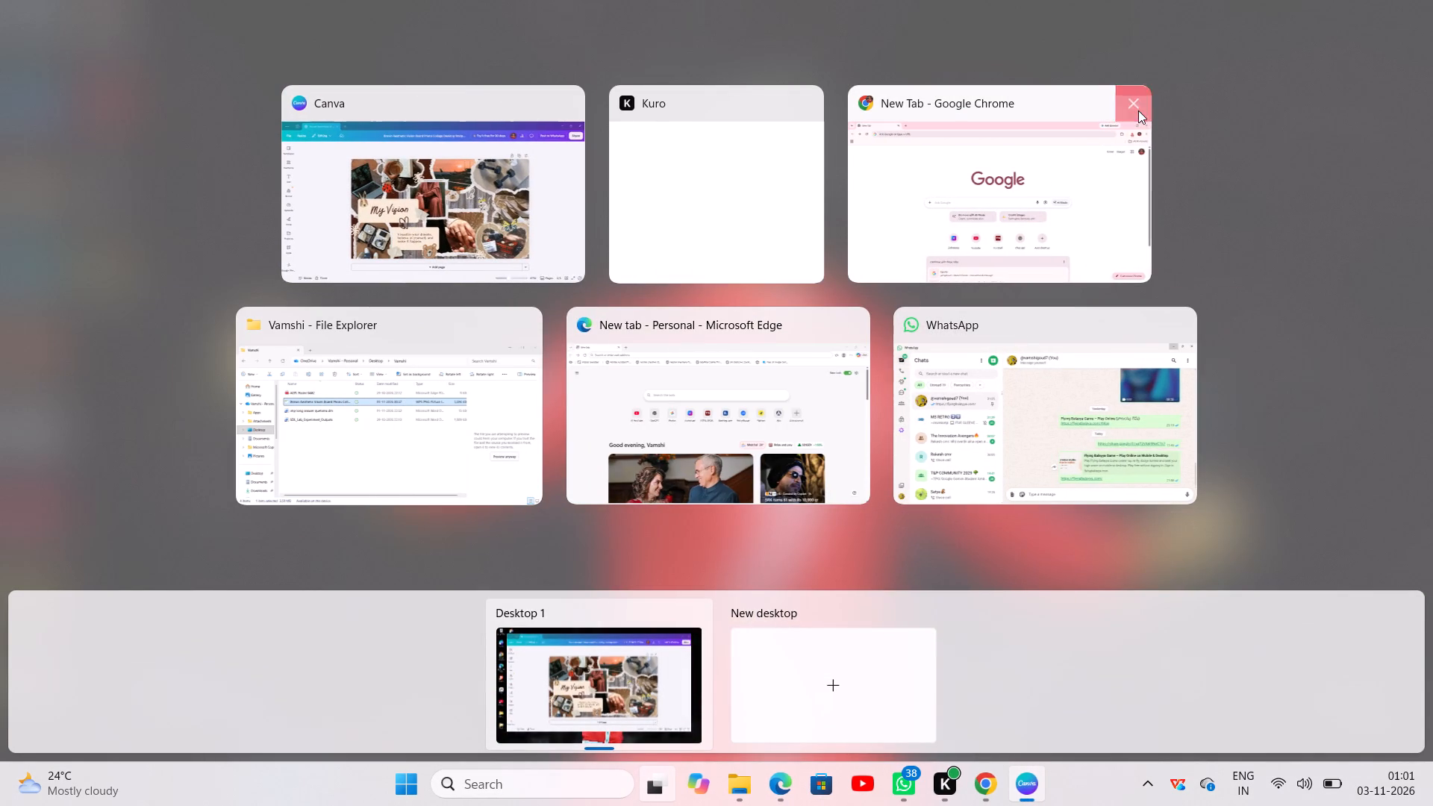
{"action": "left_click", "coordinate": [1183, 325]}
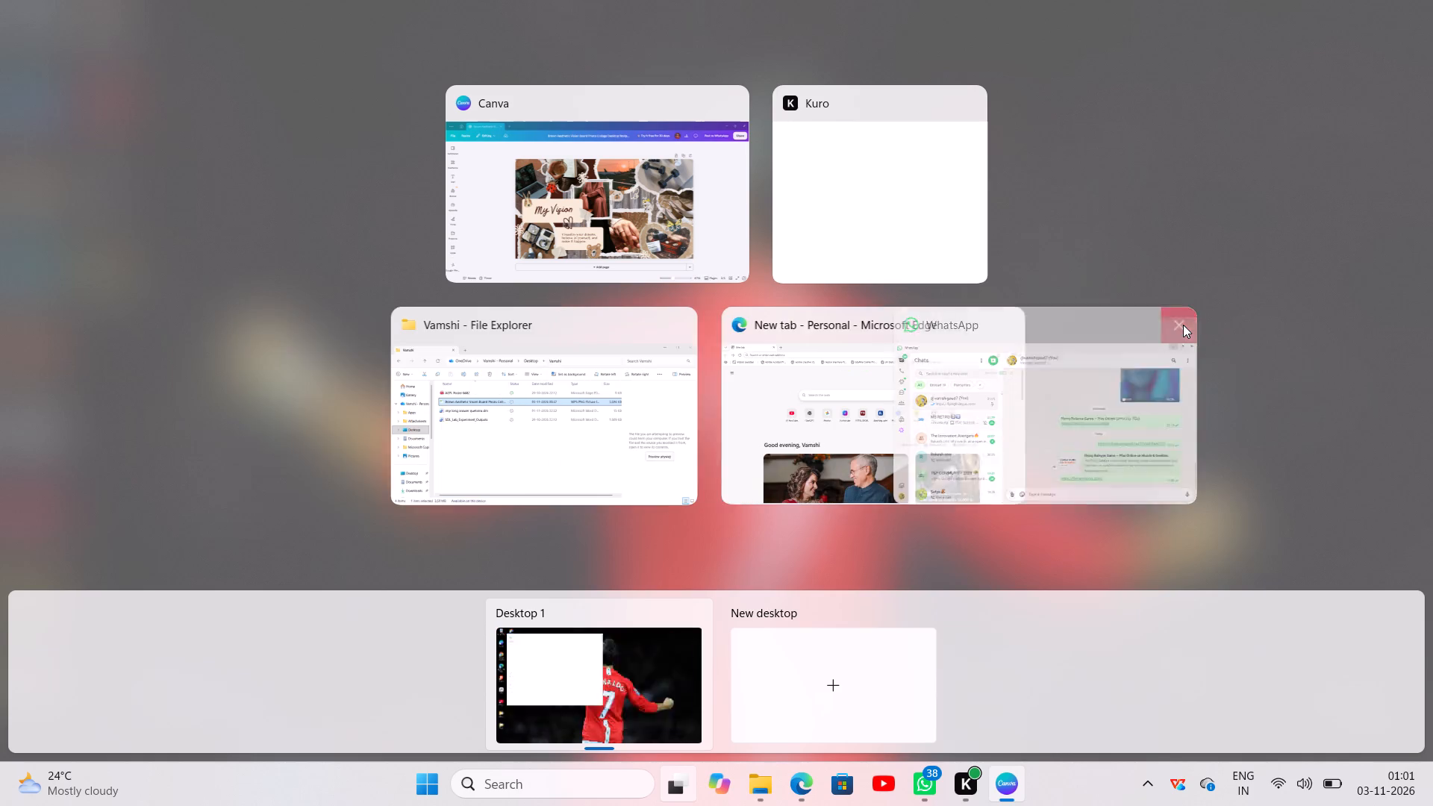
{"action": "left_click", "coordinate": [1005, 327]}
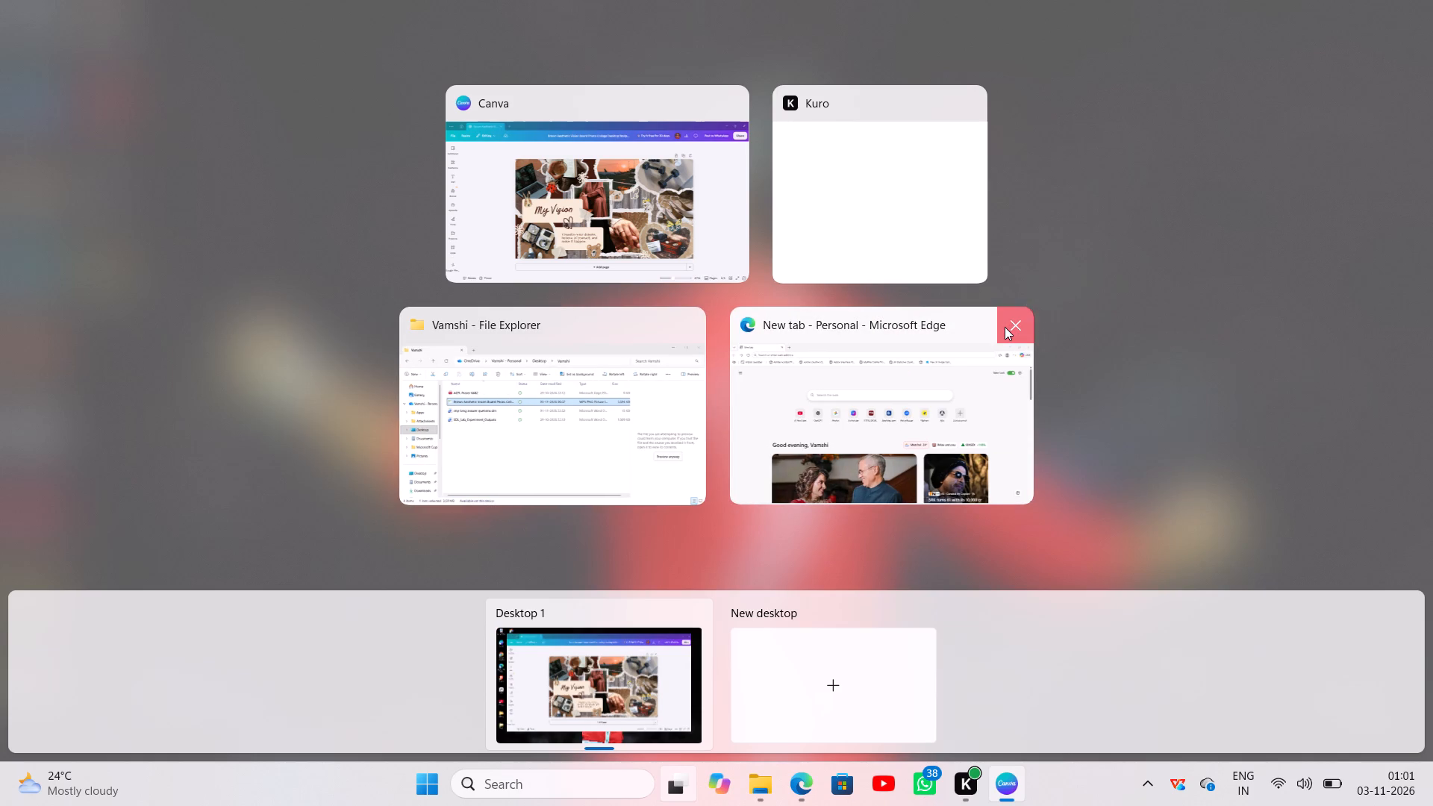
{"action": "left_click", "coordinate": [853, 332]}
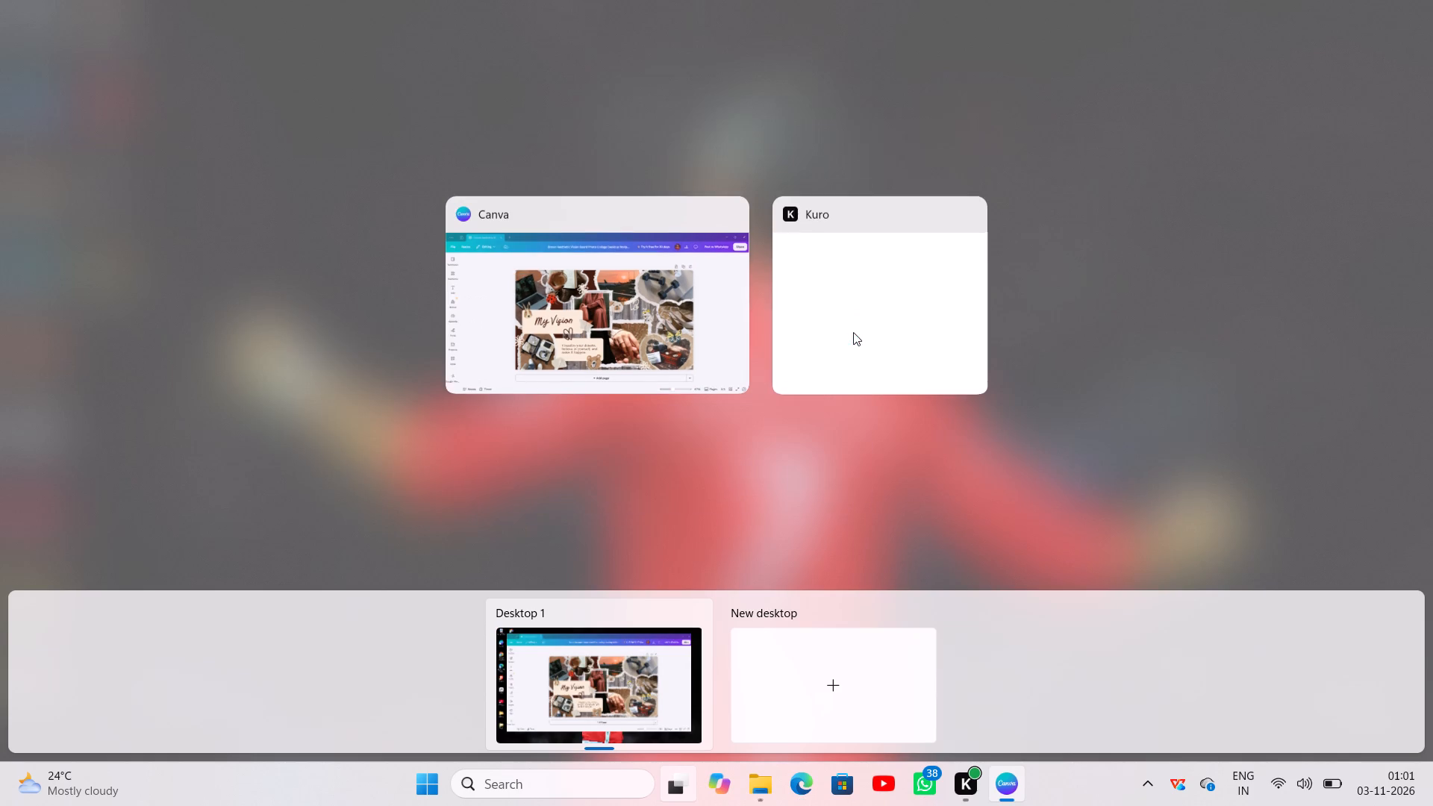
{"action": "left_click", "coordinate": [729, 201]}
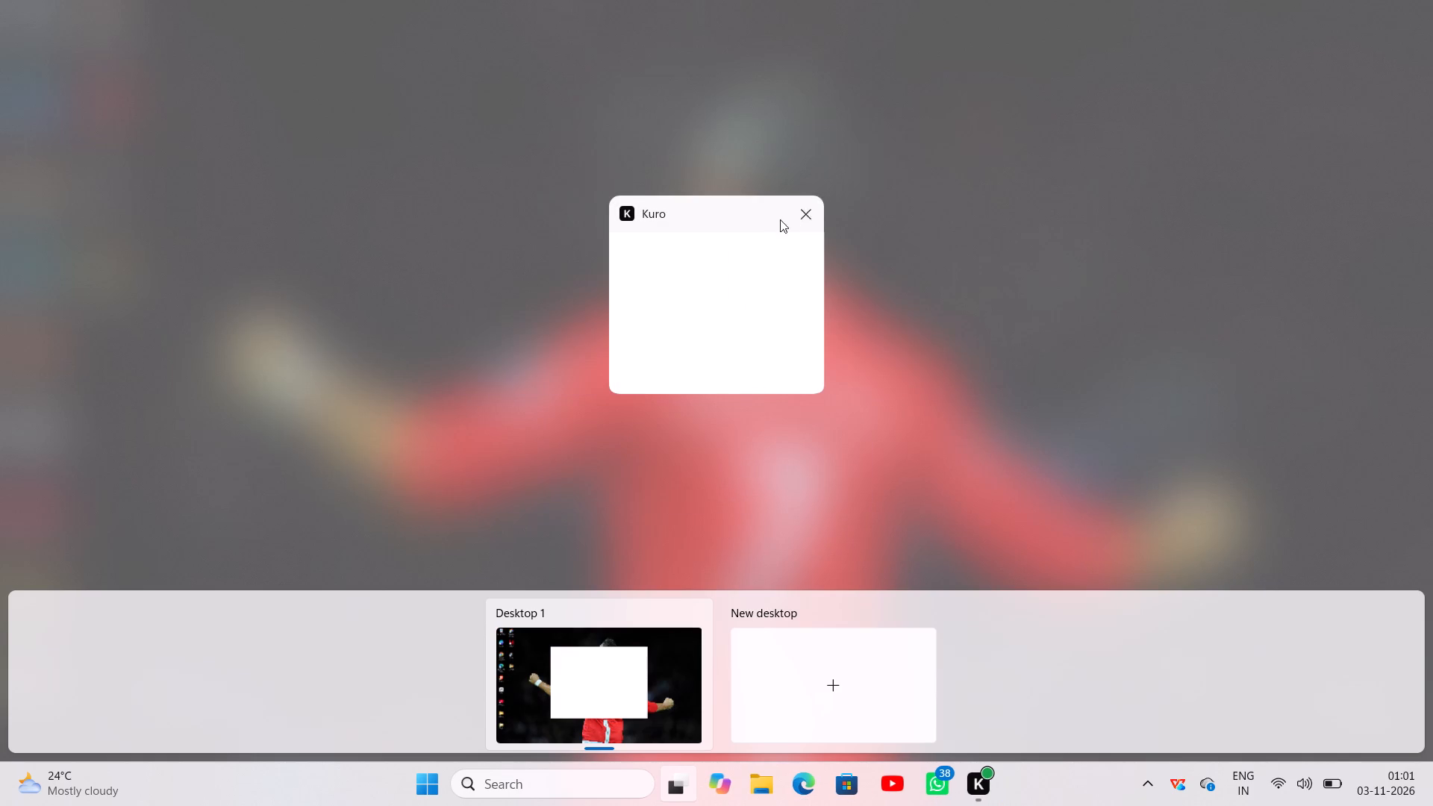
{"action": "left_click", "coordinate": [805, 215]}
{"action": "left_click", "coordinate": [805, 246]}
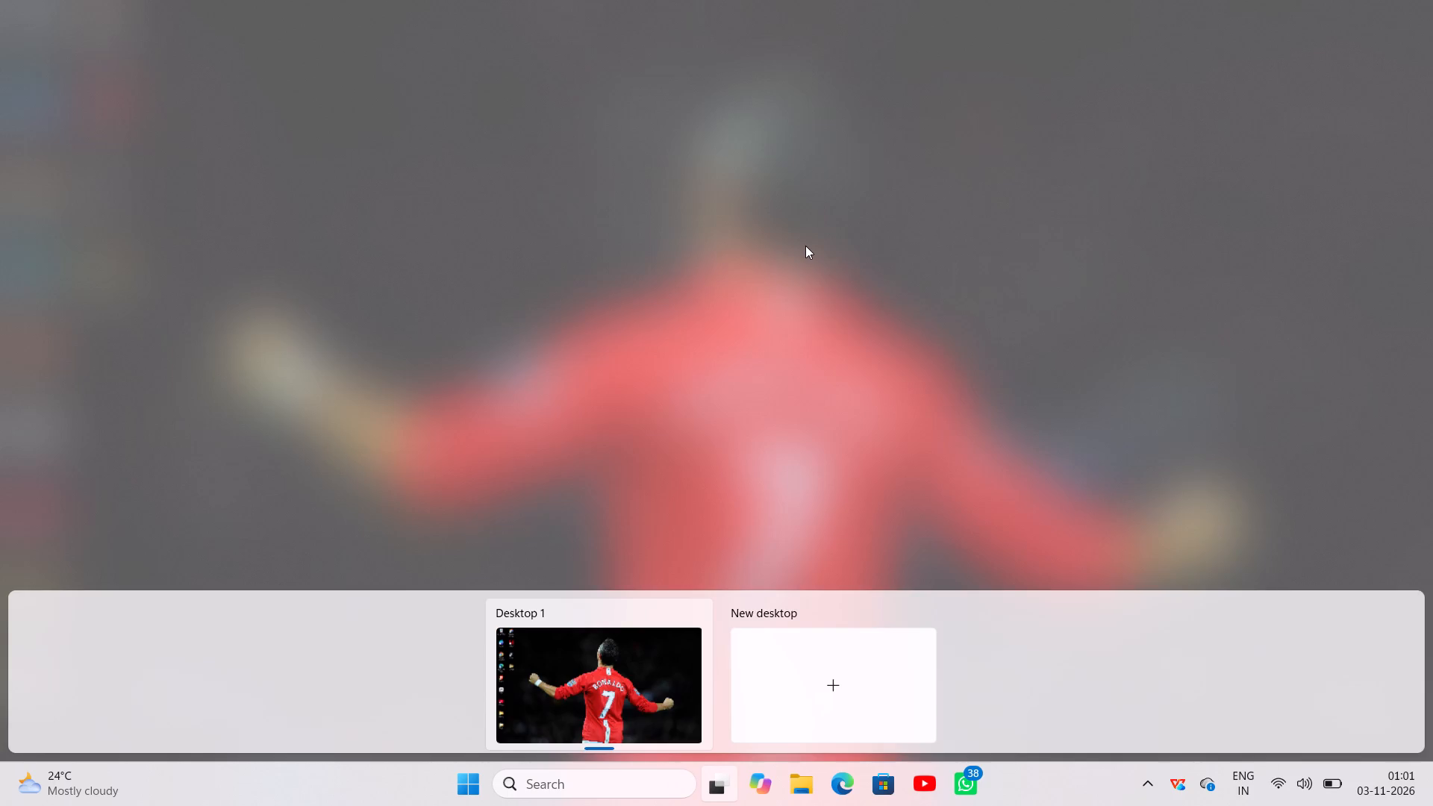
{"action": "right_click", "coordinate": [805, 246]}
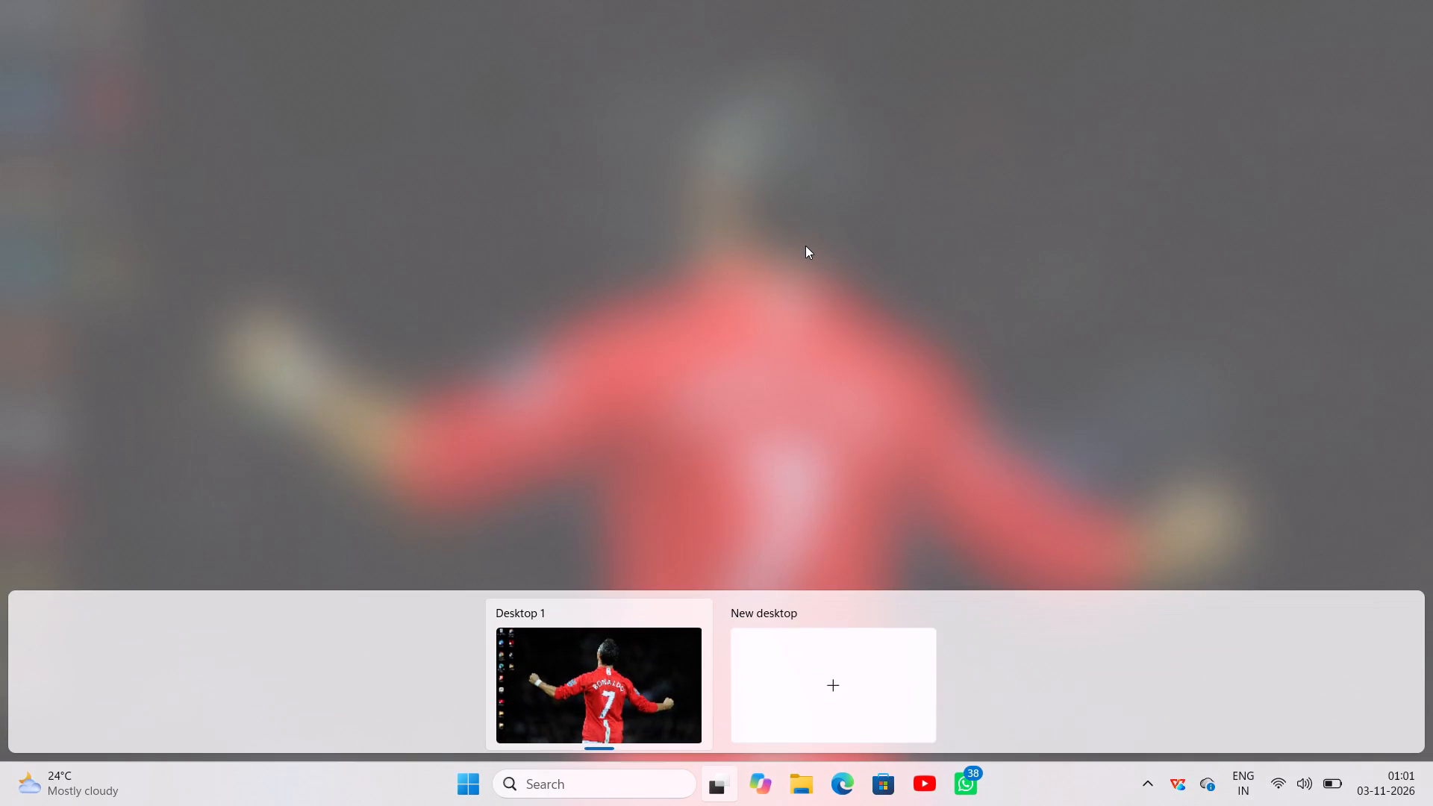
{"action": "right_click", "coordinate": [805, 246]}
{"action": "right_click", "coordinate": [805, 246]}
{"action": "left_click", "coordinate": [749, 254]}
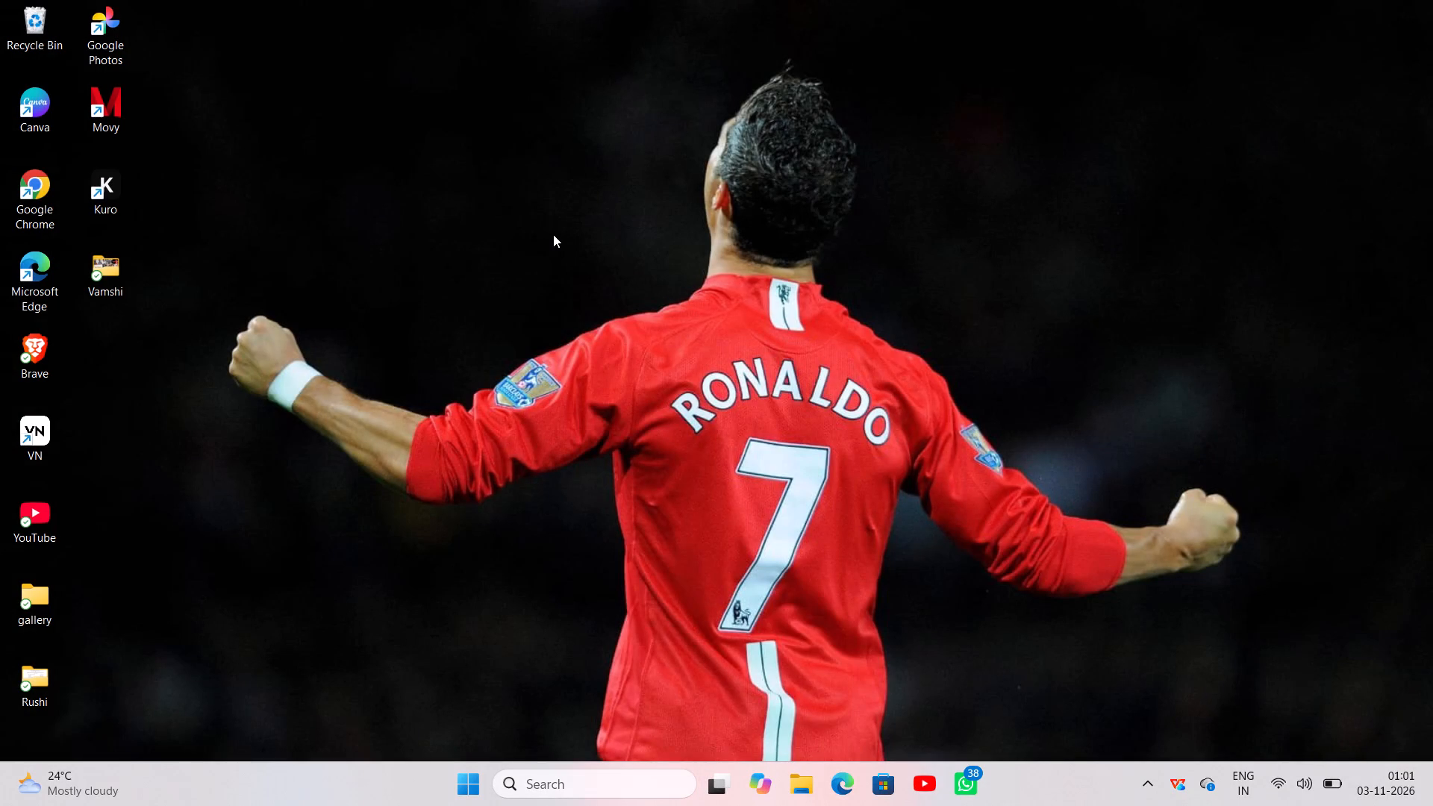
Open the Shut Down Windows dialog from the desktop.
{"action": "key", "text": "alt+F4"}
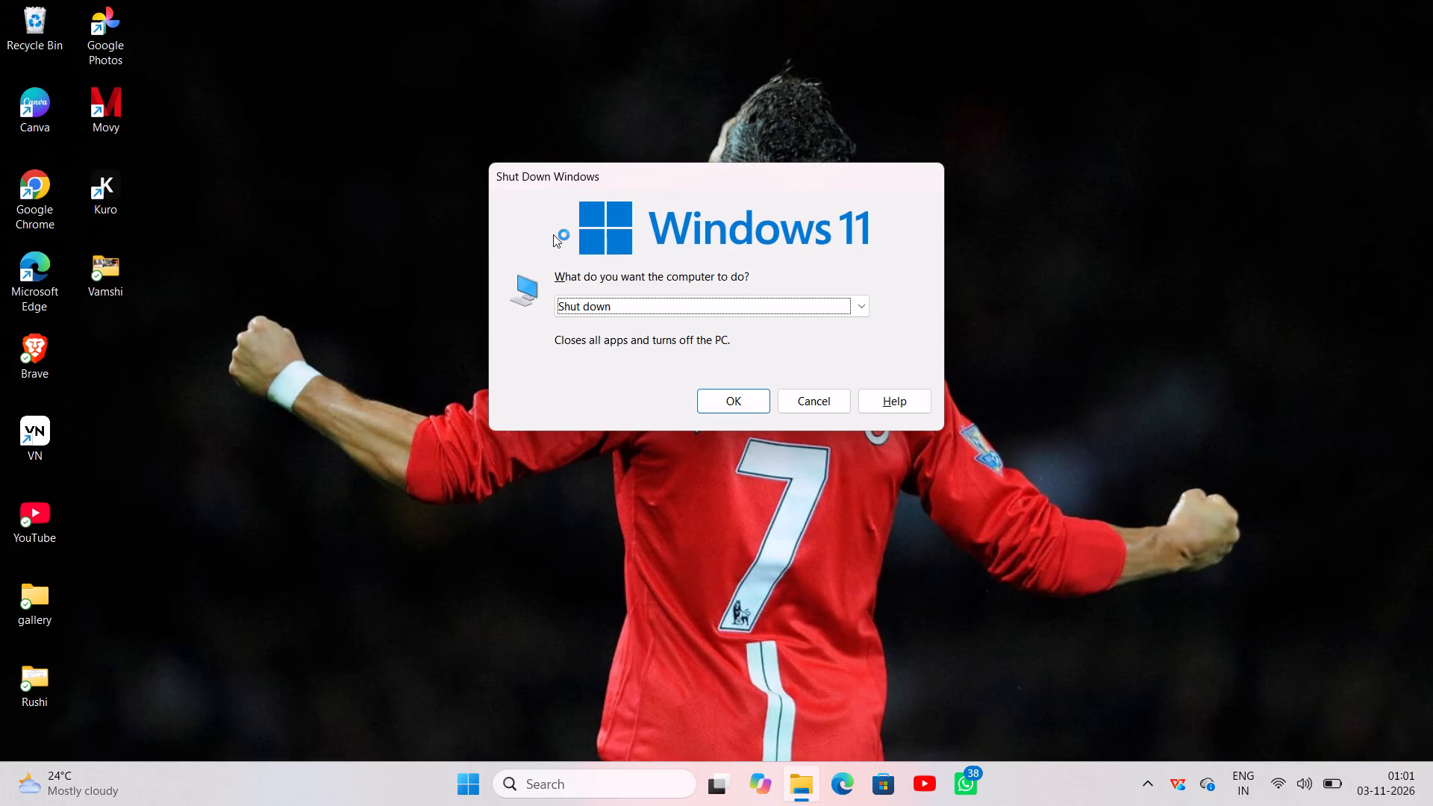